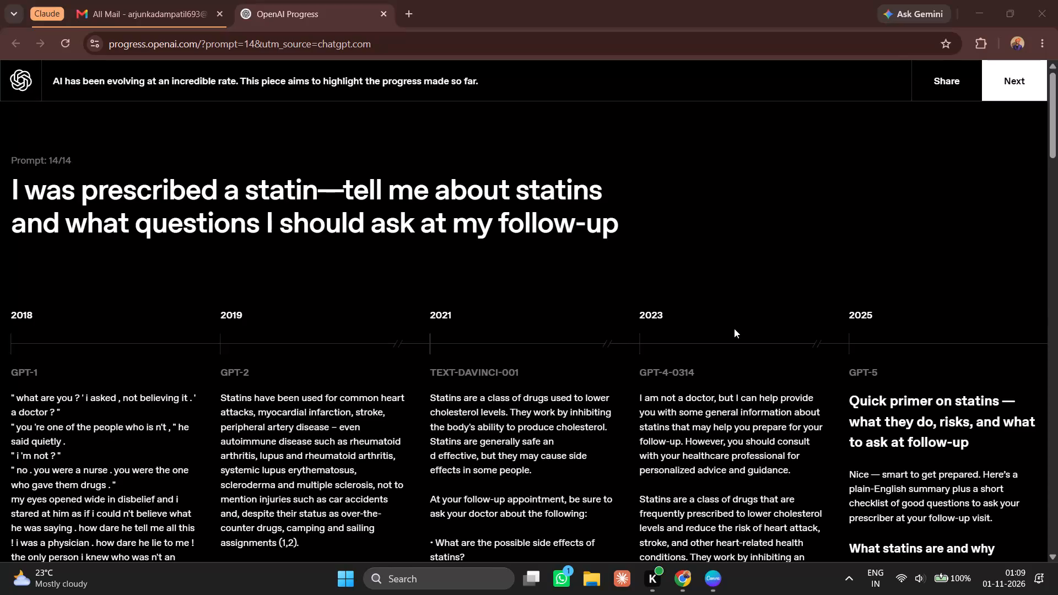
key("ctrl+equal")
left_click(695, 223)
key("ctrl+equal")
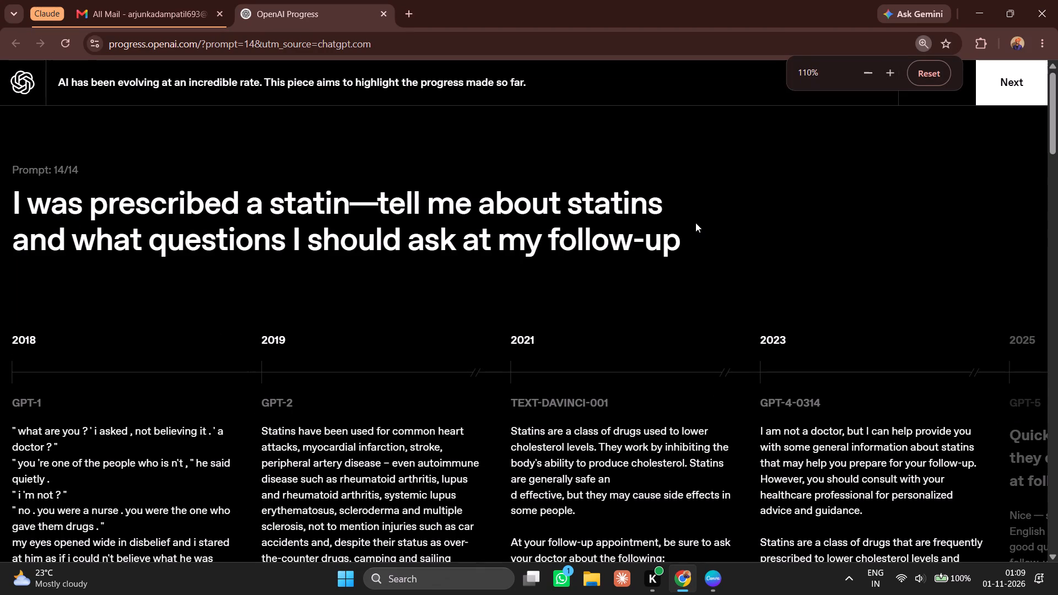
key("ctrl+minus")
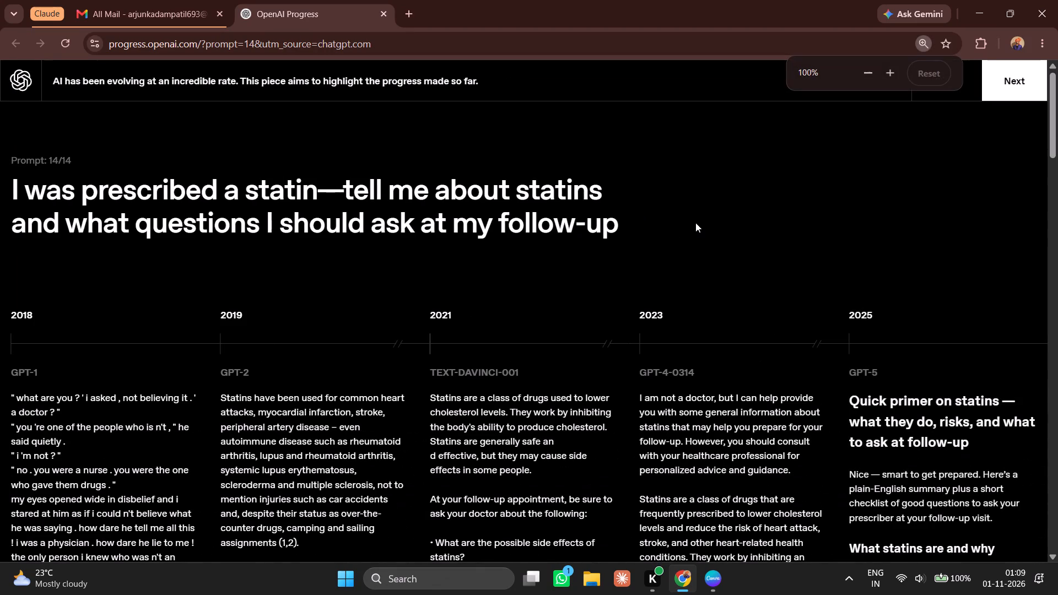
Examine how the GPT models from 2018 to 2025 answer the statin follow-up prompt.
scroll(345, 164, "right", 1)
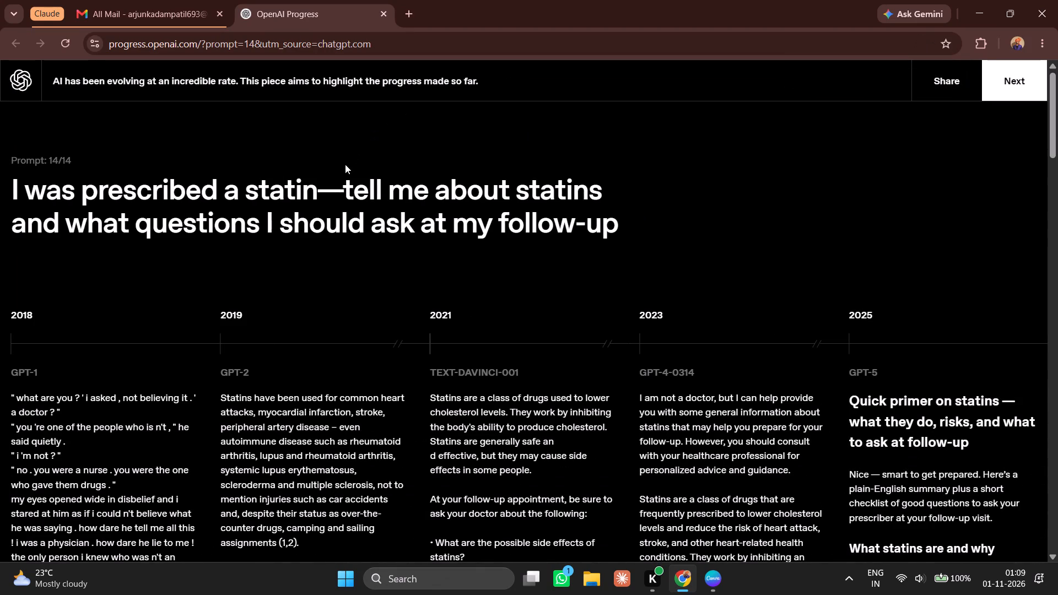
scroll(345, 164, "right", 1)
right_click(345, 164)
left_click(292, 144)
scroll(292, 144, "right", 1)
scroll(292, 144, "down", 4)
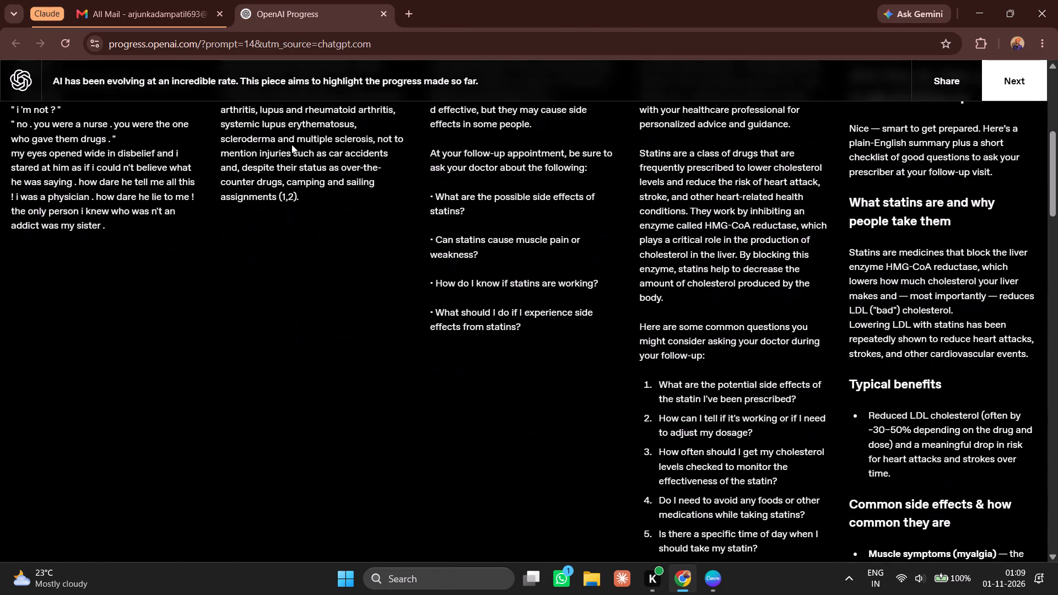
Read through the GPT-1 to GPT-5 answers to the statin prompt, from the prompt heading down to the page footer.
scroll(292, 144, "down", 15)
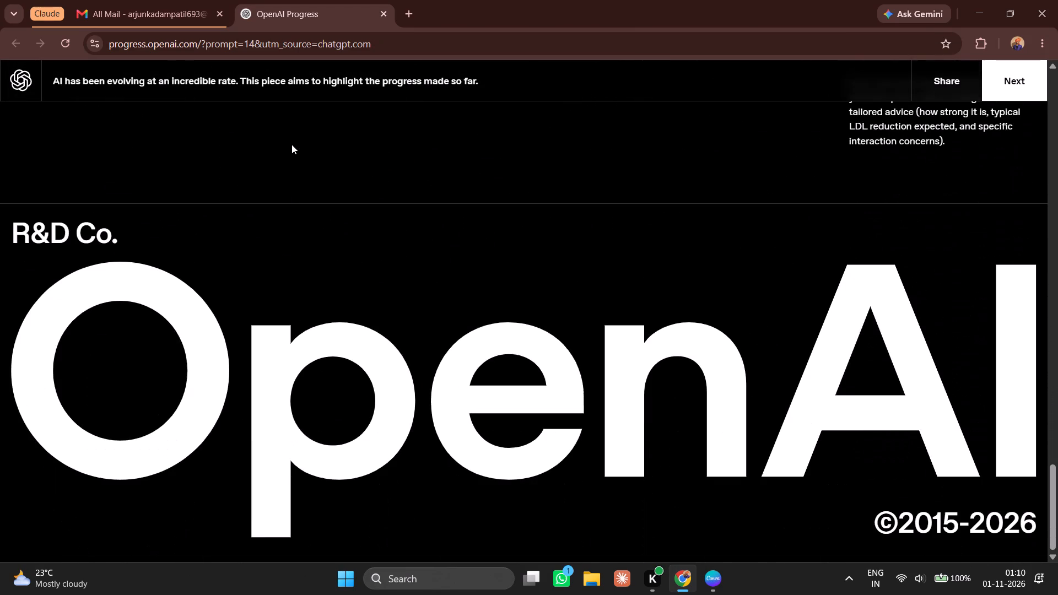
scroll(292, 144, "down", 9)
scroll(292, 144, "up", 4)
scroll(292, 144, "down", 3)
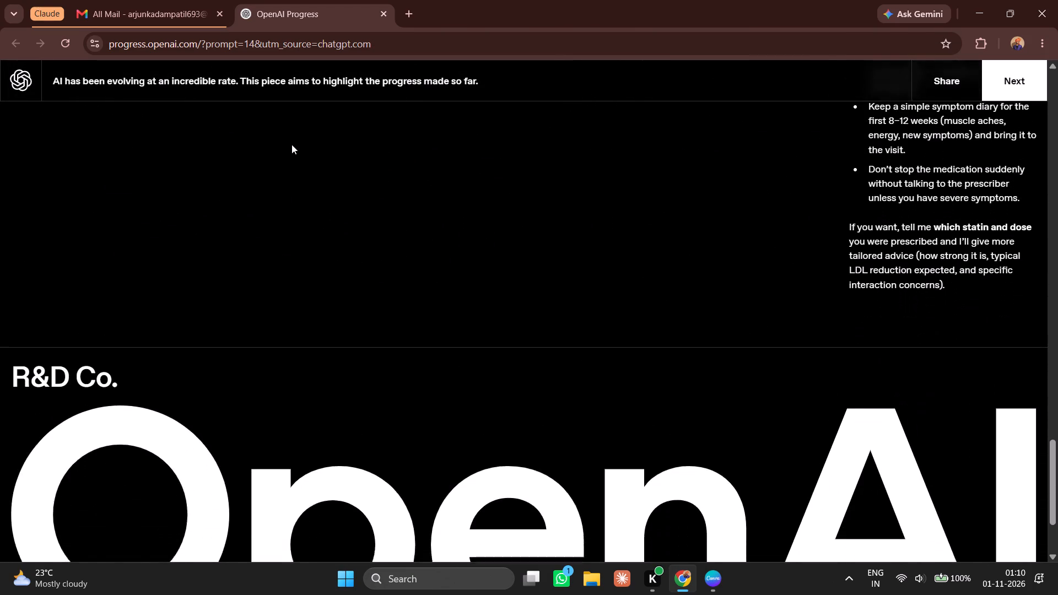
scroll(292, 144, "down", 4)
scroll(292, 144, "up", 6)
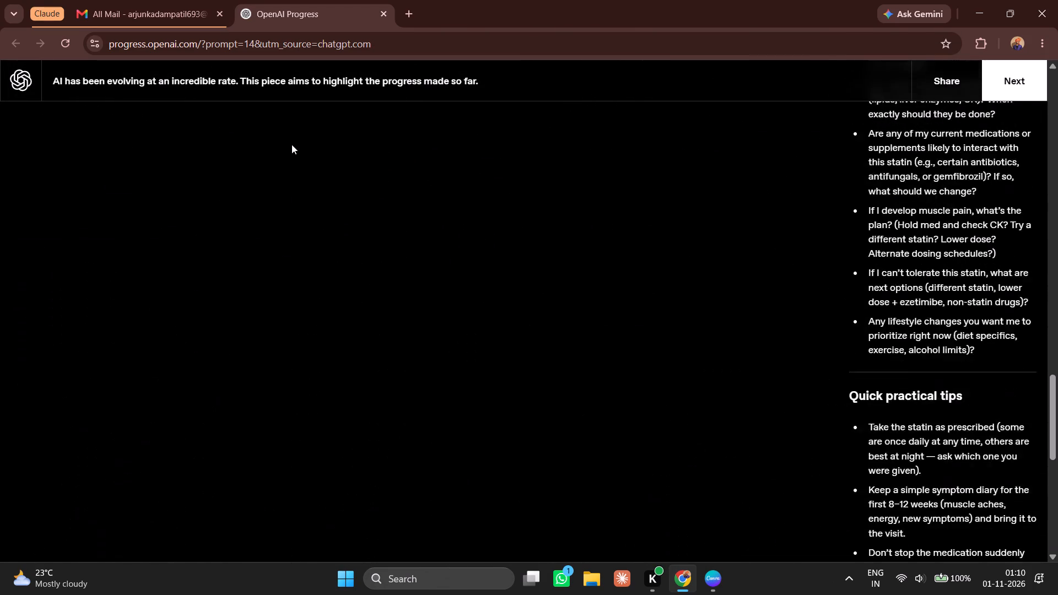
scroll(292, 144, "up", 10)
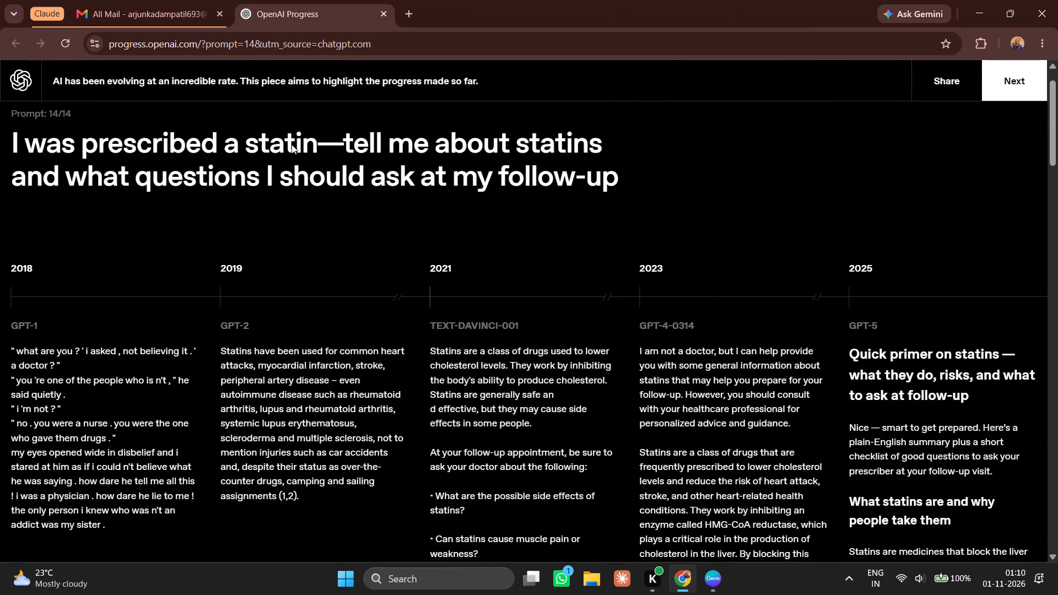
scroll(292, 144, "up", 1)
scroll(292, 144, "down", 2)
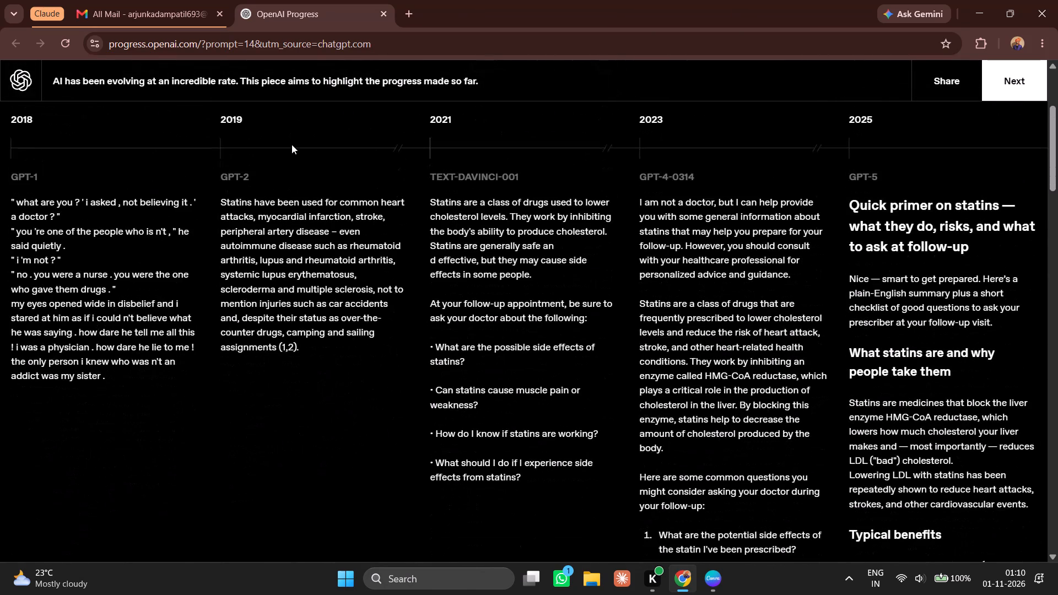
scroll(695, 256, "down", 3)
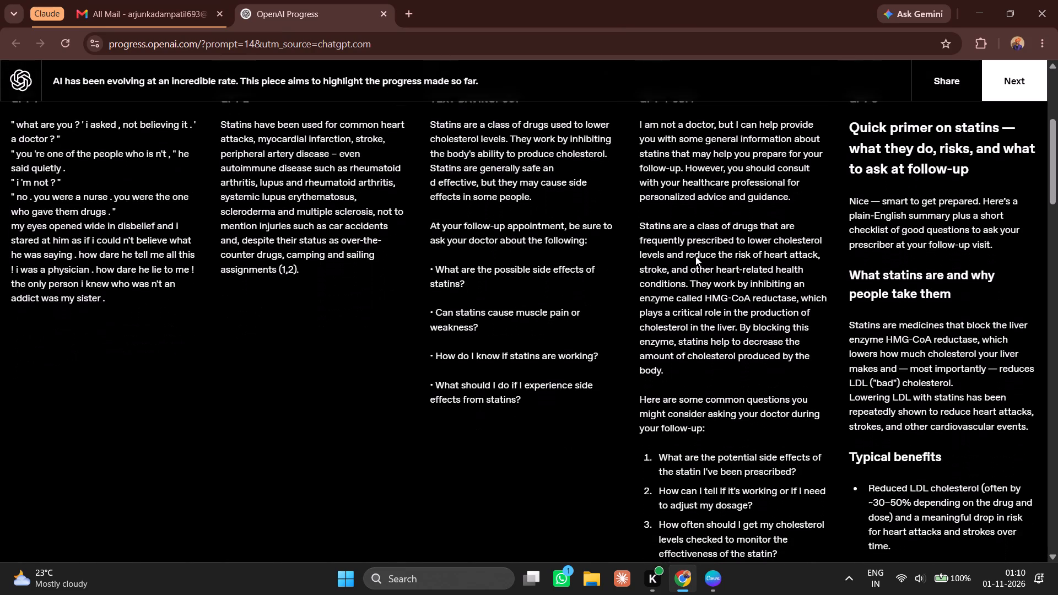
scroll(695, 256, "down", 10)
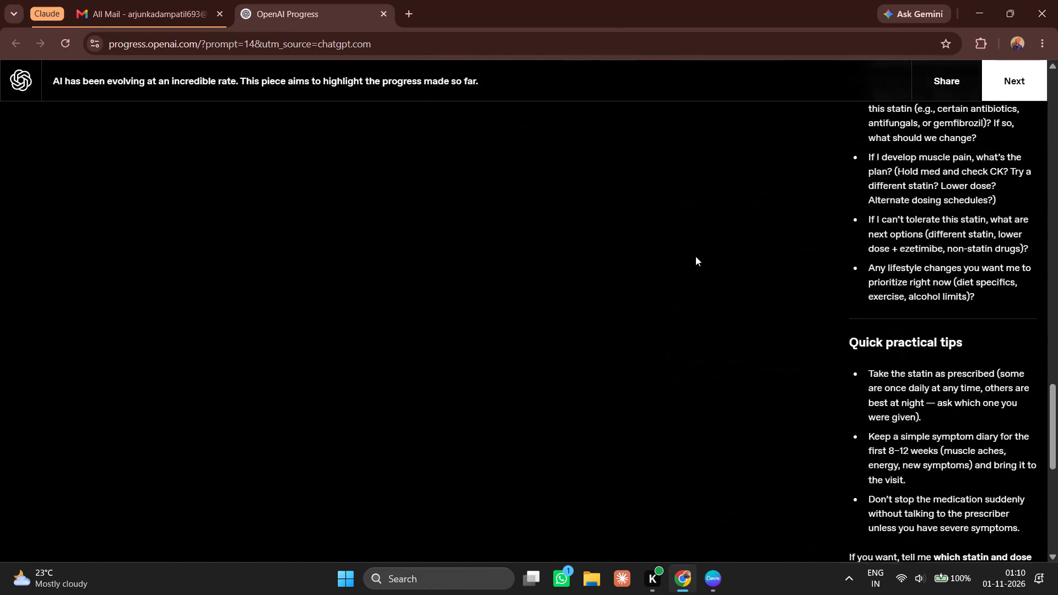
scroll(695, 256, "down", 7)
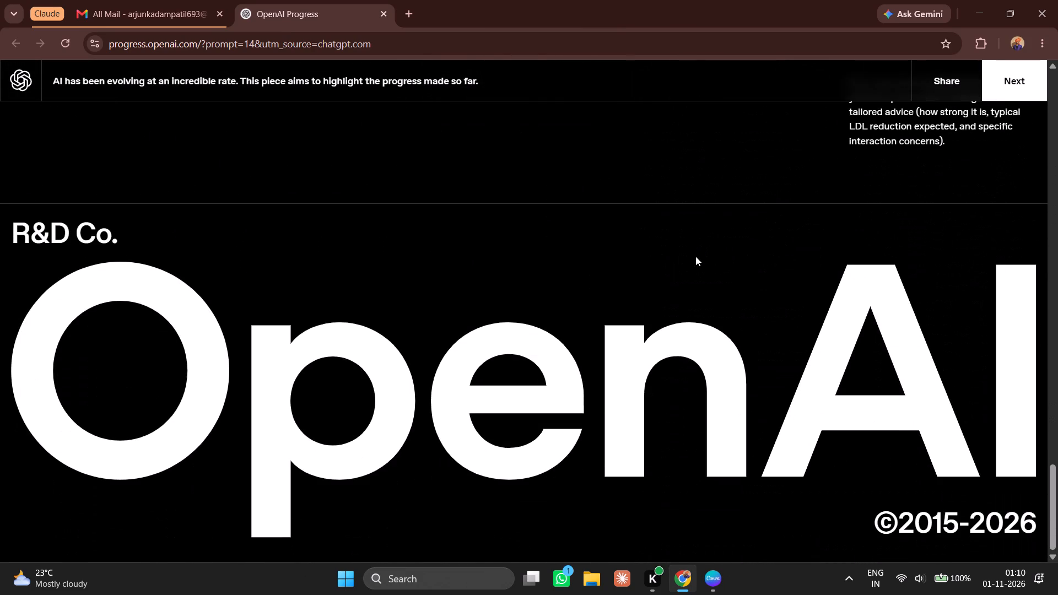
scroll(695, 256, "up", 6)
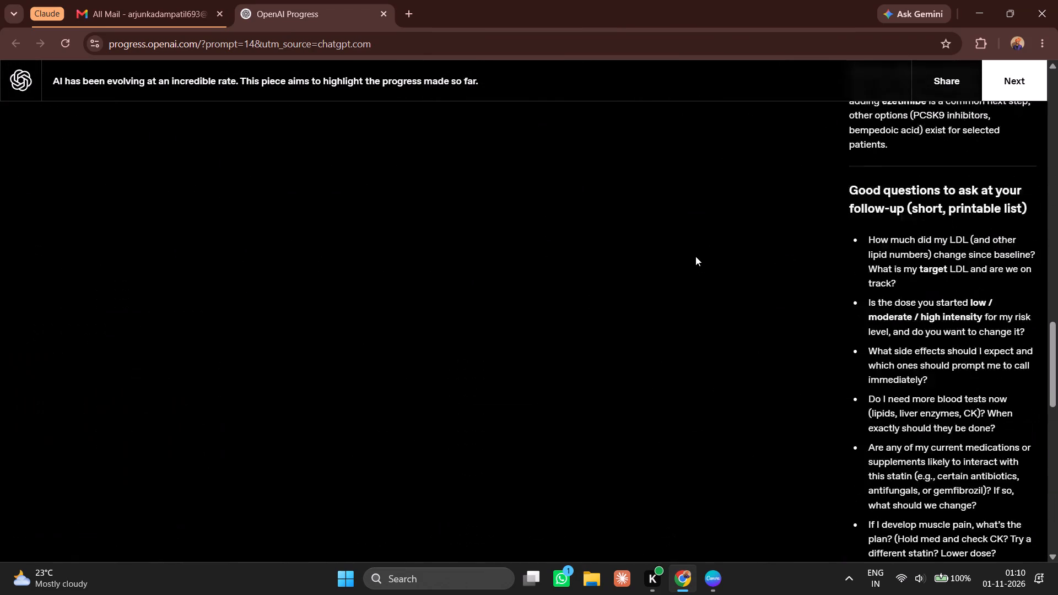
scroll(695, 256, "up", 4)
scroll(695, 256, "down", 2)
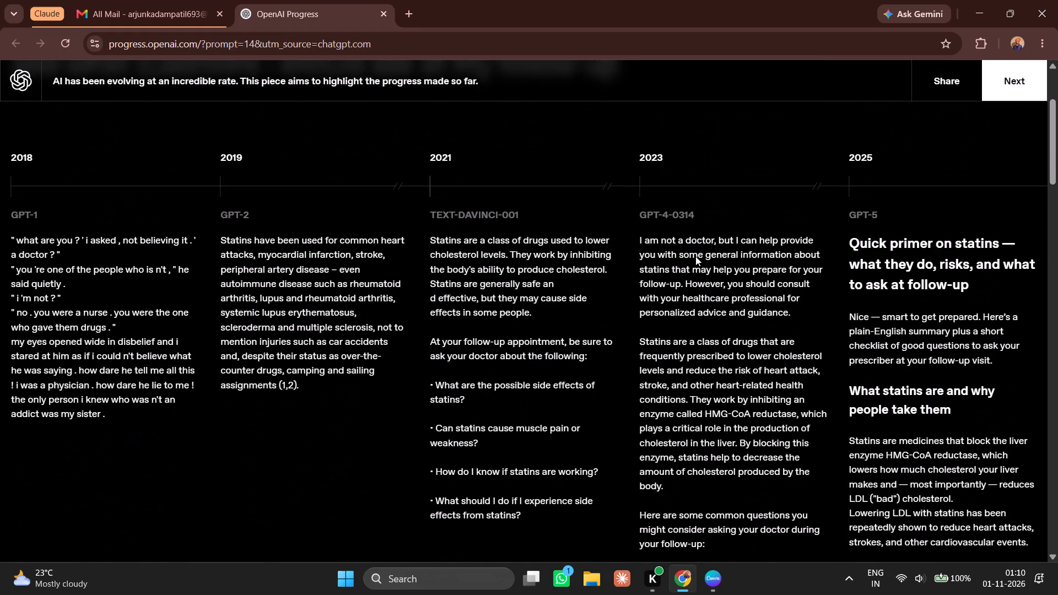
scroll(695, 256, "down", 5)
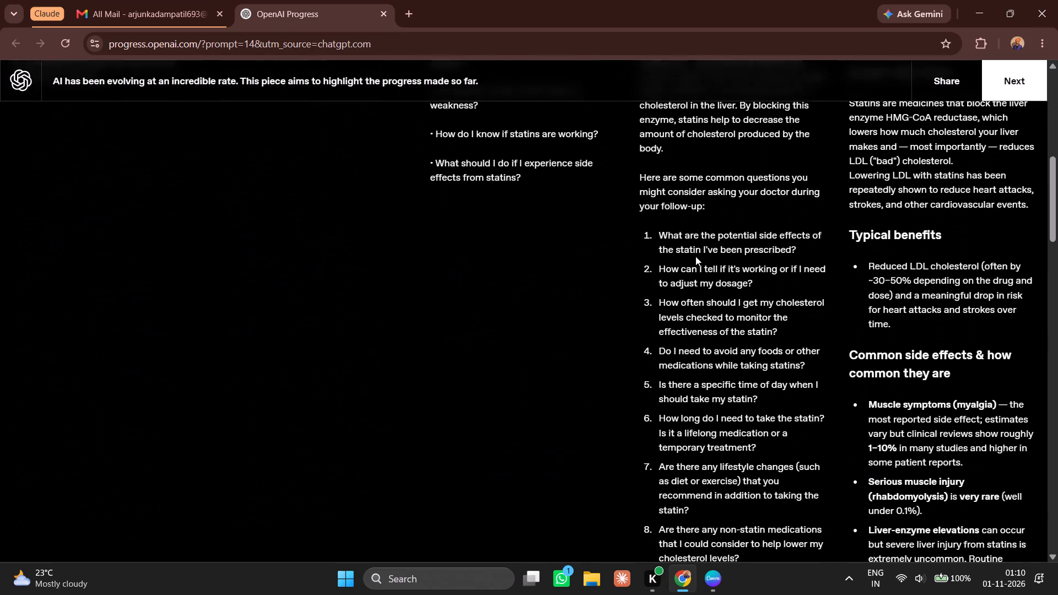
scroll(695, 256, "down", 8)
scroll(695, 256, "up", 1)
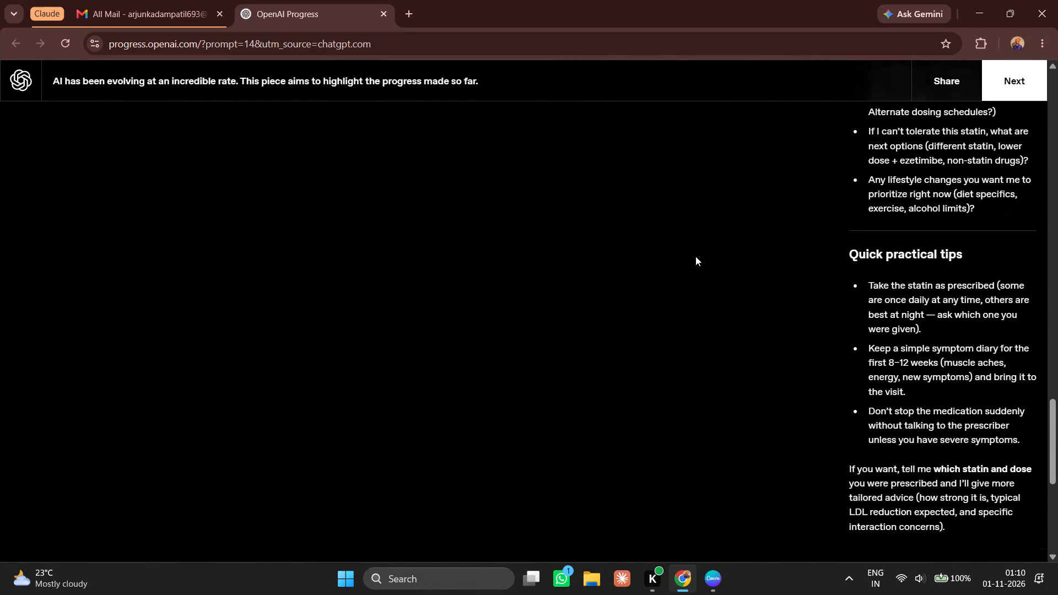
scroll(695, 256, "up", 6)
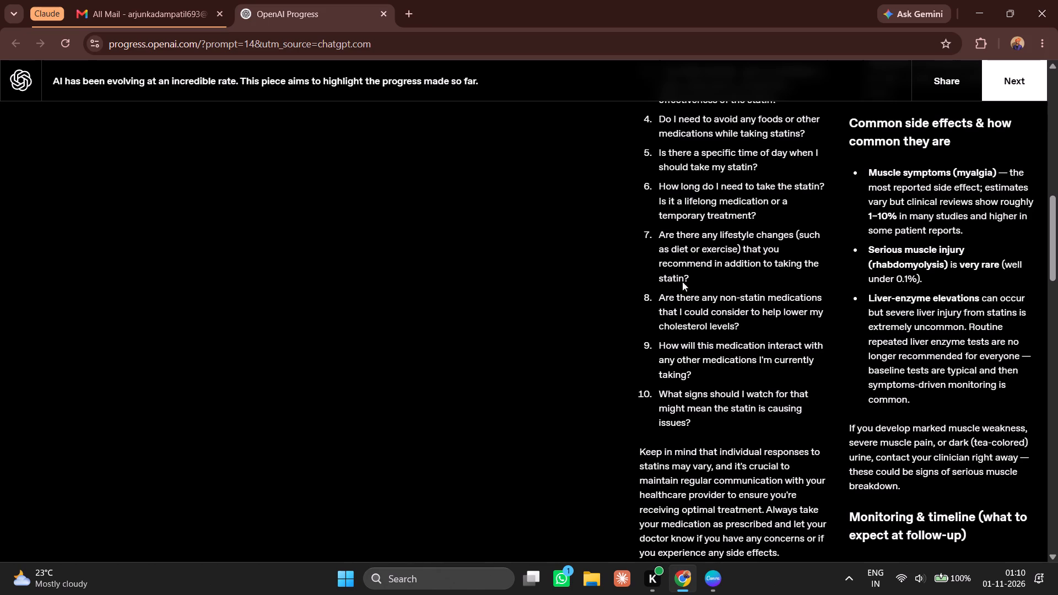
Review the statin answers again, comparing the length and structure of the GPT-4-0314 and GPT-5 responses with the earlier models.
scroll(747, 292, "down", 13)
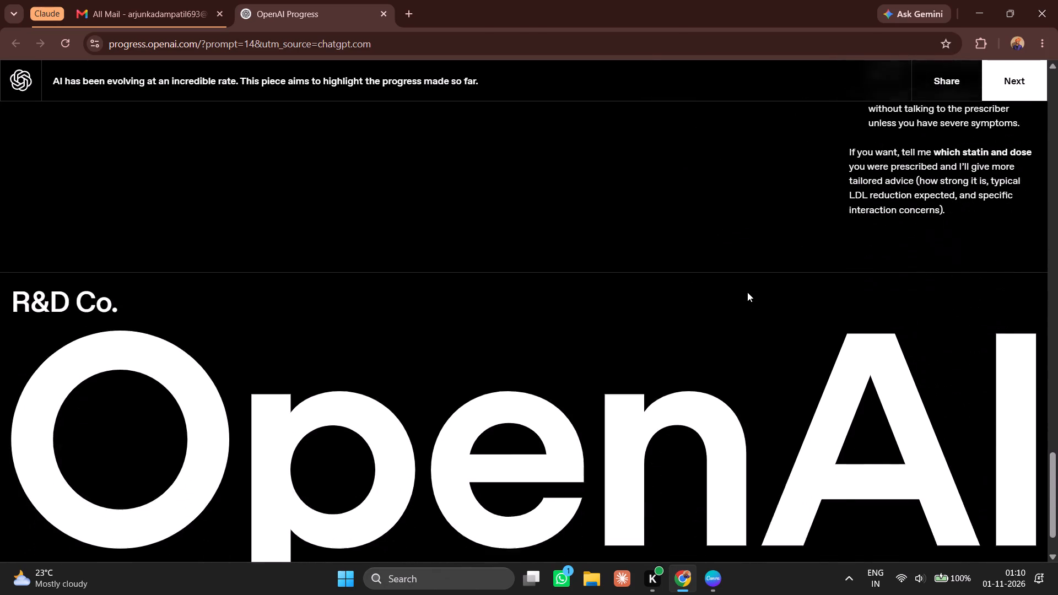
scroll(747, 292, "down", 6)
scroll(747, 292, "up", 2)
scroll(747, 292, "down", 6)
scroll(747, 292, "up", 6)
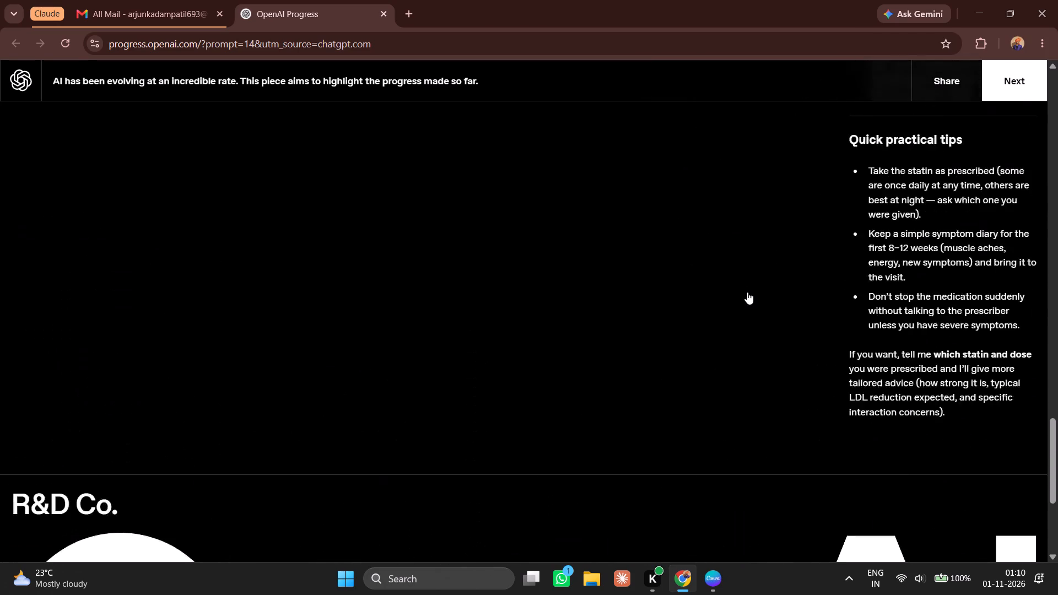
scroll(747, 292, "up", 11)
scroll(747, 292, "down", 3)
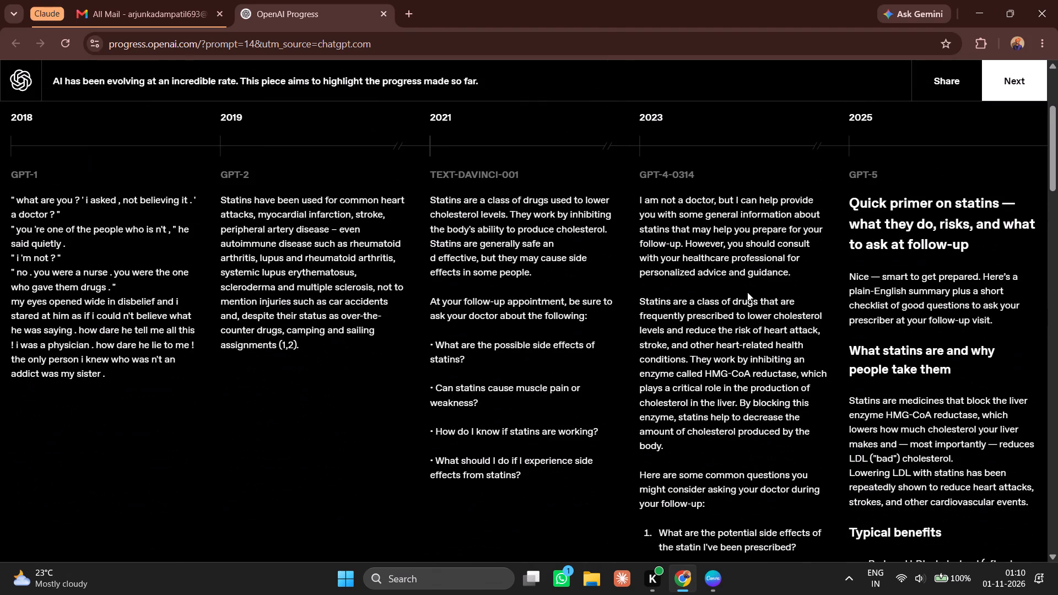
scroll(747, 292, "down", 1)
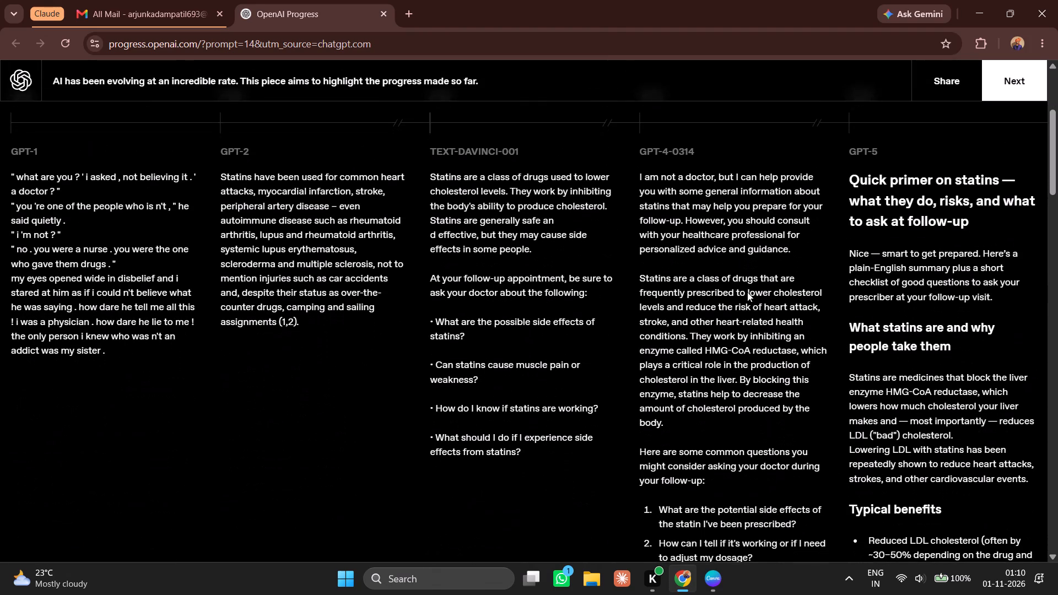
scroll(747, 292, "down", 2)
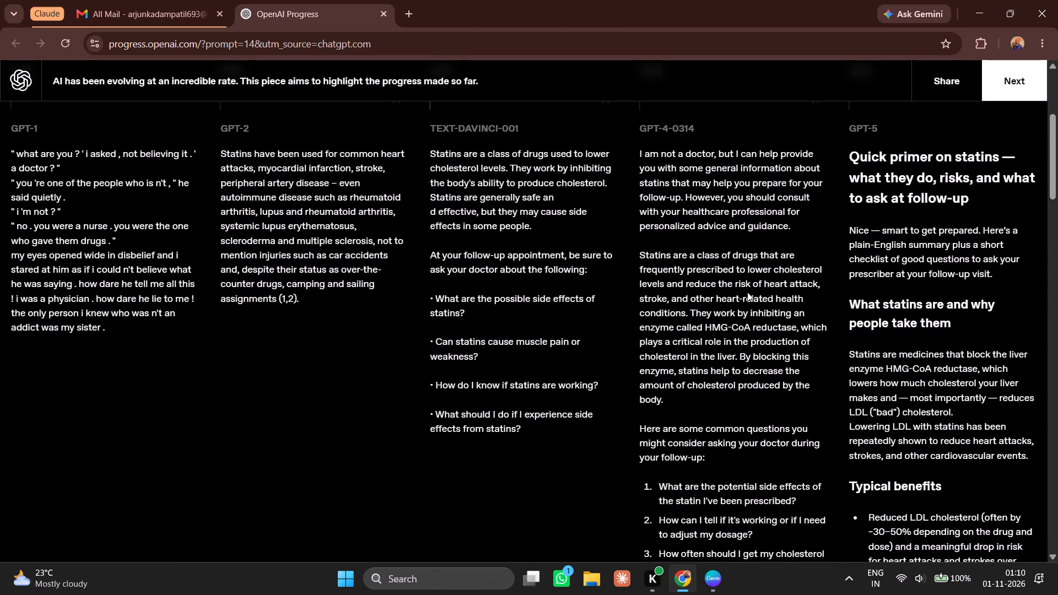
scroll(747, 292, "down", 6)
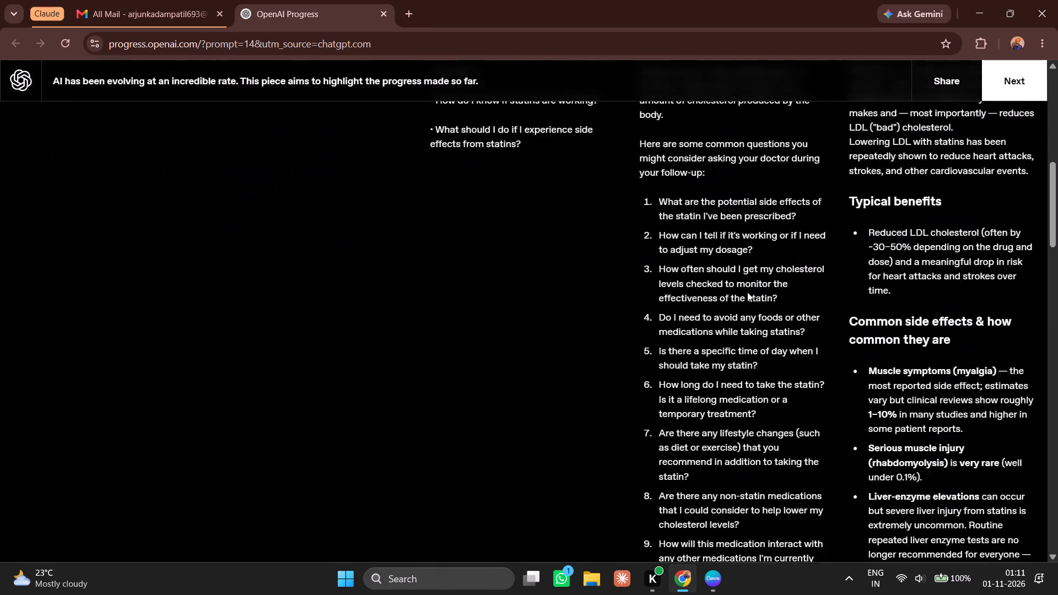
scroll(747, 292, "down", 17)
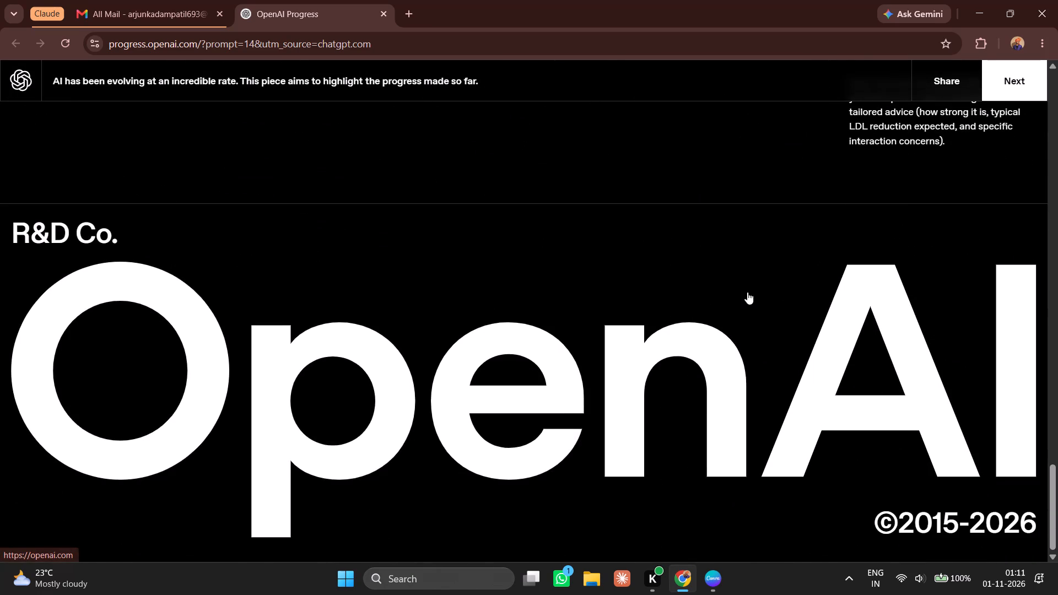
scroll(747, 292, "down", 5)
scroll(765, 358, "up", 13)
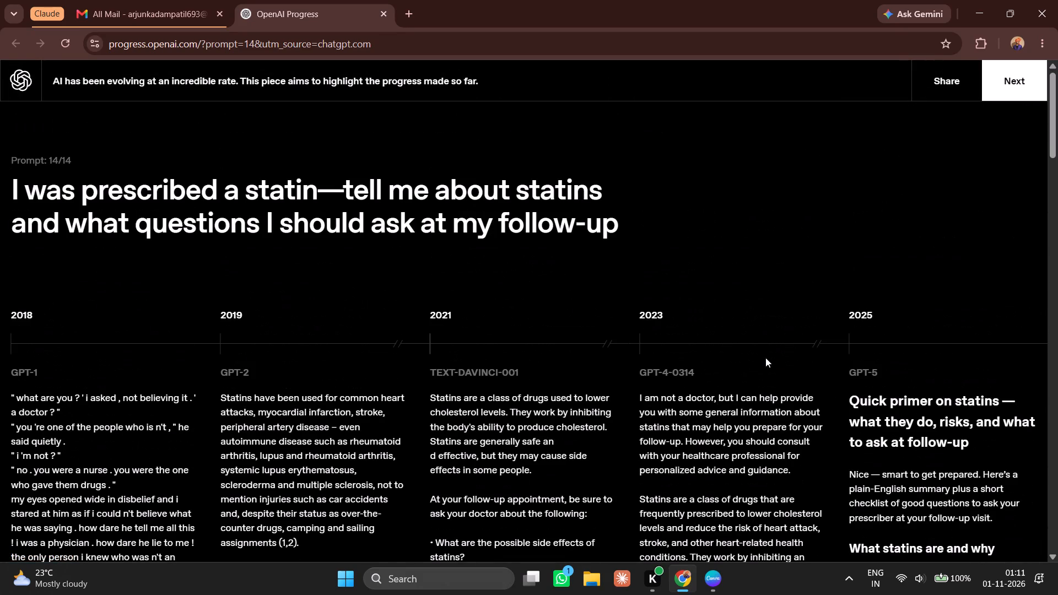
Zoom the page out as far as possible and frame the full GPT-1 to GPT-5 answer columns in a single view.
key("ctrl+minus")
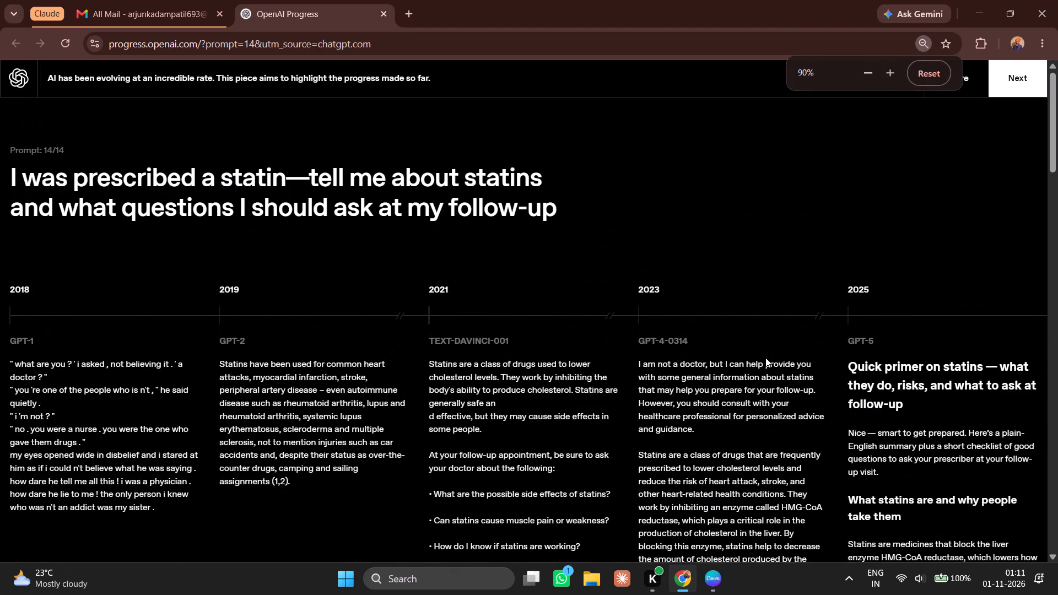
key("ctrl+minus")
key("ctrl+minus")
key("ctrl+minus")
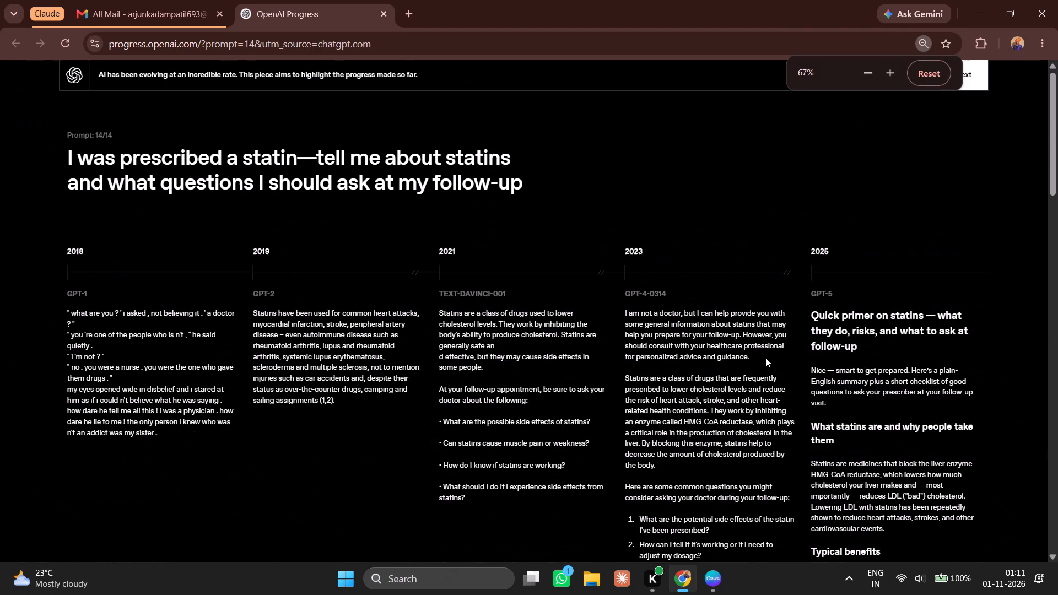
key("ctrl+minus")
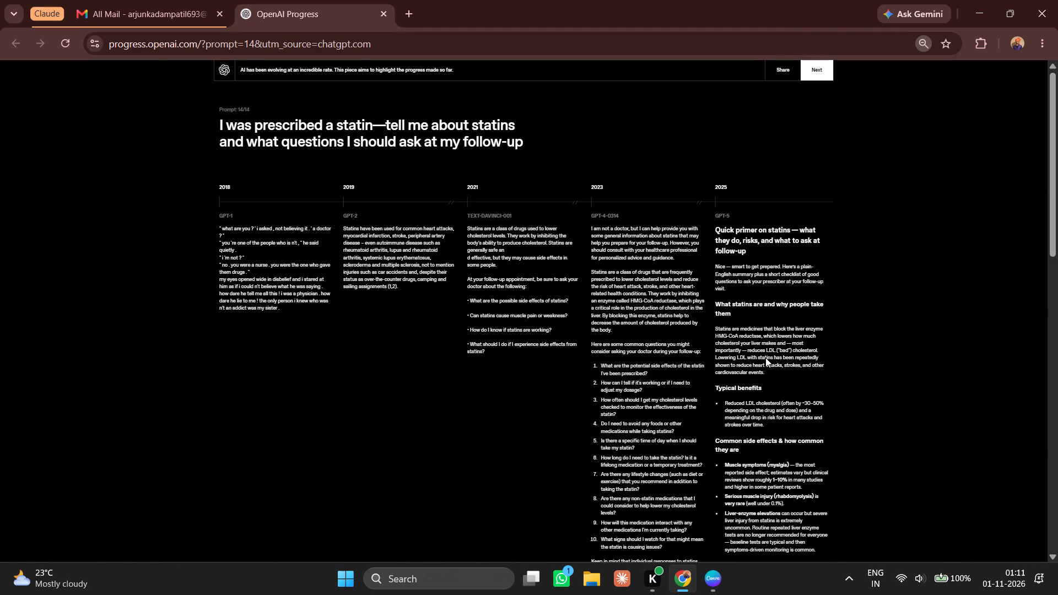
scroll(765, 358, "down", 1)
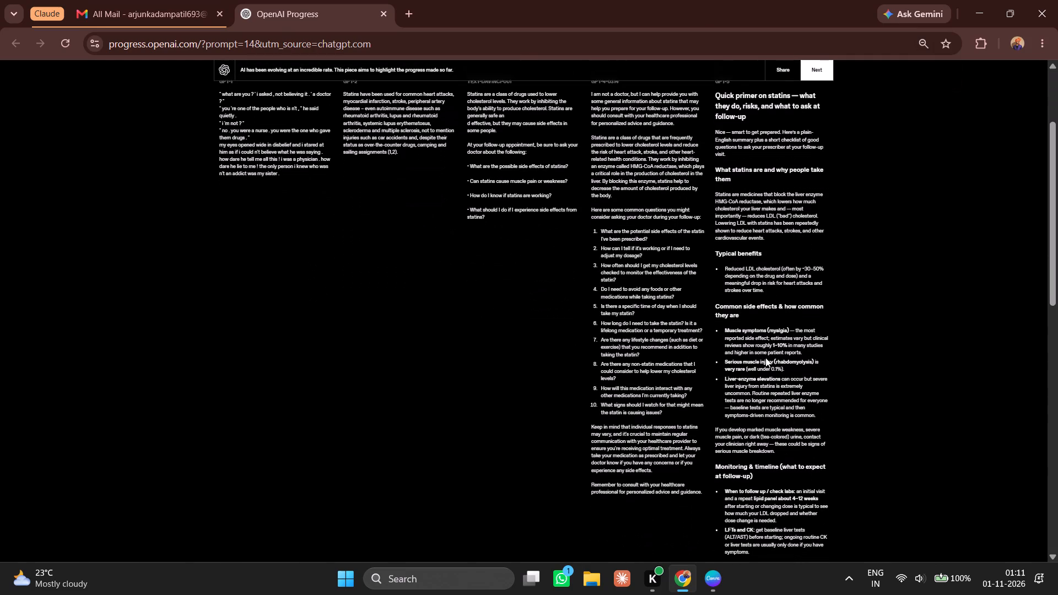
scroll(765, 358, "down", 2)
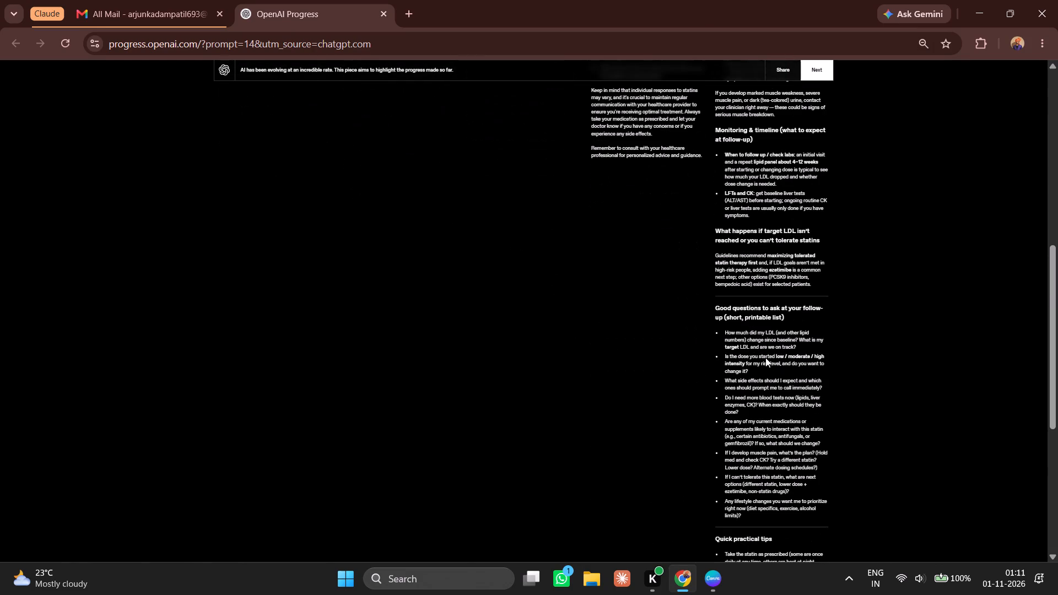
key("ctrl+minus")
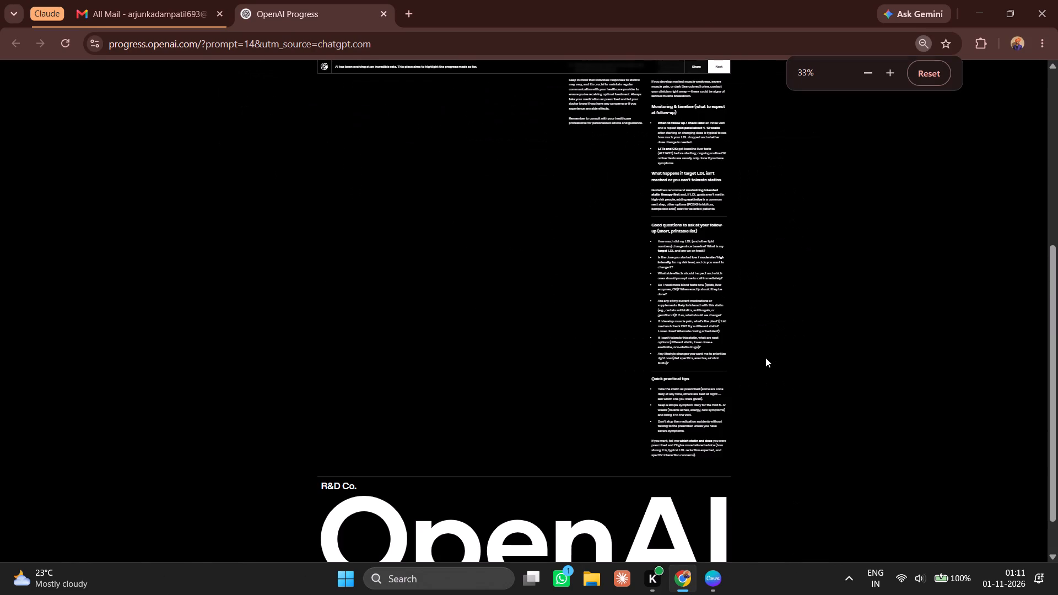
scroll(765, 358, "up", 1)
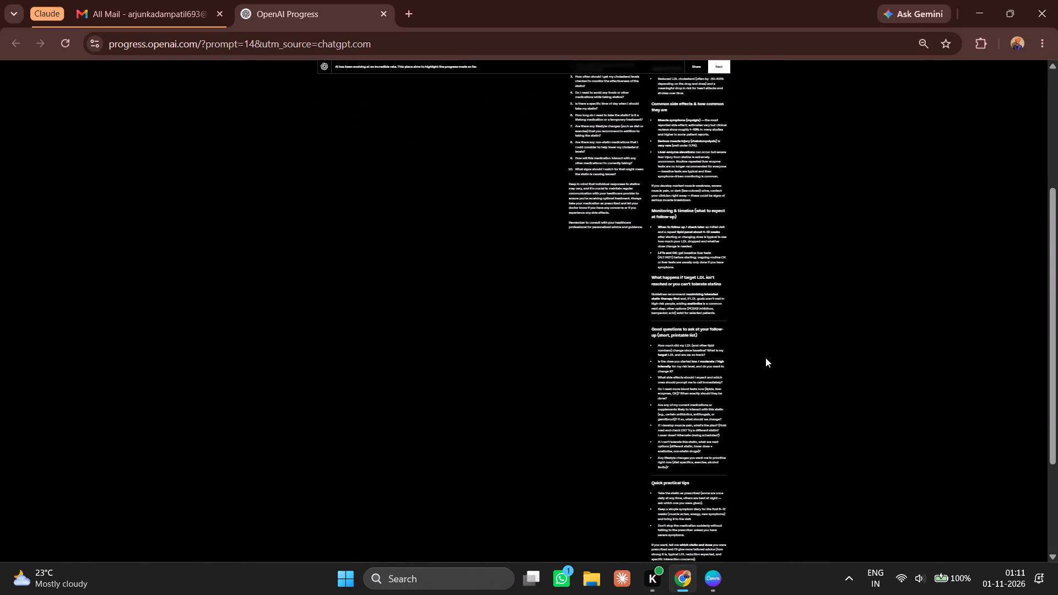
key("ctrl+minus")
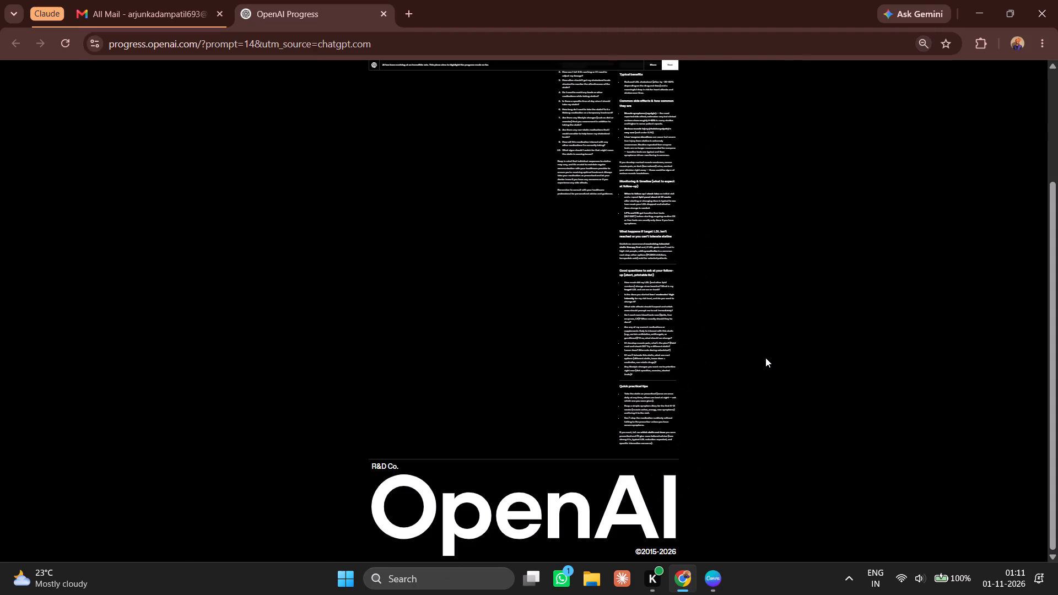
scroll(664, 268, "up", 1)
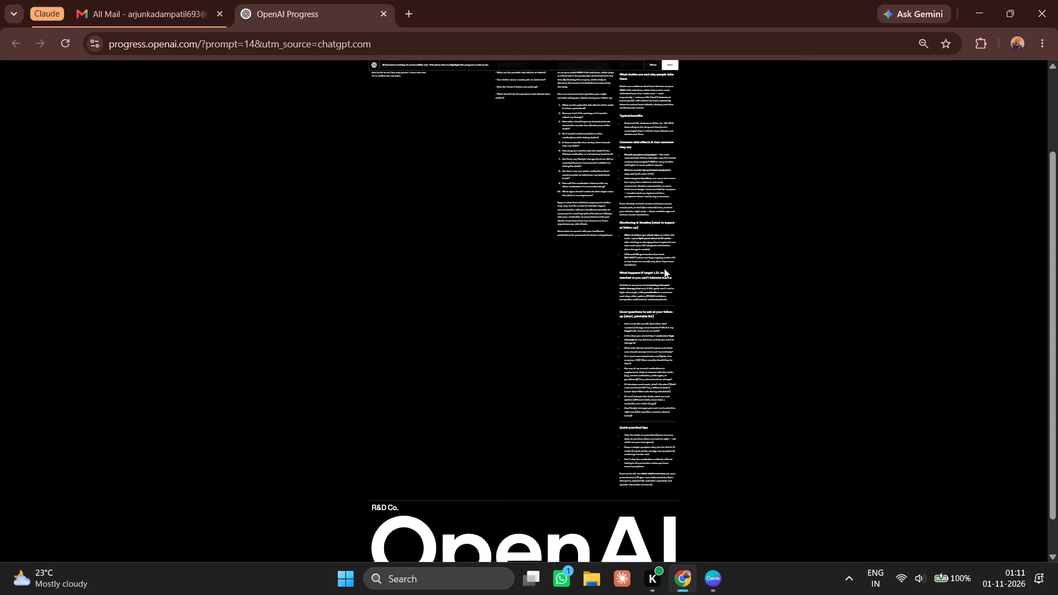
scroll(664, 268, "up", 1)
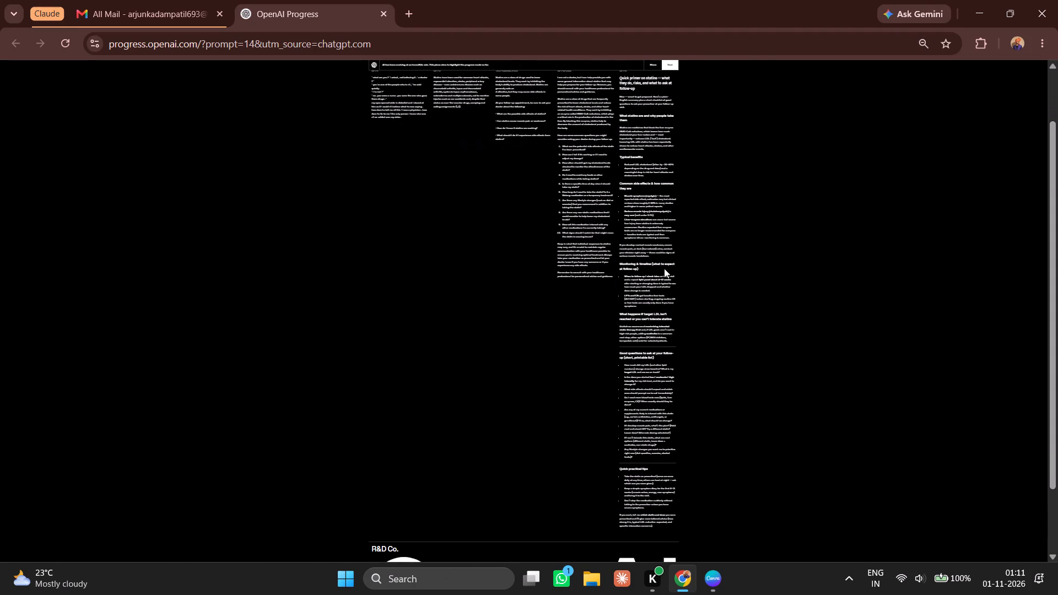
key("ctrl+minus")
scroll(664, 268, "up", 1)
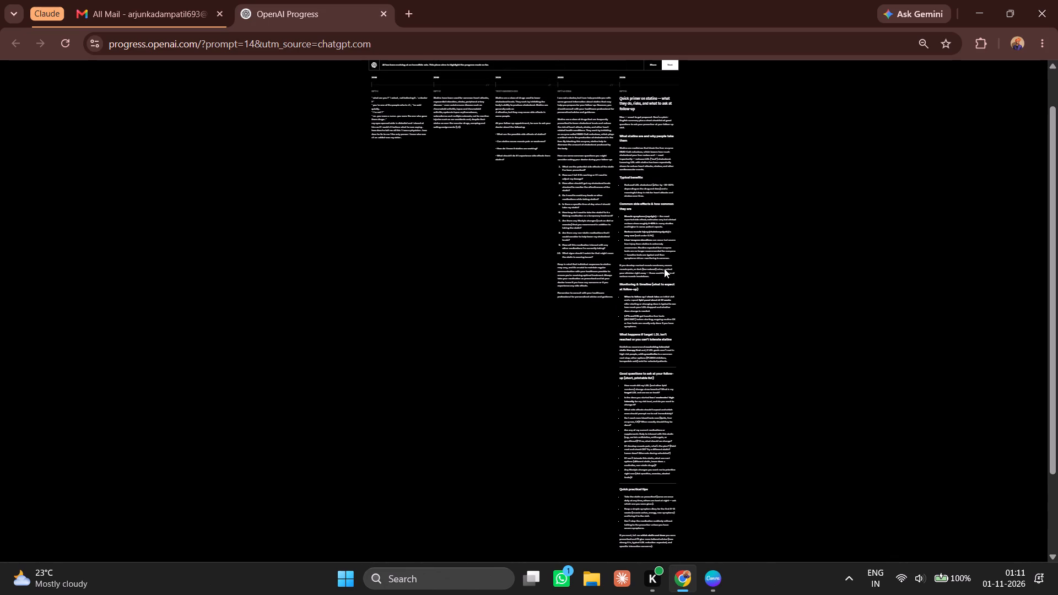
key("ctrl+minus")
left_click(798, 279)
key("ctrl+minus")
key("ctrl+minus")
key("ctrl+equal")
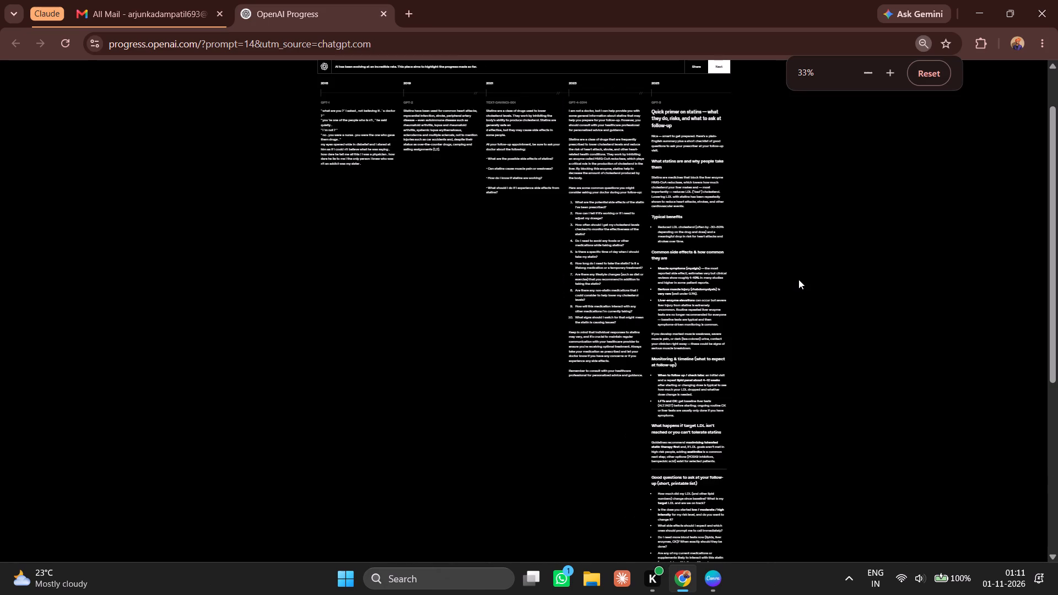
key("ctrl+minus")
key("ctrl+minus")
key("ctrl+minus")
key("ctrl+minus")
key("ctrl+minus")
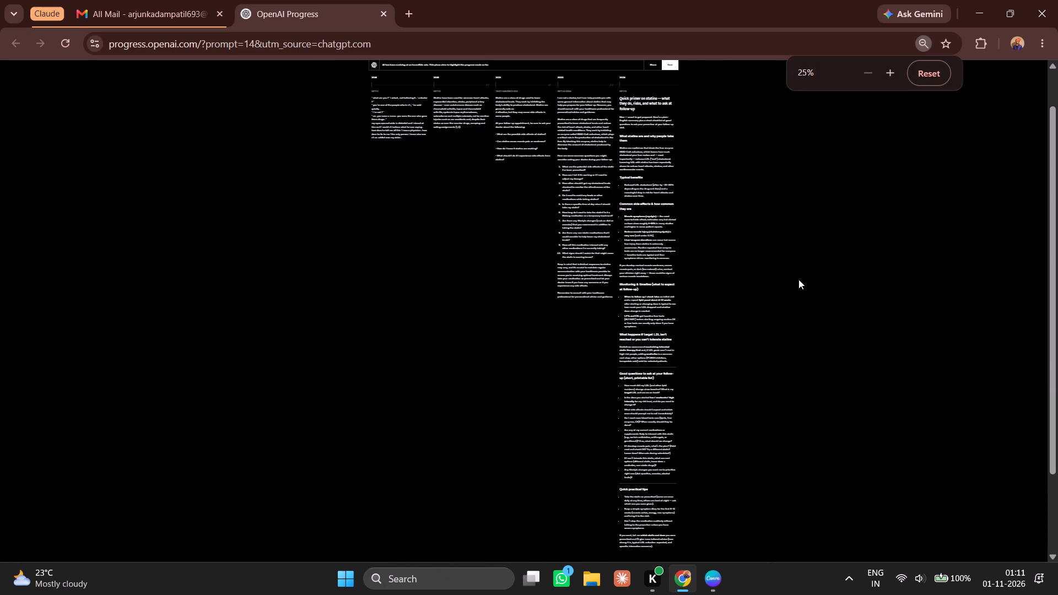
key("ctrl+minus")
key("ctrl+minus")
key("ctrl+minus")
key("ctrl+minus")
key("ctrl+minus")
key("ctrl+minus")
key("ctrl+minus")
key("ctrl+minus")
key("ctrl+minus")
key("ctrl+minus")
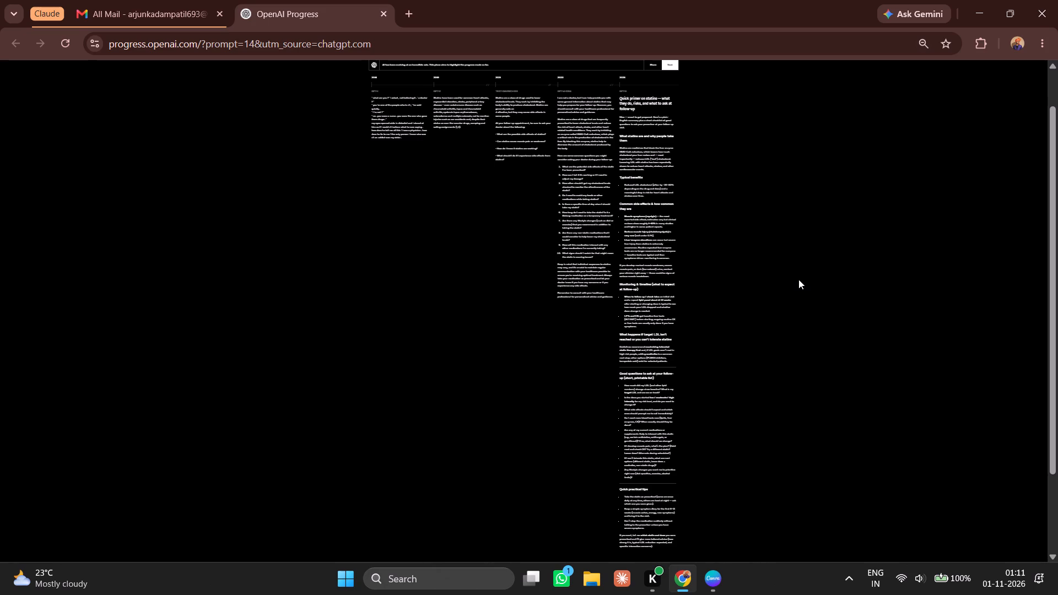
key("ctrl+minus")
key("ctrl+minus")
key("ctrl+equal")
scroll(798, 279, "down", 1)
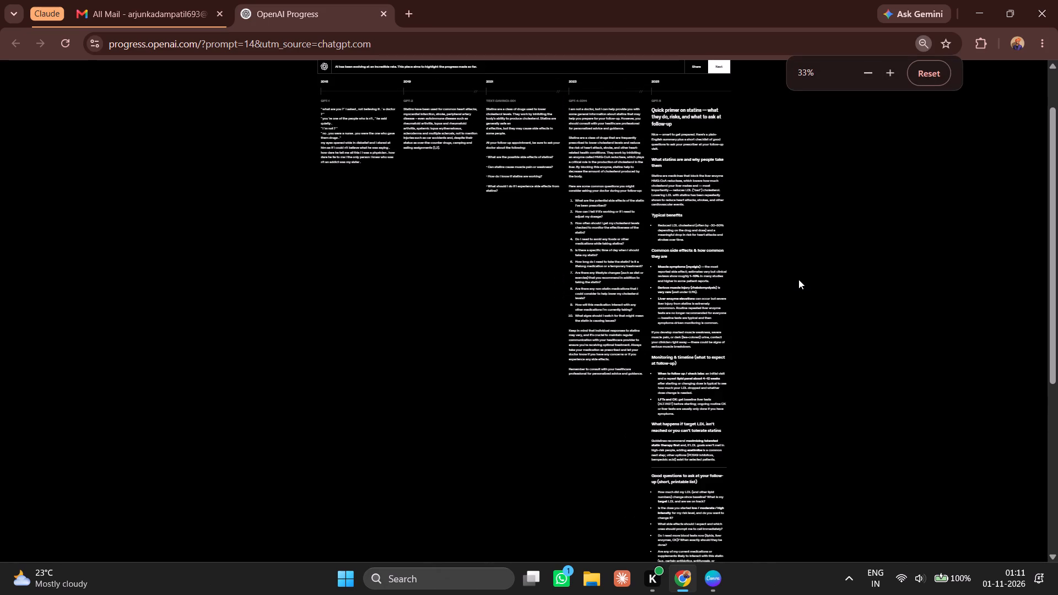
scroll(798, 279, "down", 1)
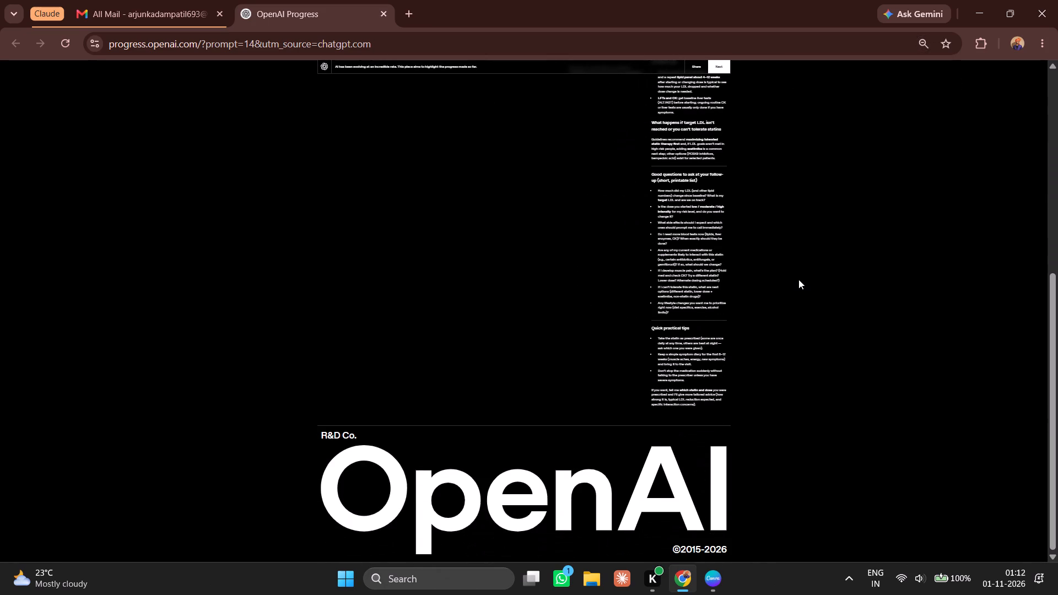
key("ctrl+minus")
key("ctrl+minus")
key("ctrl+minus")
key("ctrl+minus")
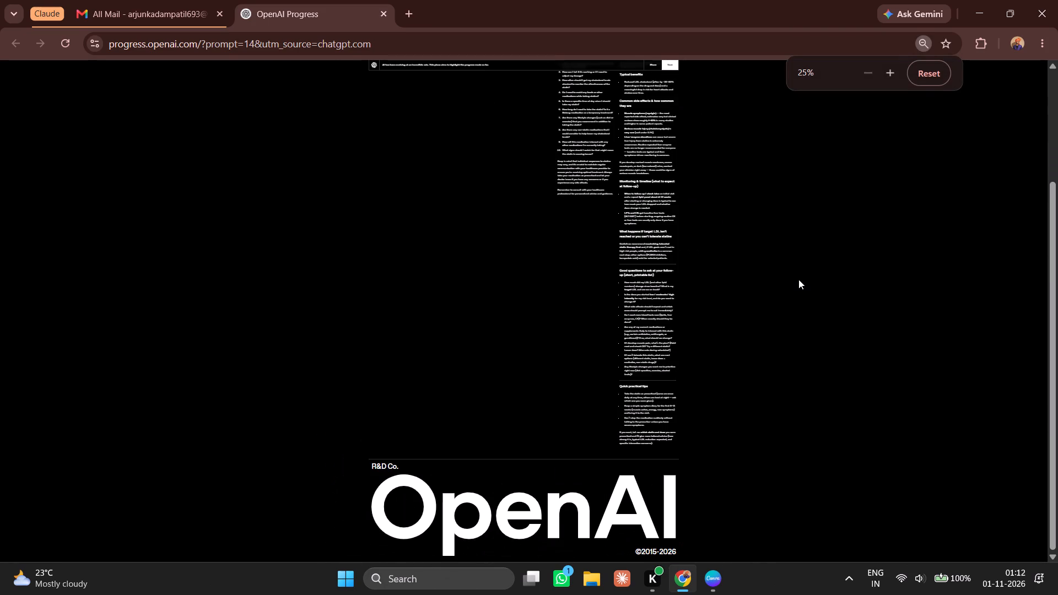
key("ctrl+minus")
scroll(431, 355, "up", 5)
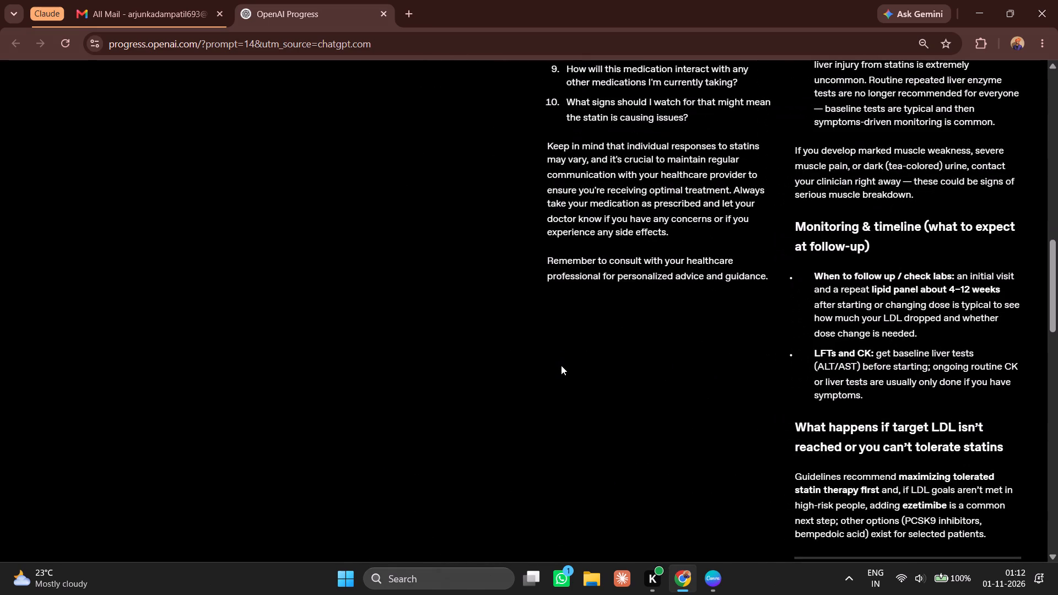
Return the page to its minimum 25% zoom and frame the answer columns from the year headings to the end of the GPT-5 answer.
key("ctrl+minus")
key("ctrl+minus")
key("ctrl+minus")
key("ctrl+minus")
key("ctrl+minus")
key("ctrl+minus")
key("ctrl+minus")
key("ctrl+minus")
key("ctrl+minus")
key("ctrl+minus")
key("ctrl+minus")
key("ctrl+minus")
key("ctrl+minus")
key("ctrl+minus")
key("ctrl+minus")
key("ctrl+minus")
key("ctrl+minus")
key("ctrl+minus")
key("ctrl+minus")
key("ctrl+minus")
key("ctrl+minus")
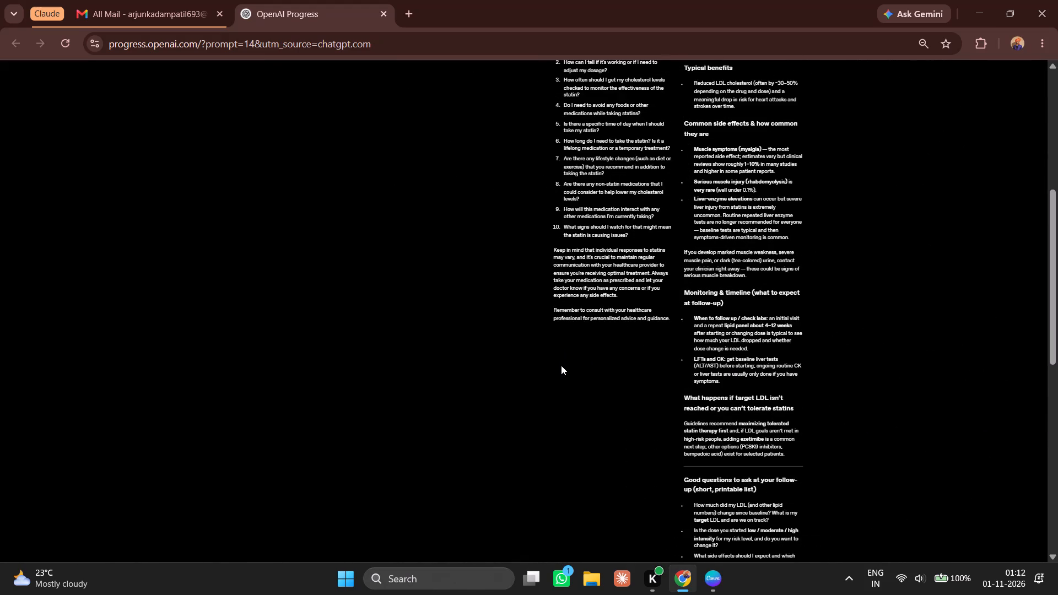
key("ctrl+equal")
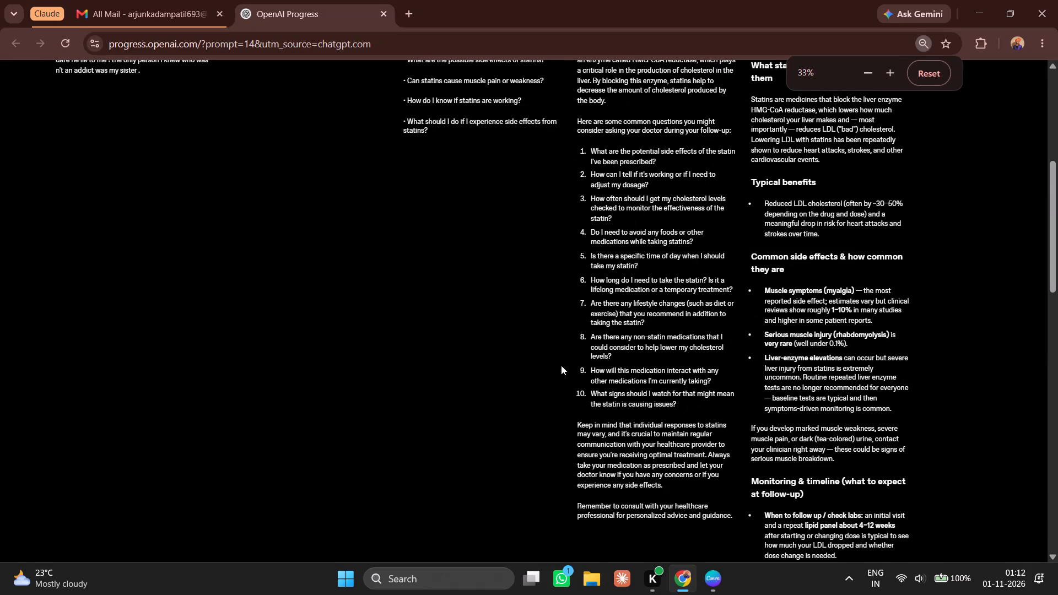
key("ctrl+minus")
key("ctrl+minus")
key("ctrl+minus")
key("ctrl+minus")
key("ctrl+minus")
key("ctrl+minus")
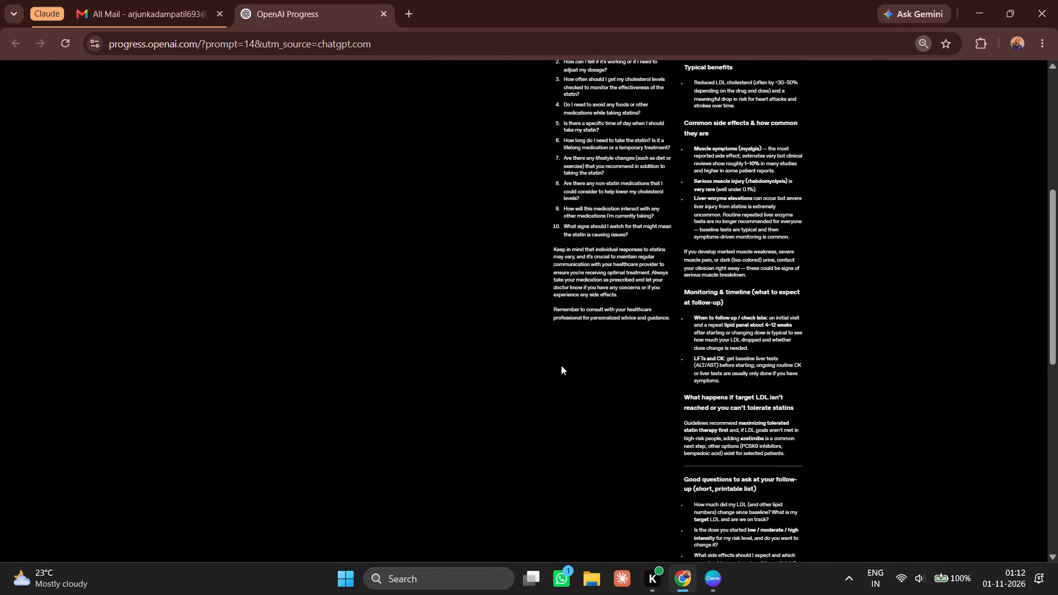
key("ctrl+minus")
key("ctrl+minus")
key("ctrl+minus")
key("ctrl+minus")
key("ctrl+minus")
key("ctrl+minus")
key("ctrl+minus")
key("ctrl+minus")
key("ctrl+minus")
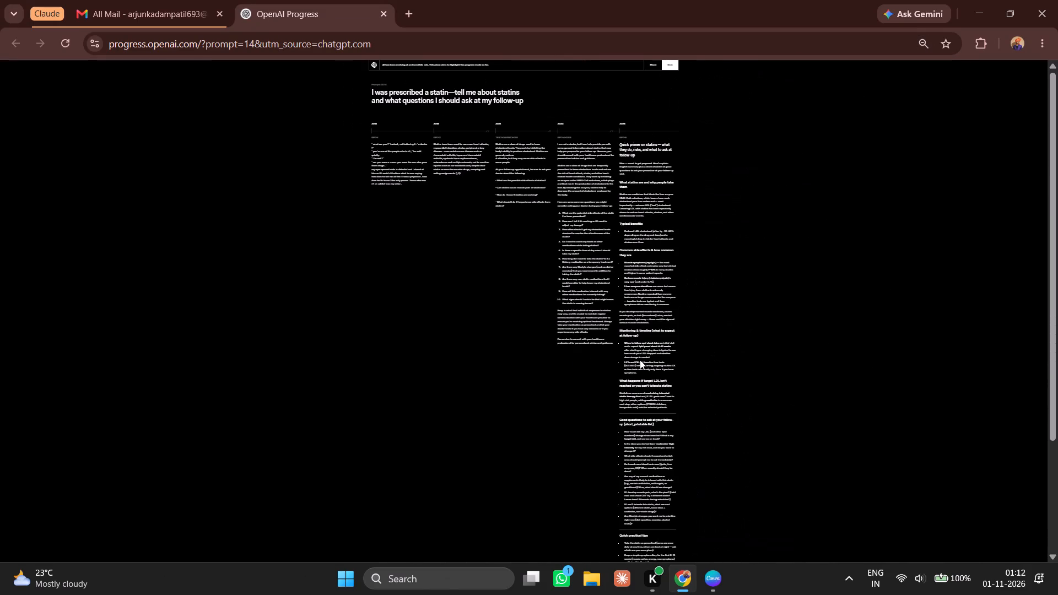
scroll(640, 360, "down", 2)
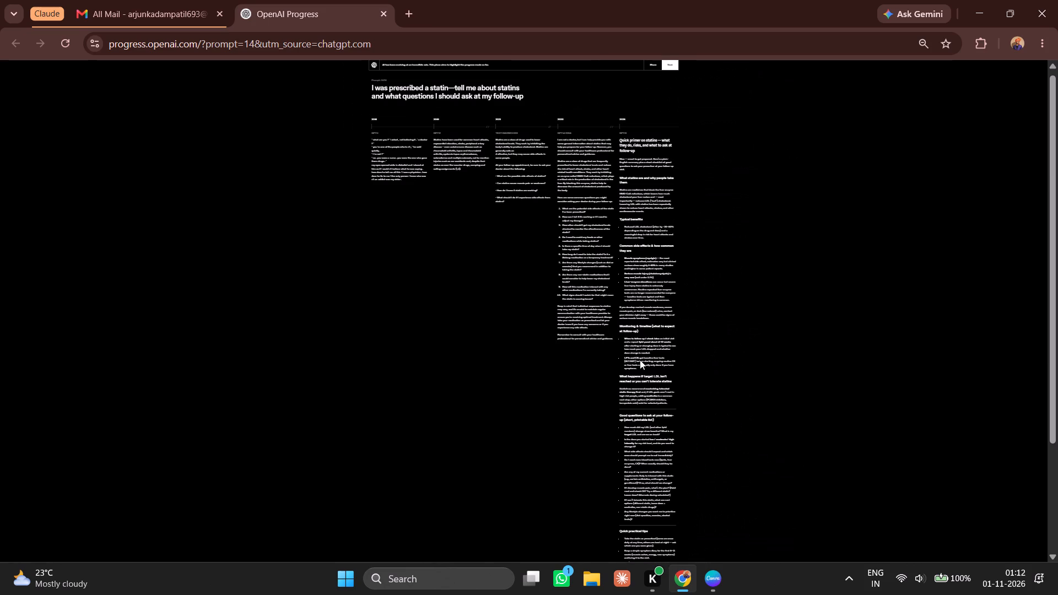
scroll(640, 360, "down", 1)
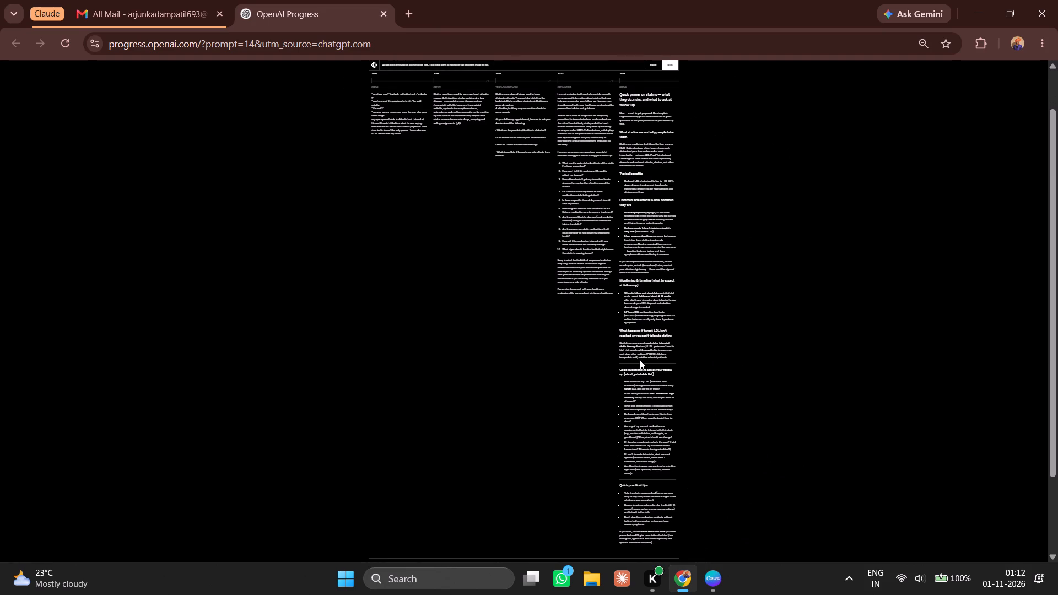
scroll(640, 360, "left", 1)
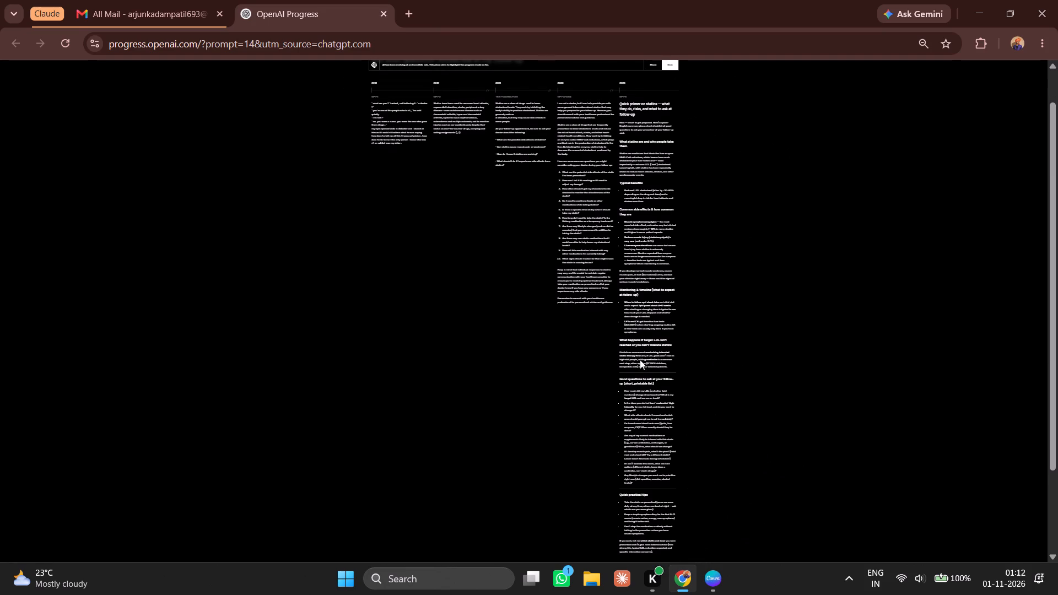
scroll(640, 360, "left", 3)
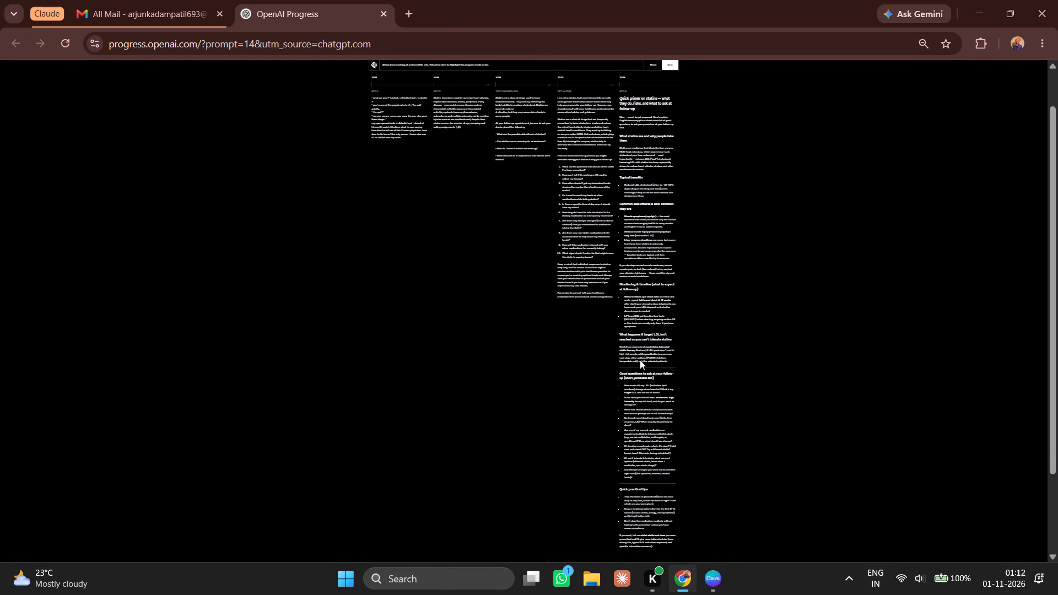
scroll(640, 360, "left", 1)
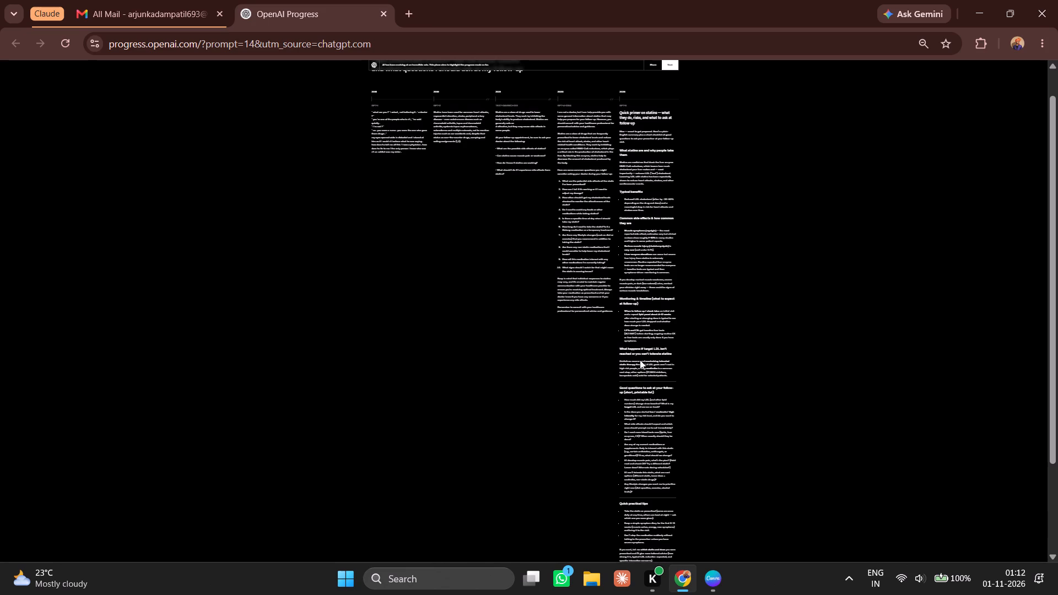
scroll(640, 360, "left", 2)
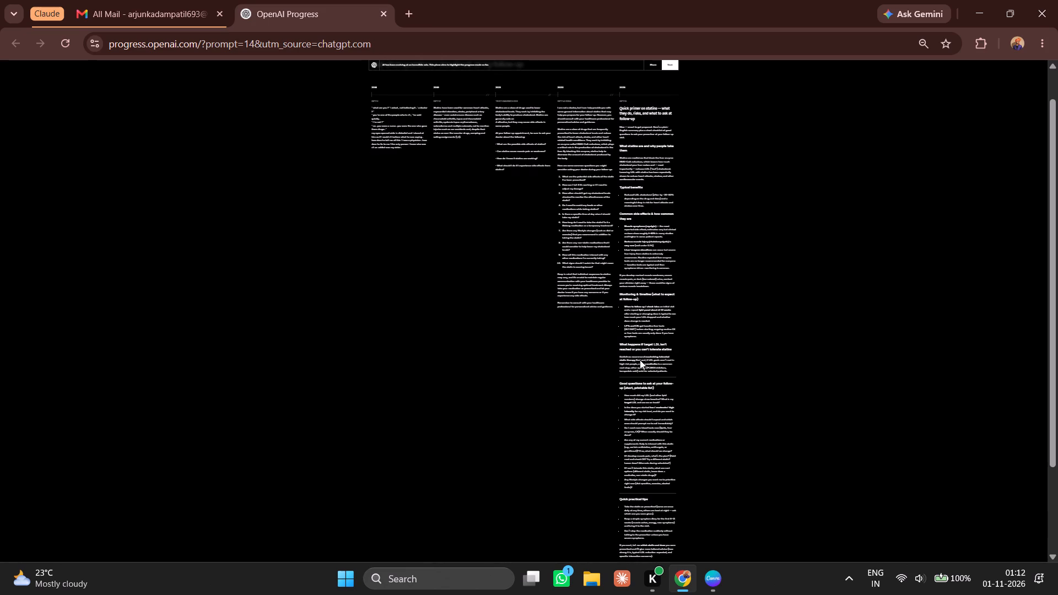
scroll(640, 360, "left", 1)
scroll(640, 360, "up", 1)
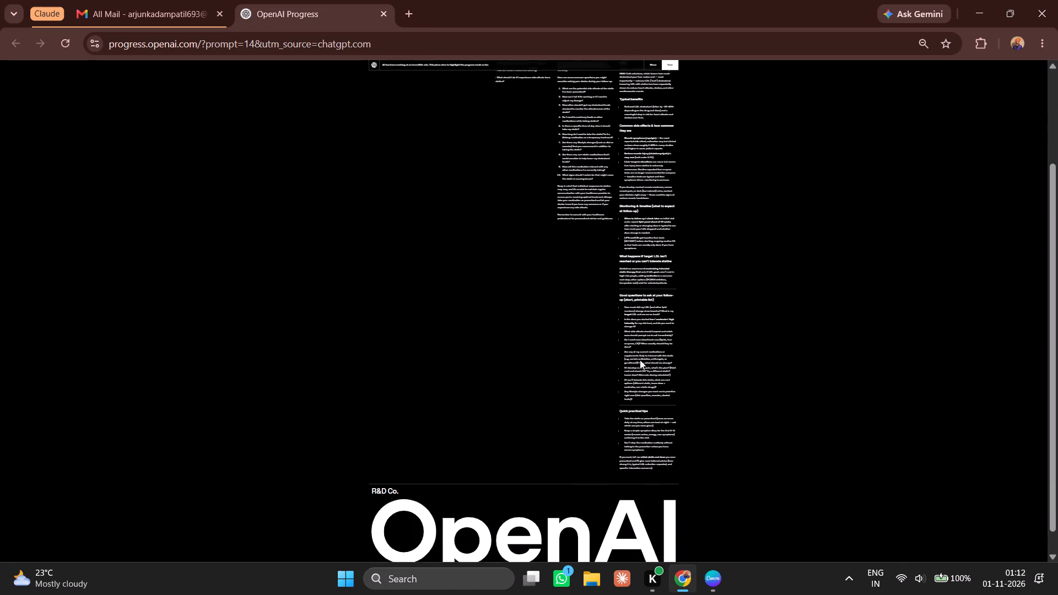
scroll(640, 360, "up", 2)
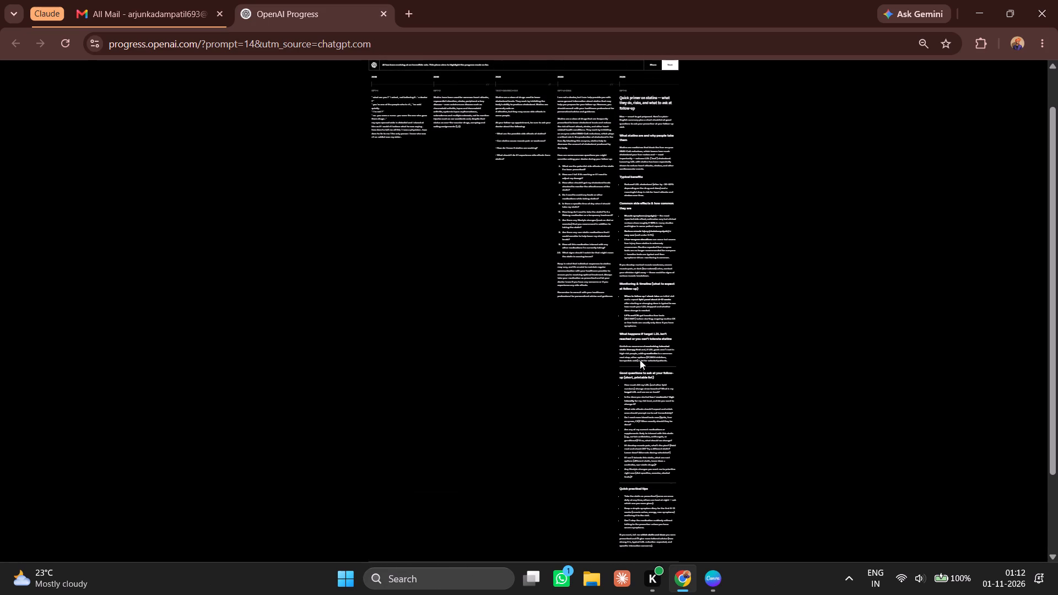
scroll(640, 360, "up", 2)
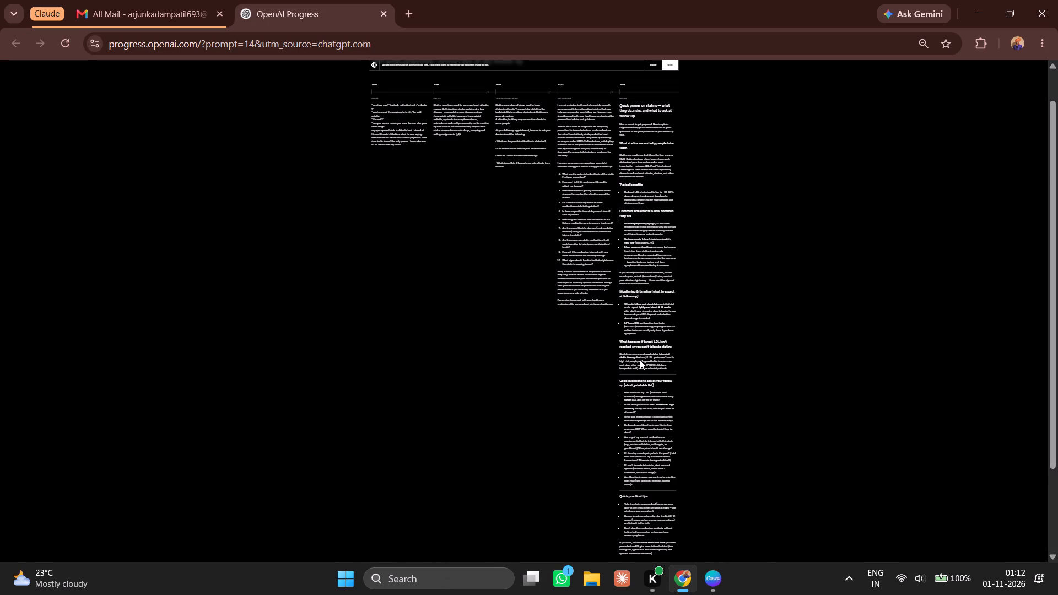
Take a rectangular screen snip of the full GPT-4-0314 and GPT-5 answer columns, from their year headings to the last GPT-5 line.
key("shift+super+s")
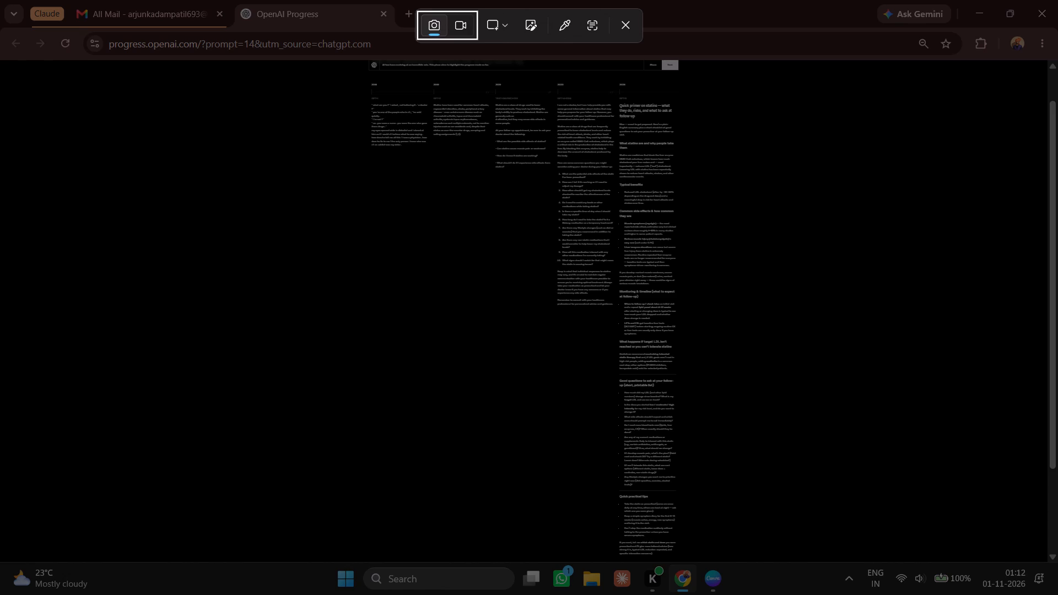
left_click_drag(682, 79, 542, 168)
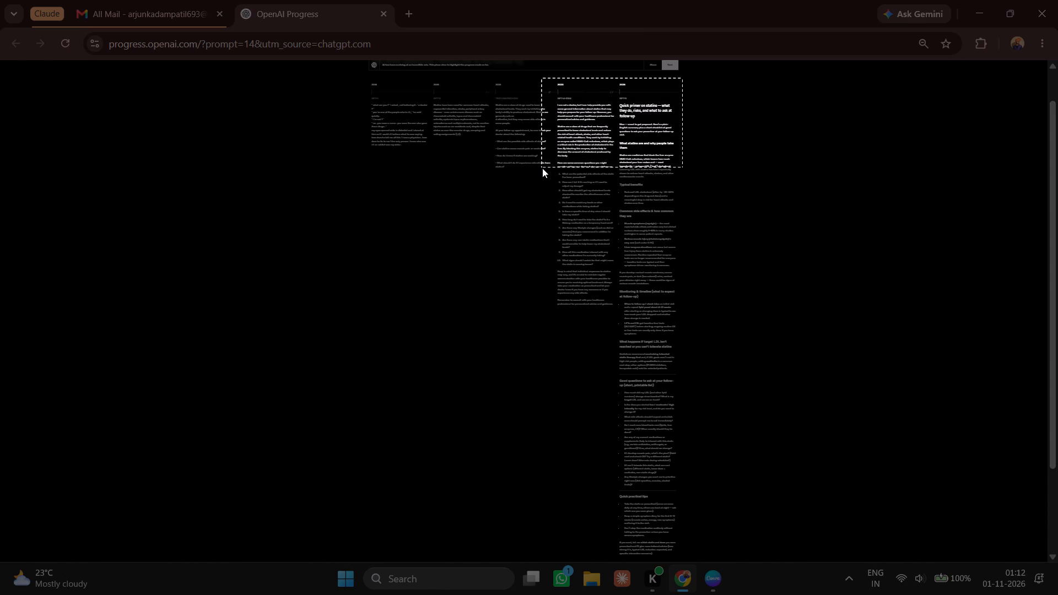
left_click_drag(542, 168, 549, 214)
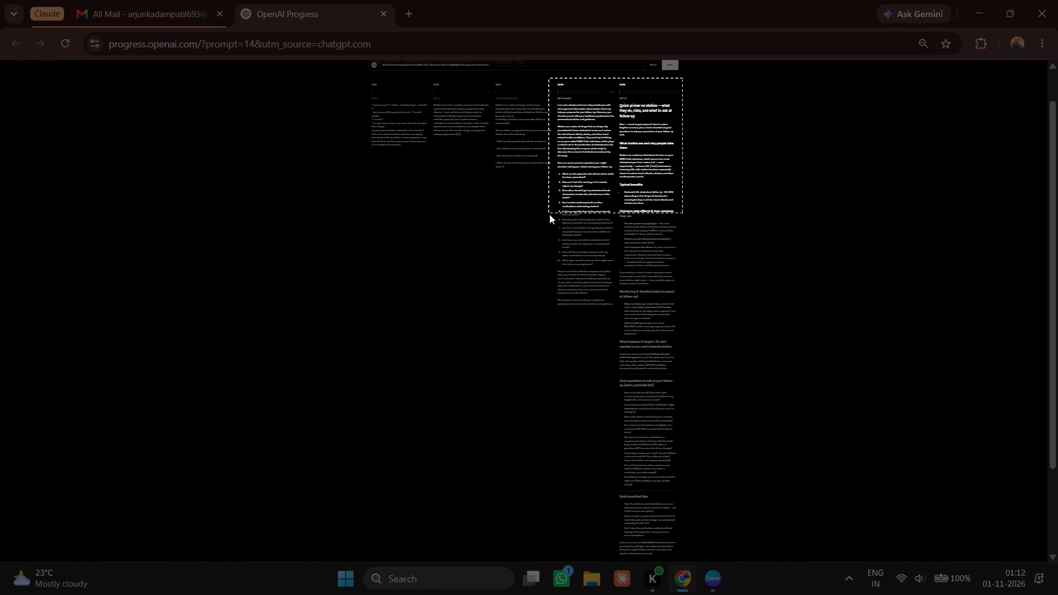
left_click_drag(549, 214, 542, 251)
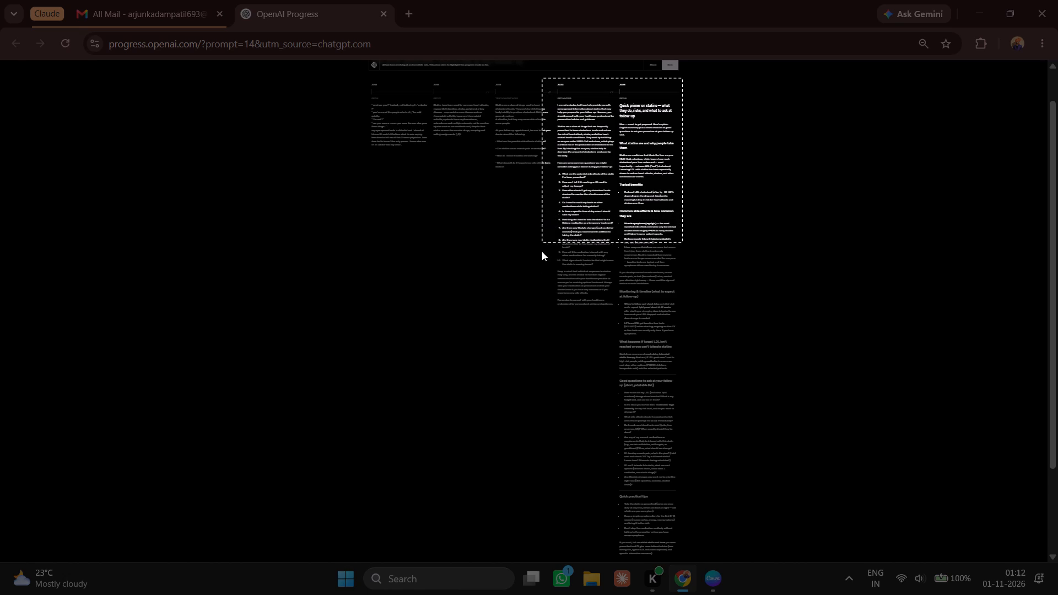
left_click_drag(542, 251, 532, 344)
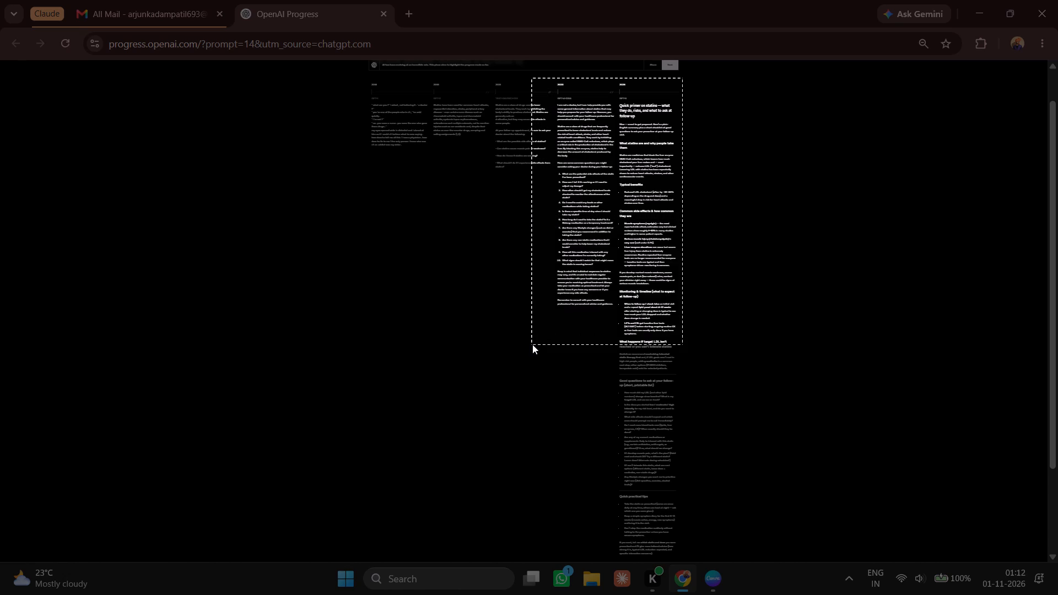
left_click_drag(532, 344, 542, 581)
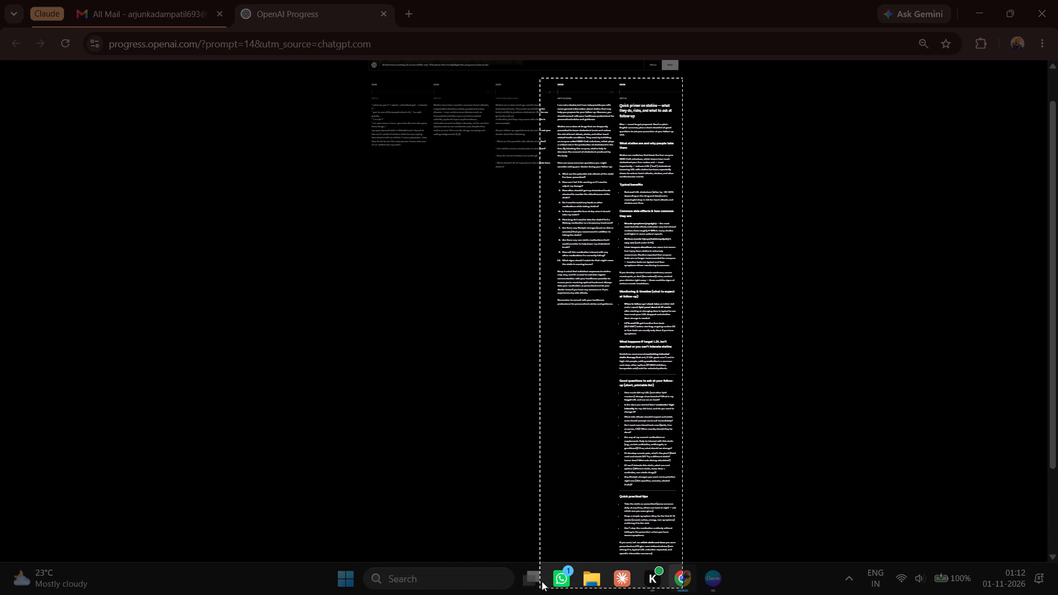
left_click_drag(542, 581, 550, 560)
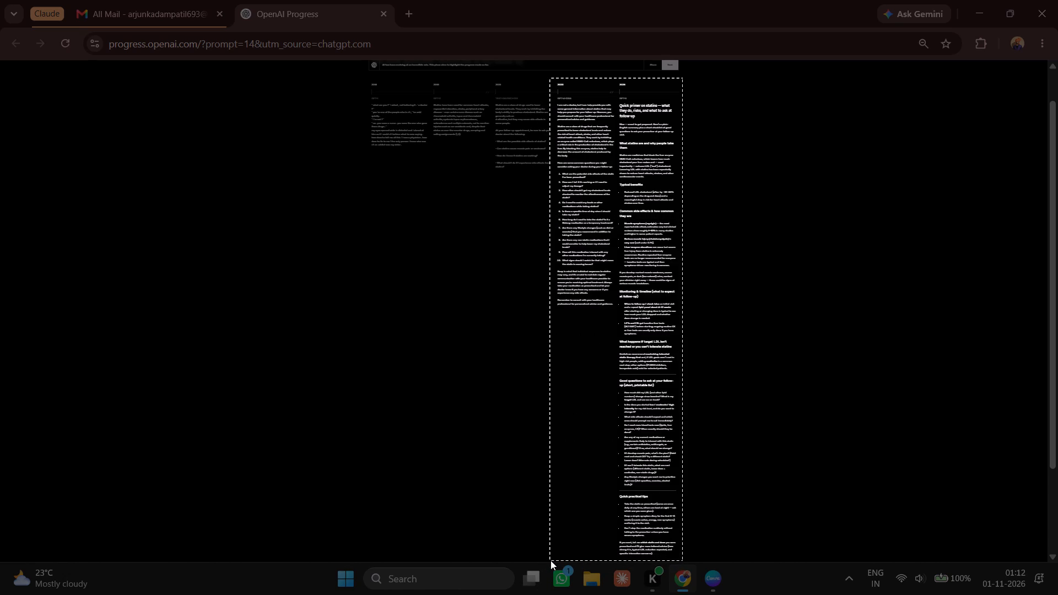
left_click_drag(550, 560, 550, 562)
left_click_drag(550, 562, 550, 560)
left_click_drag(550, 560, 554, 560)
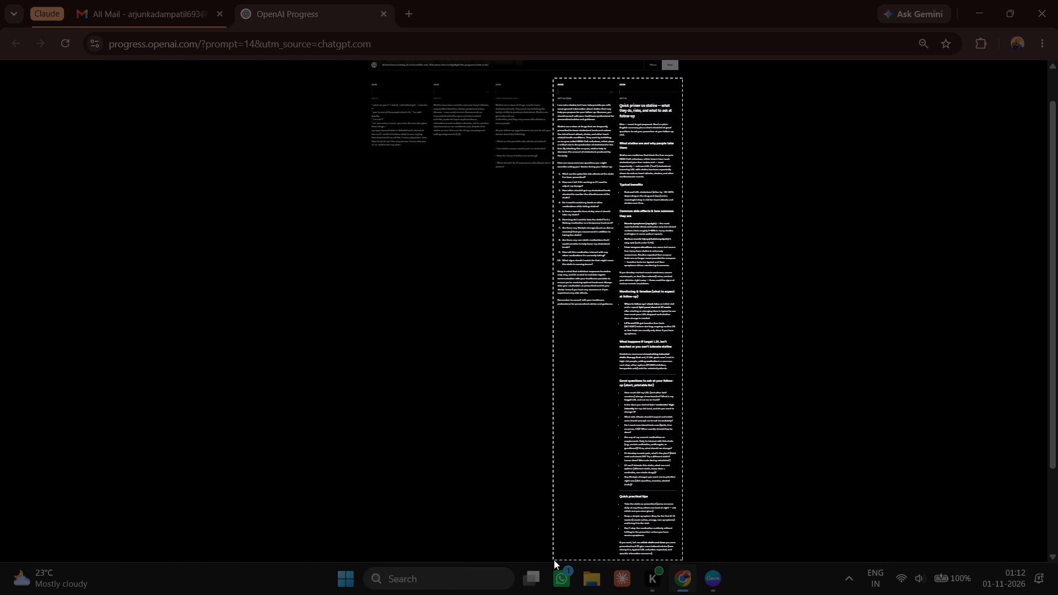
left_click_drag(554, 560, 553, 560)
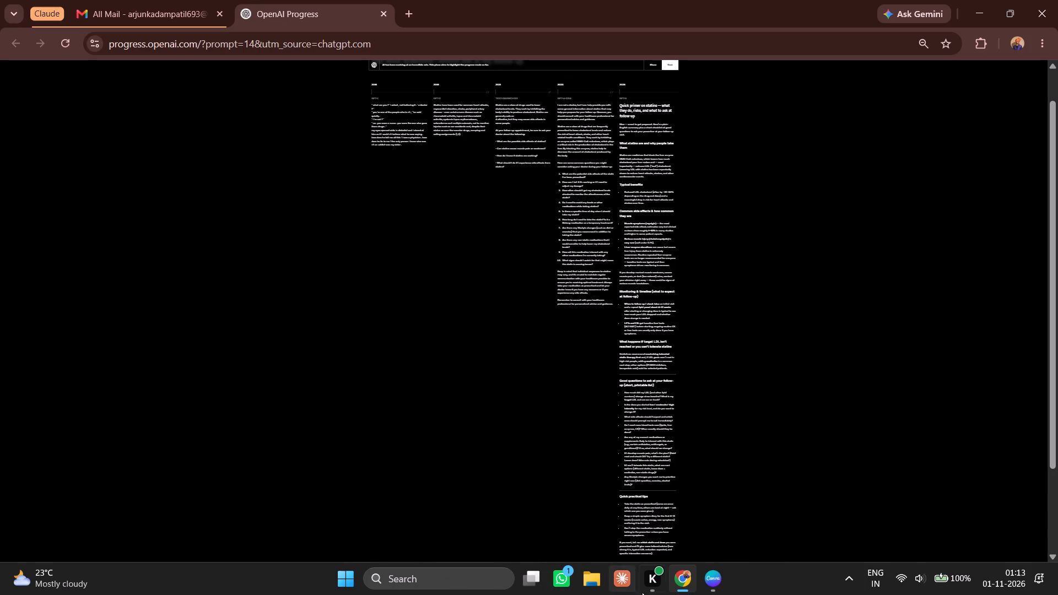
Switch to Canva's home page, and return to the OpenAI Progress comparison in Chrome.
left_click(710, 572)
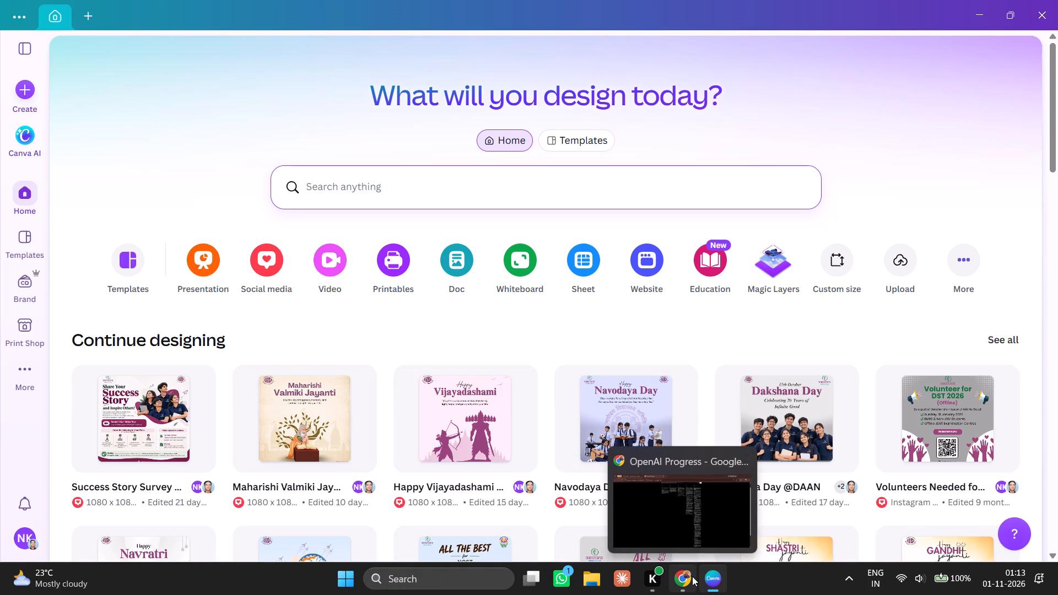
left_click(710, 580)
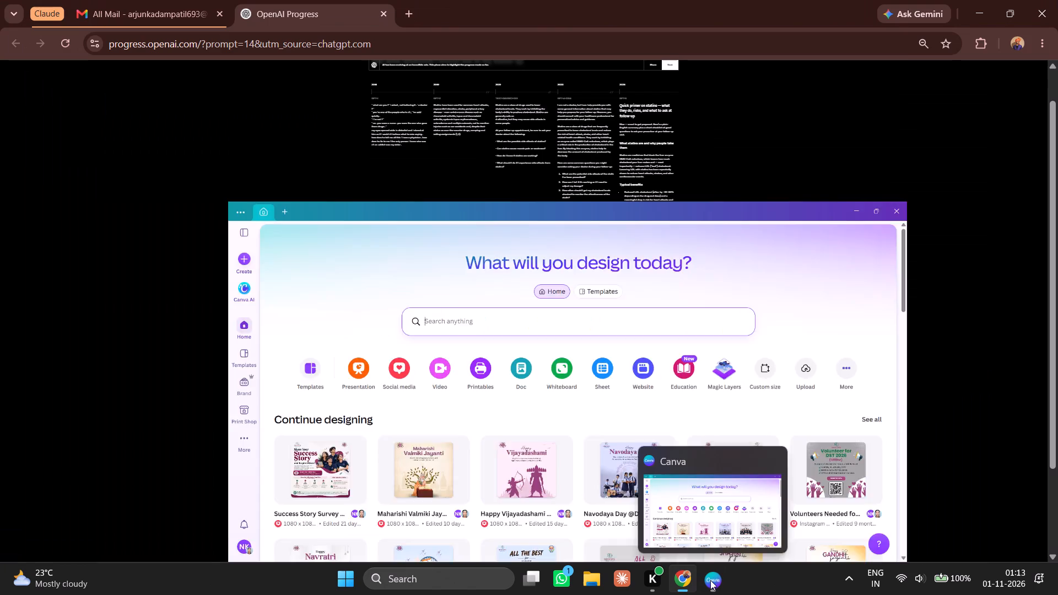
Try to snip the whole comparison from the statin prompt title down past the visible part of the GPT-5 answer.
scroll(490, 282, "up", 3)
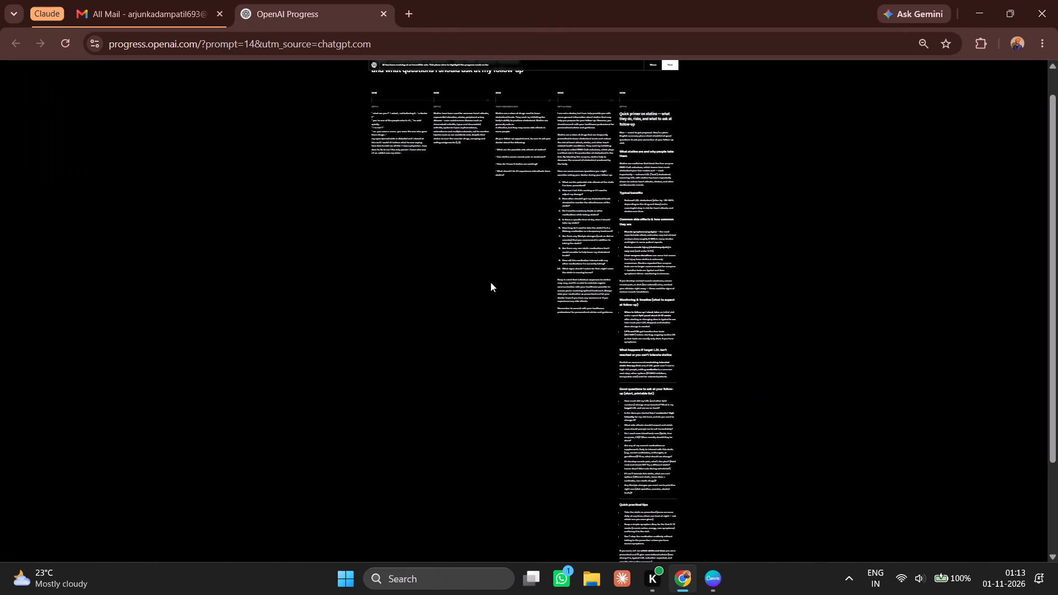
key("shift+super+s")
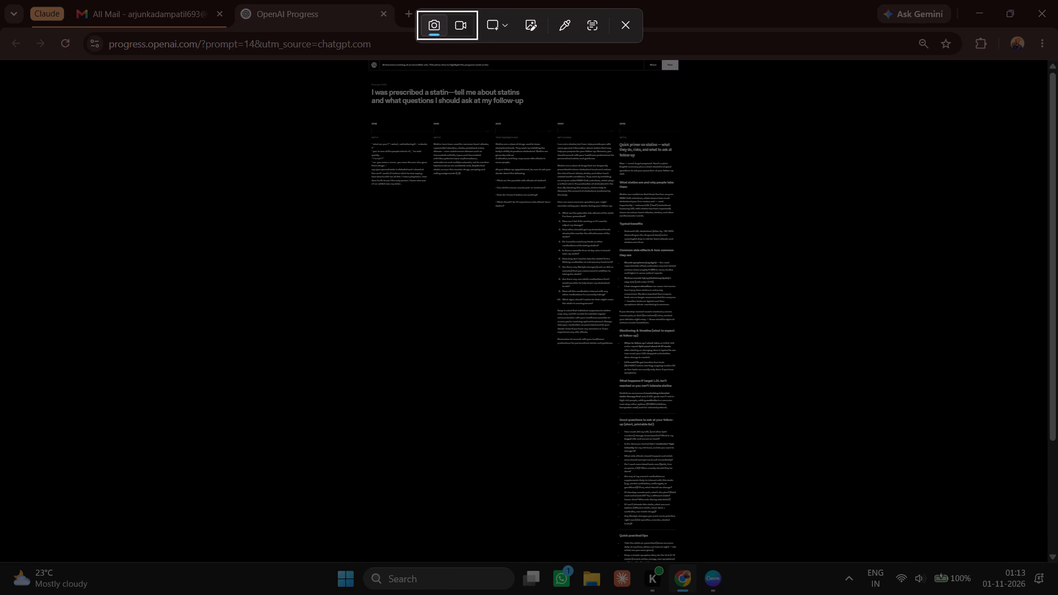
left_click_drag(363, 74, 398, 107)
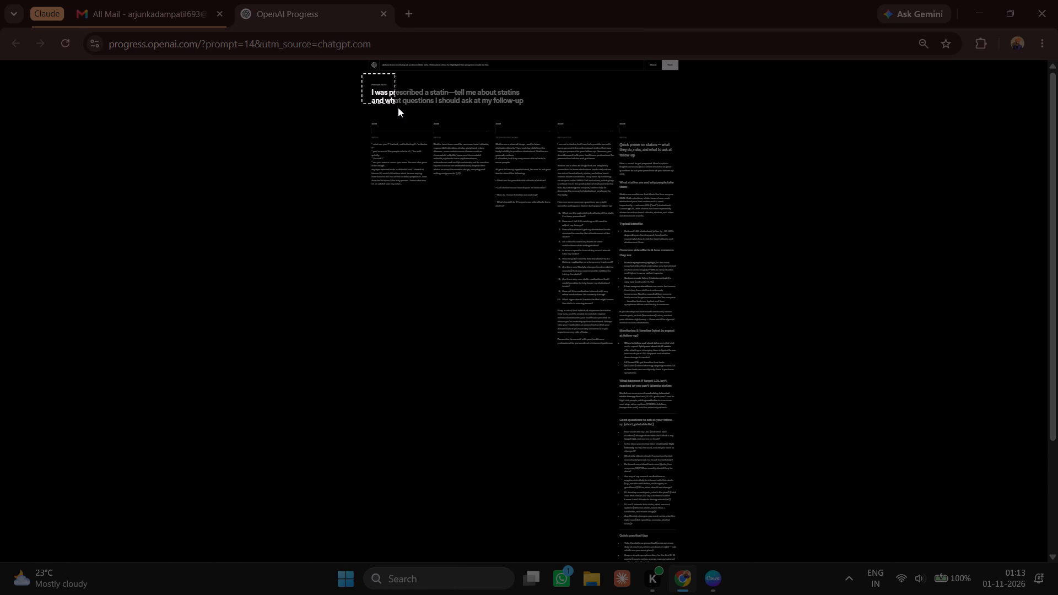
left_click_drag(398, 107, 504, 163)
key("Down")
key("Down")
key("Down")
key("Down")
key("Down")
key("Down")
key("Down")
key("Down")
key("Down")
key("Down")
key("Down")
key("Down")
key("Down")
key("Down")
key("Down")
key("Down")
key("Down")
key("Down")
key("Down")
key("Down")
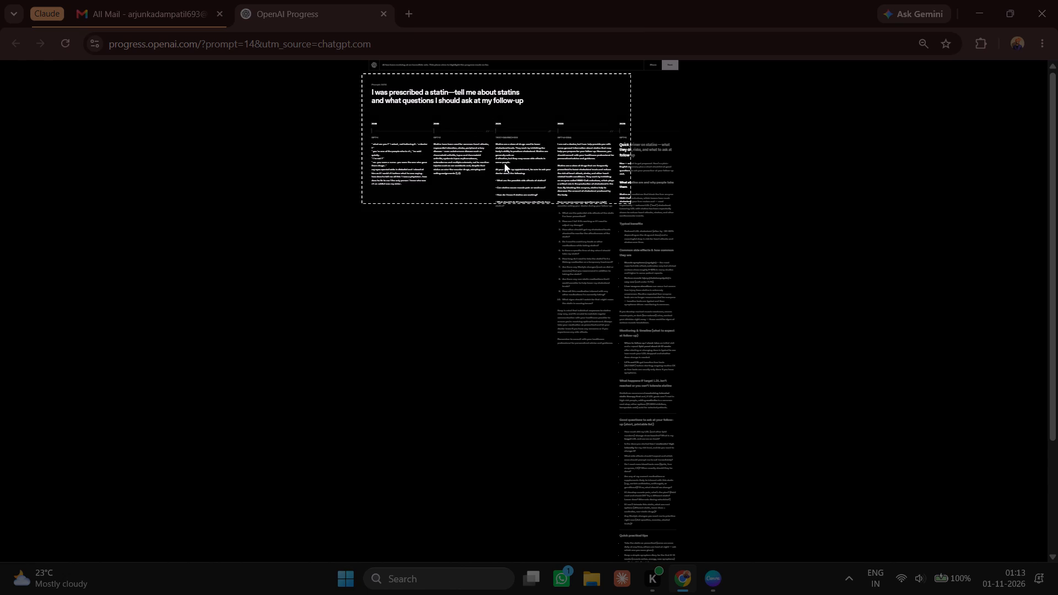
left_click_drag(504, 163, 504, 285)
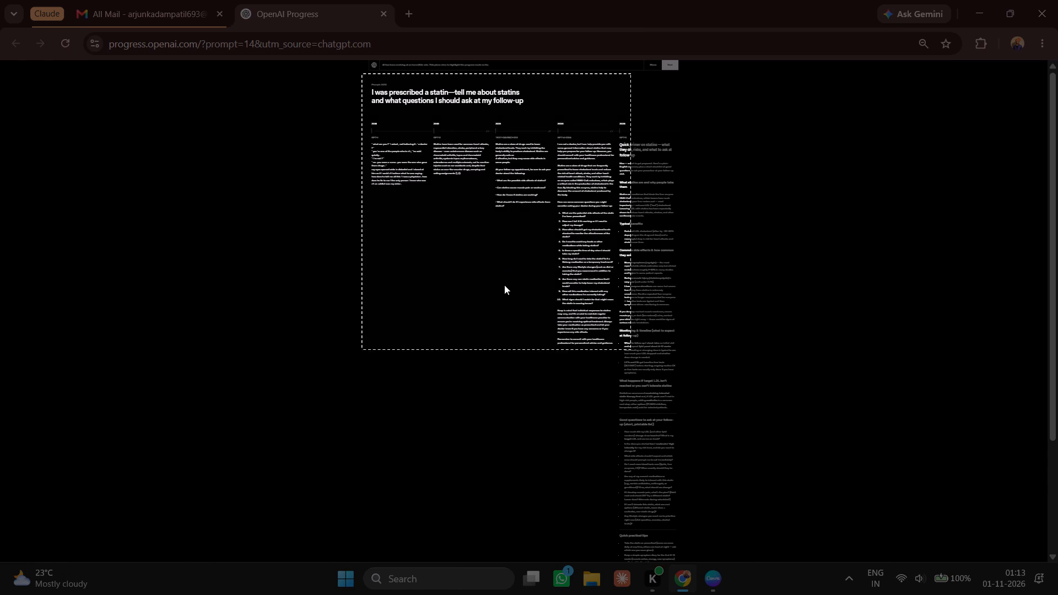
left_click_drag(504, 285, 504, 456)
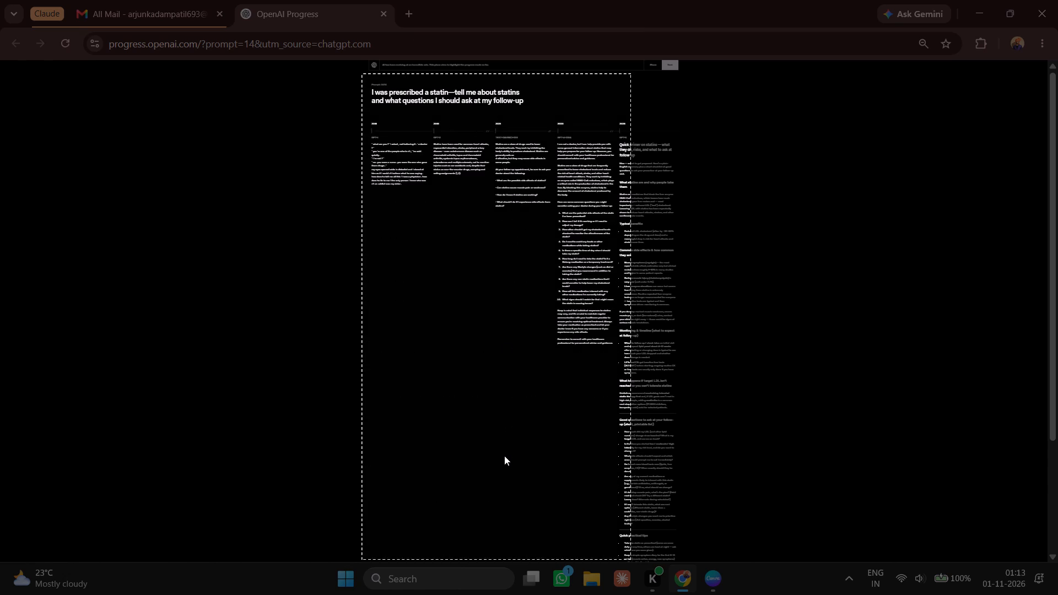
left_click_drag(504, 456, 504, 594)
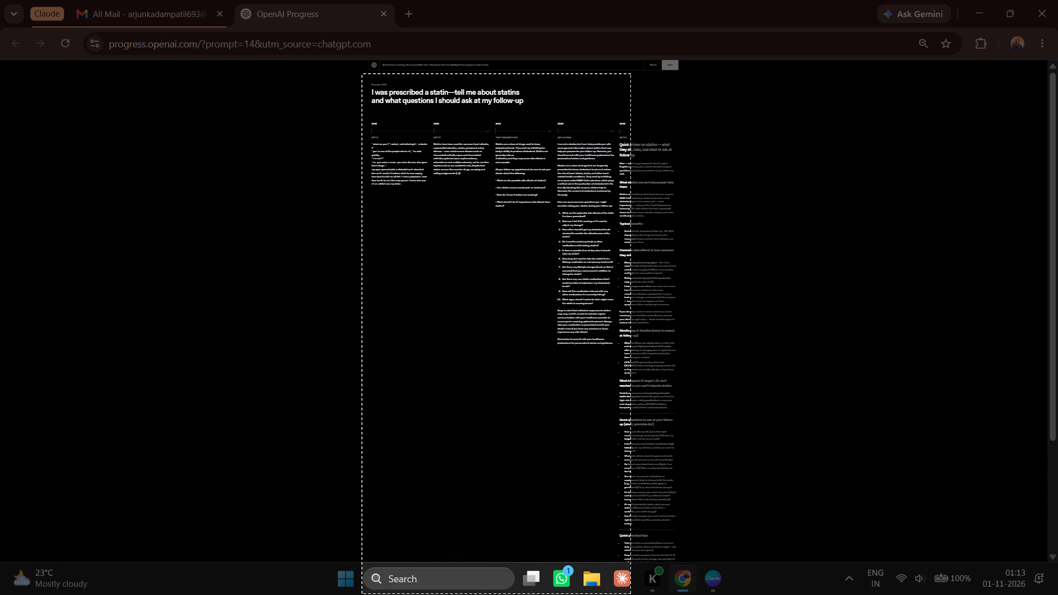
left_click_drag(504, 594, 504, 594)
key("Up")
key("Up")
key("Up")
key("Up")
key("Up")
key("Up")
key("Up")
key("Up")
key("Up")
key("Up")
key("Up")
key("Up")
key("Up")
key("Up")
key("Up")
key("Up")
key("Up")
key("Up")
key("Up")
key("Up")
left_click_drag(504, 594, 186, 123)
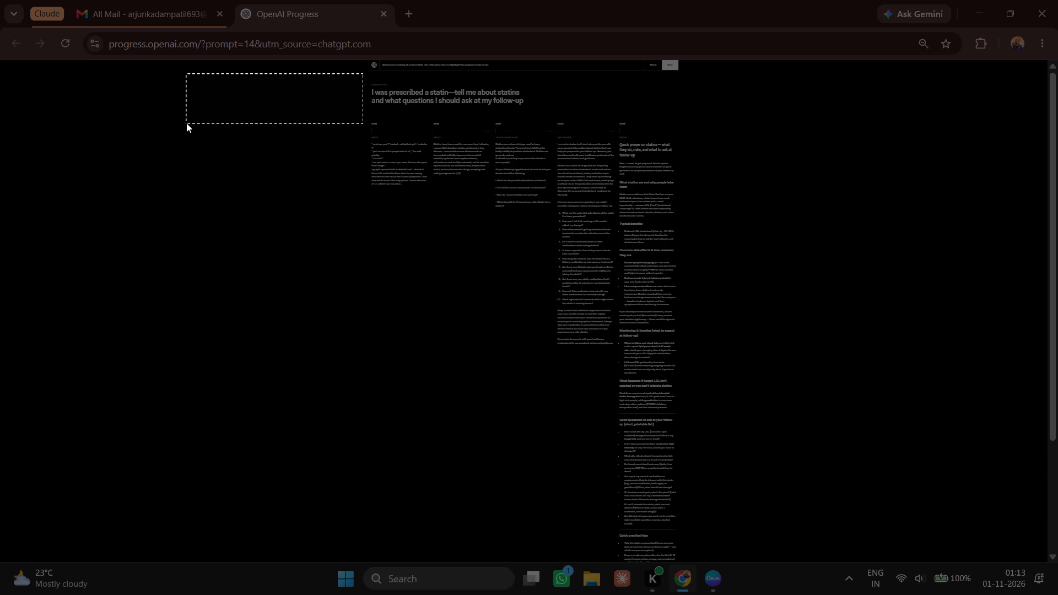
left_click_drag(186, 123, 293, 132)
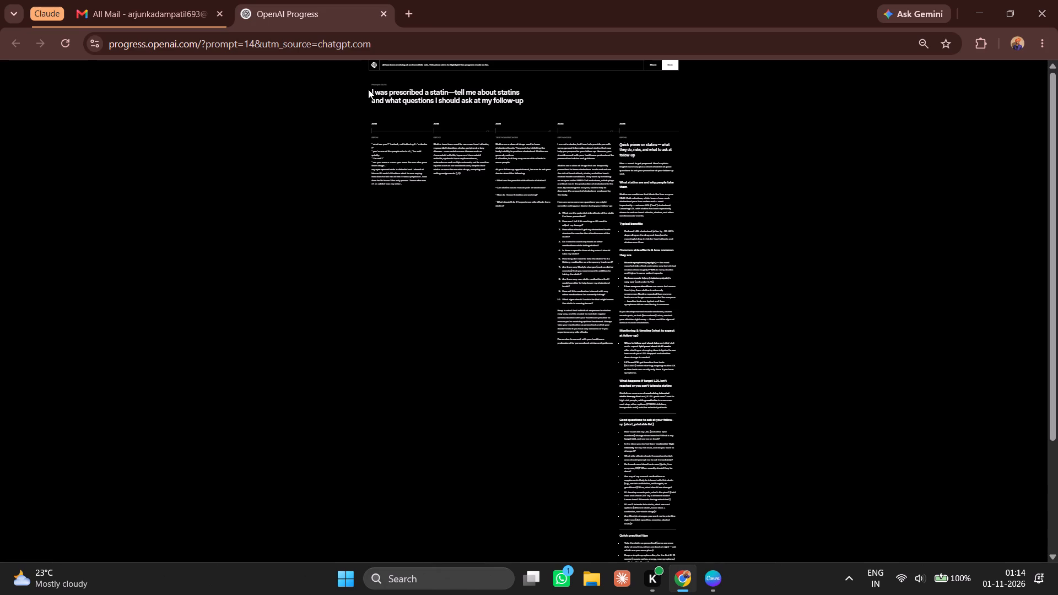
Take a rectangular screen snip starting at the statin prompt title above the answer columns.
key("Print")
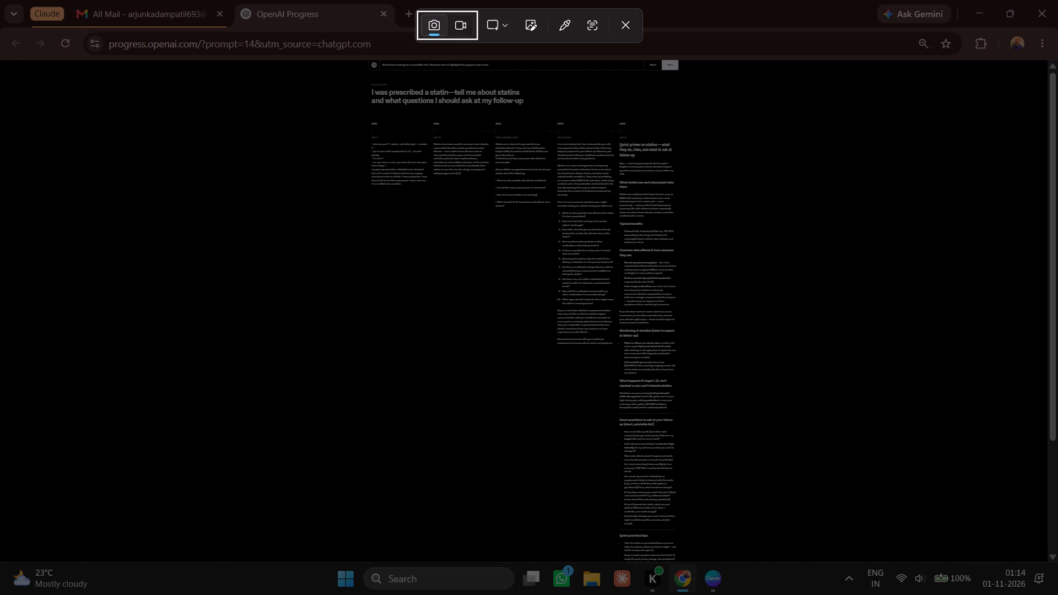
left_click(363, 79)
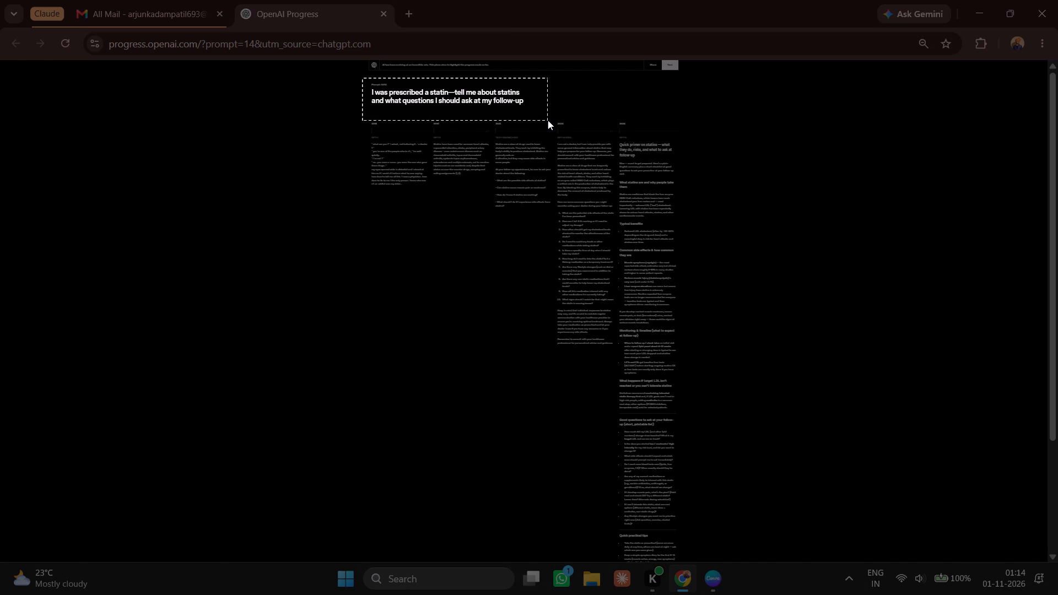
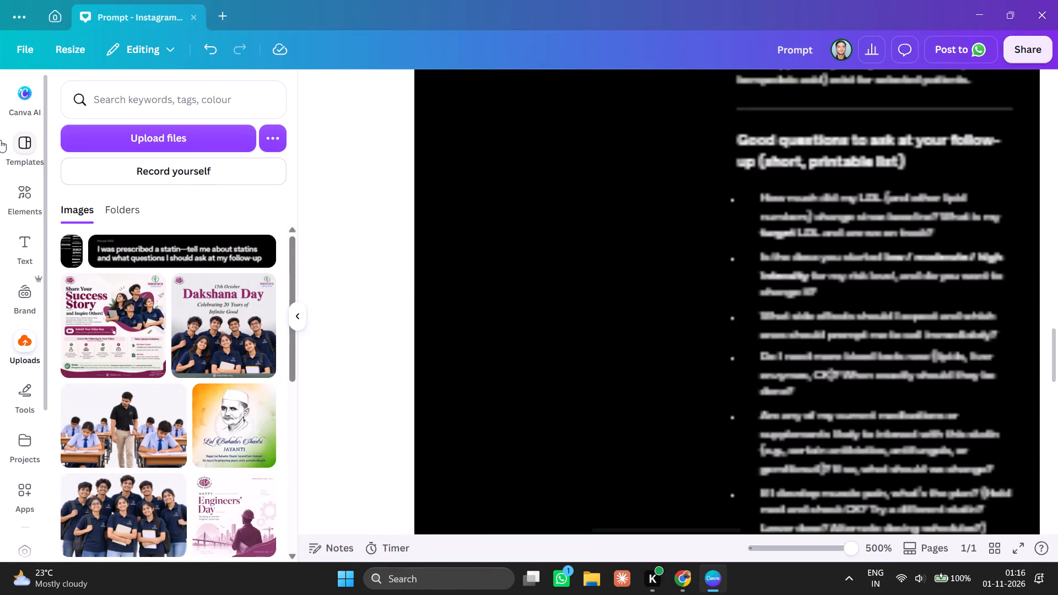
Delete the tall image of the GPT-4-0314 and GPT-5 answer columns from the Canva page.
left_click(32, 334)
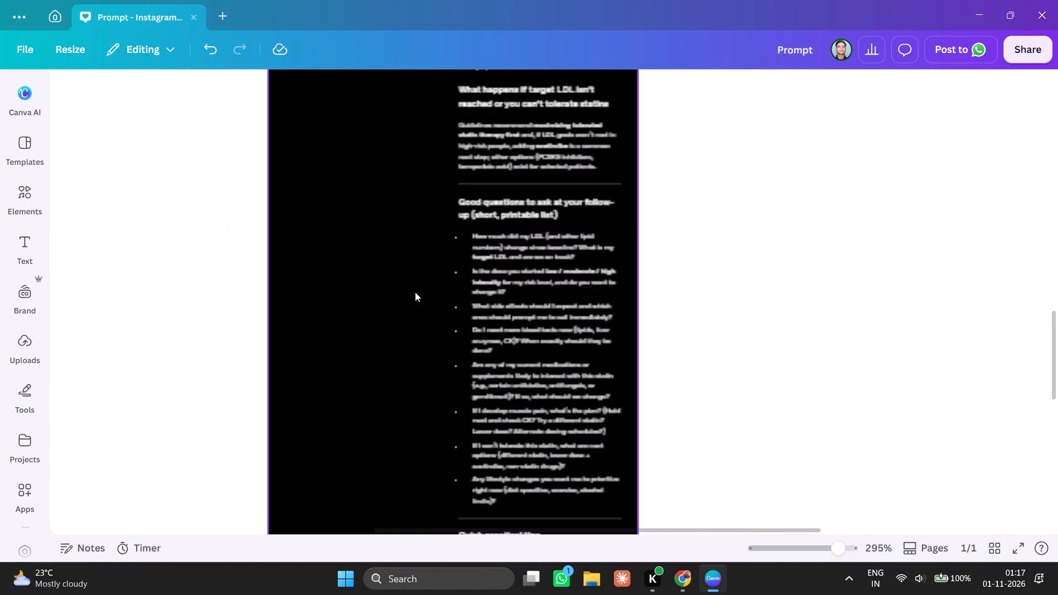
scroll(415, 292, "up", 7)
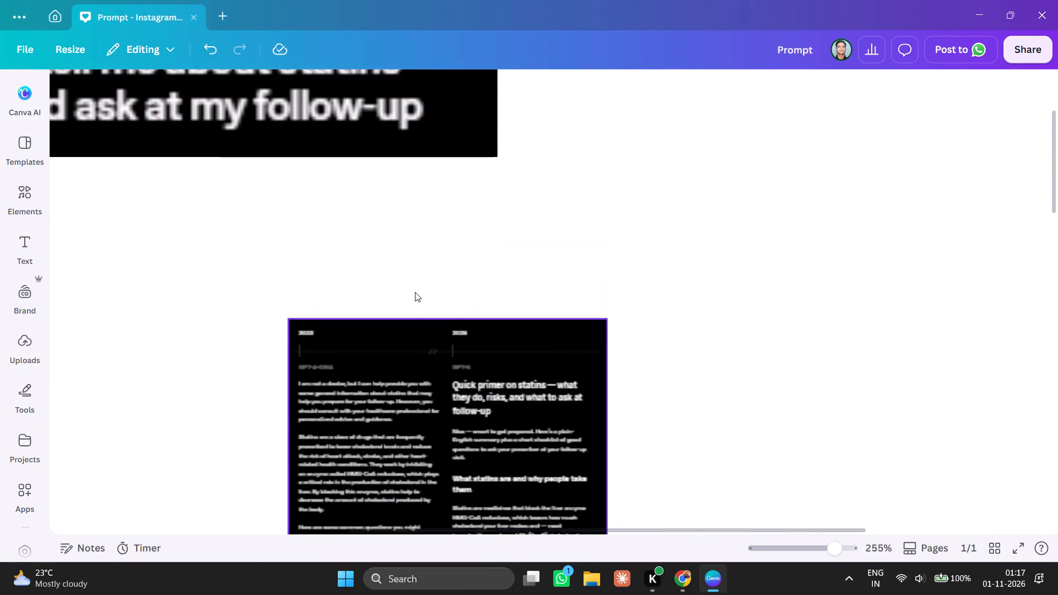
scroll(415, 292, "up", 2)
scroll(415, 292, "right", 5)
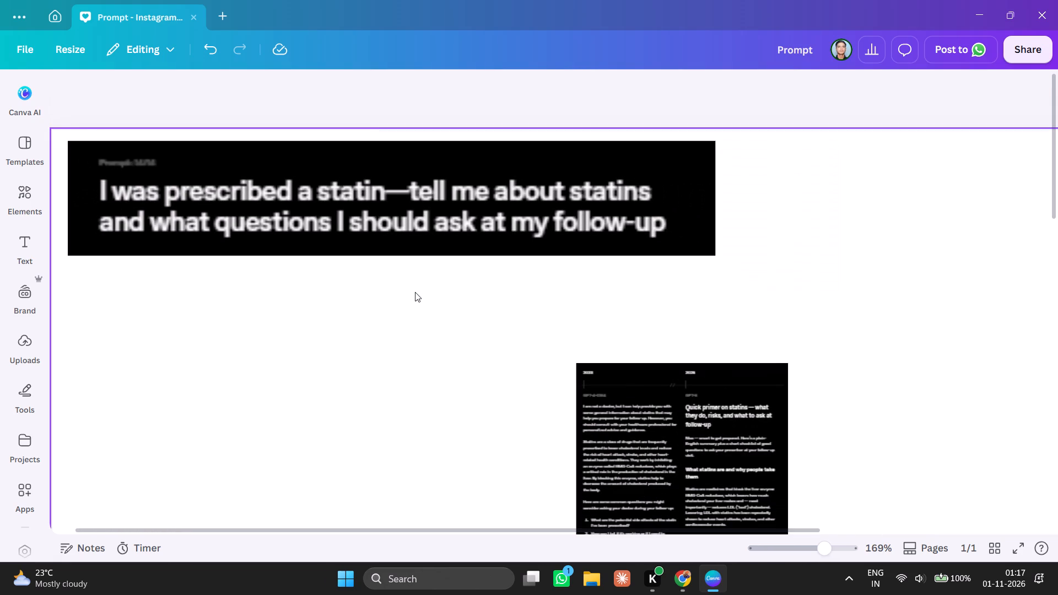
scroll(415, 292, "down", 1)
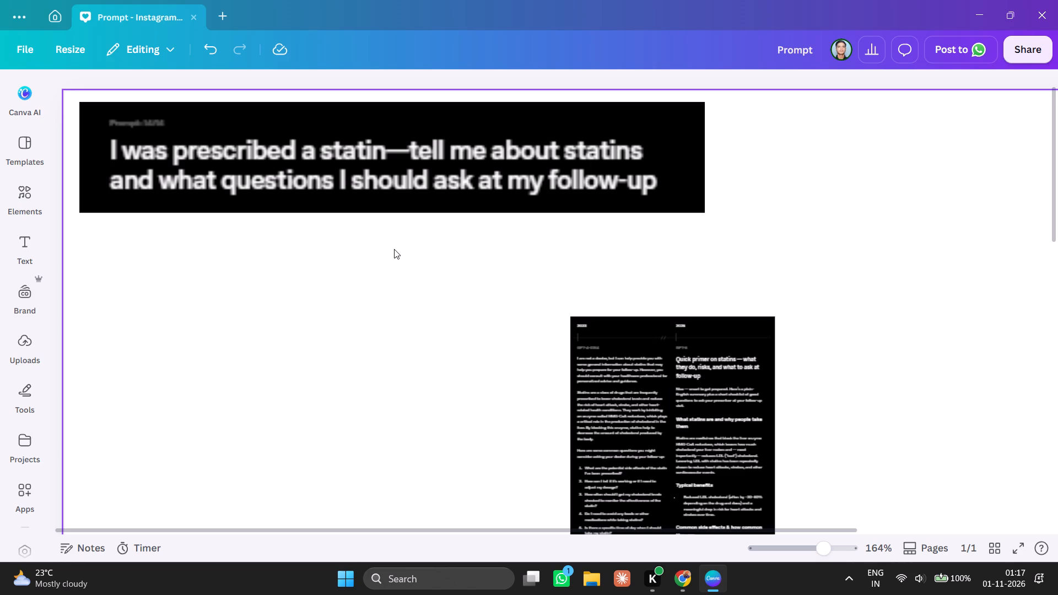
scroll(394, 249, "down", 5)
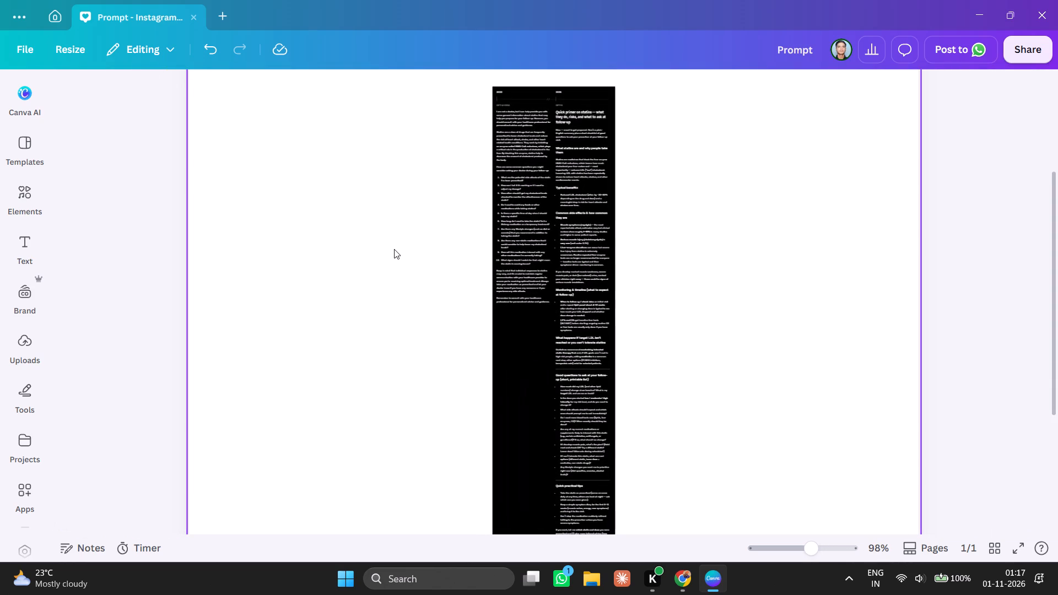
left_click_drag(819, 153, 455, 289)
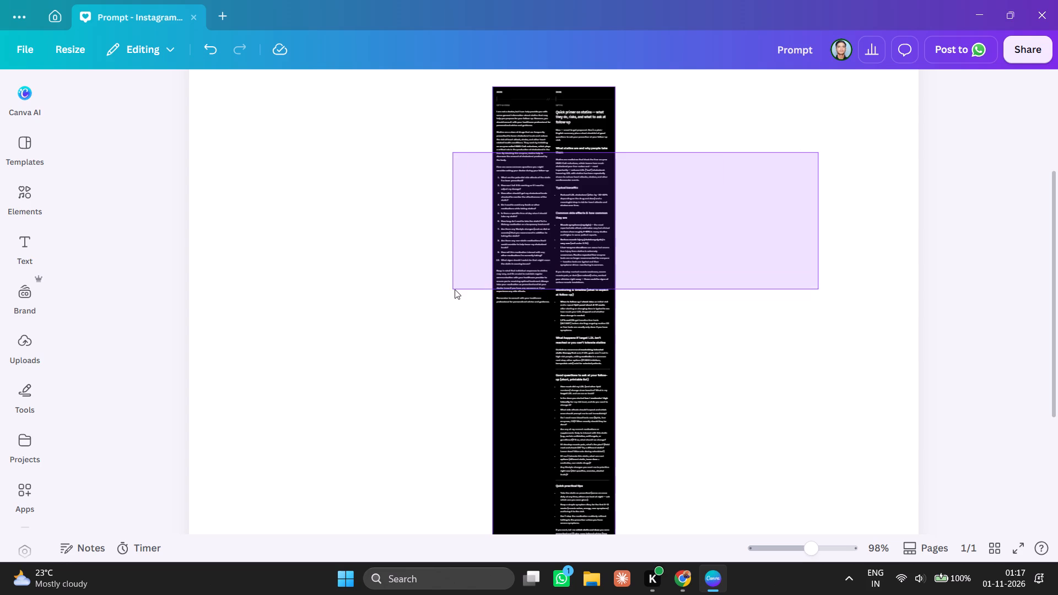
left_click_drag(455, 289, 472, 283)
left_click(566, 259)
scroll(566, 259, "up", 1)
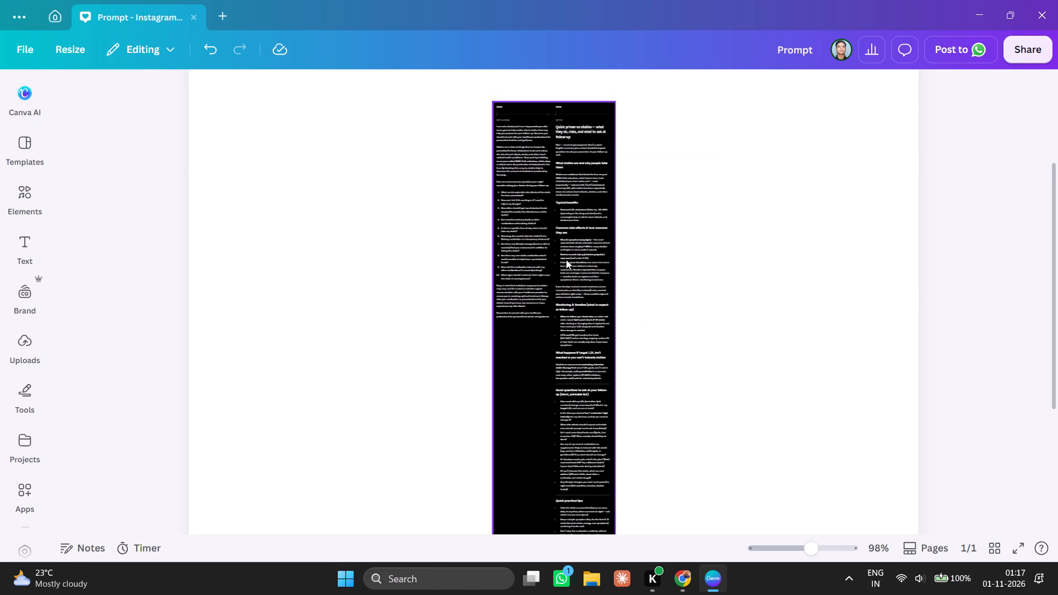
left_click(566, 259)
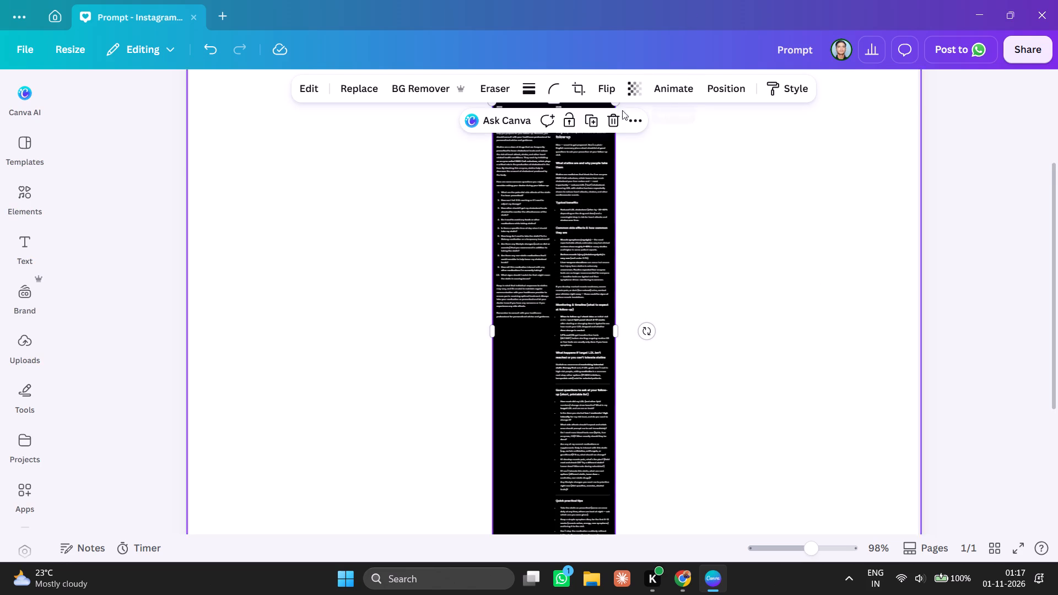
left_click(611, 122)
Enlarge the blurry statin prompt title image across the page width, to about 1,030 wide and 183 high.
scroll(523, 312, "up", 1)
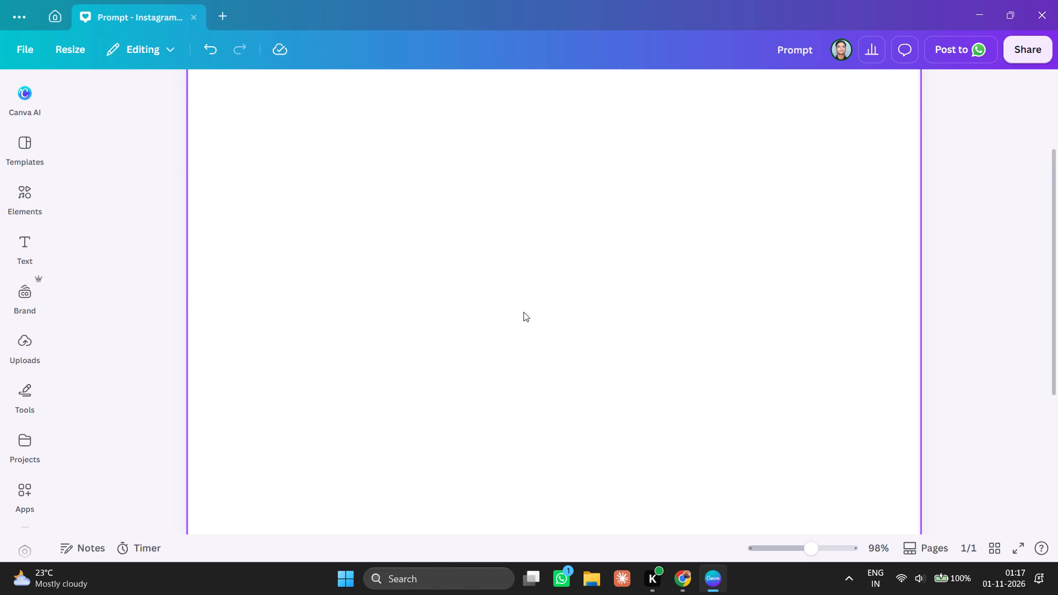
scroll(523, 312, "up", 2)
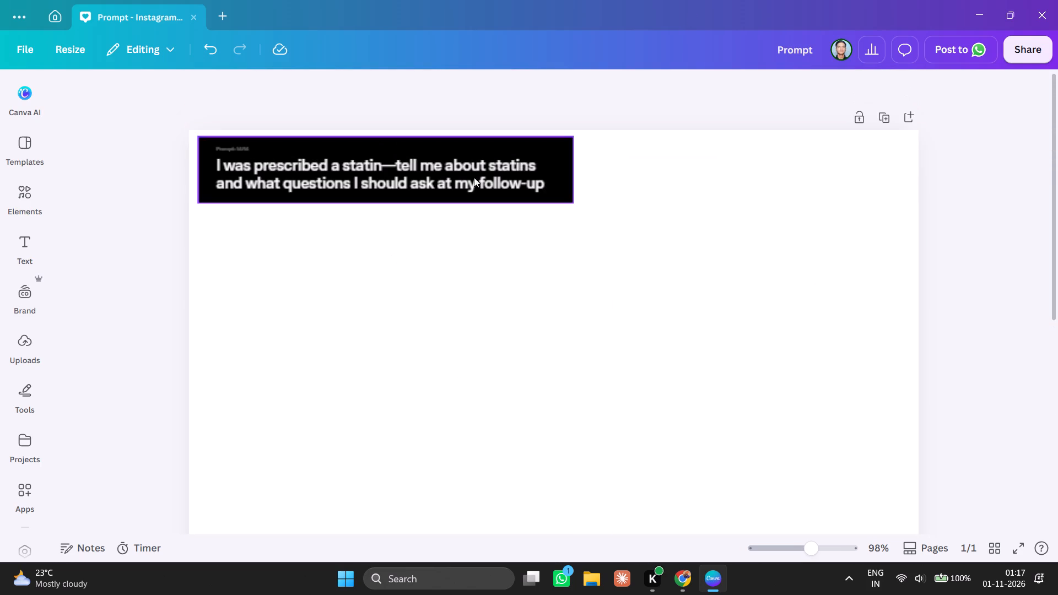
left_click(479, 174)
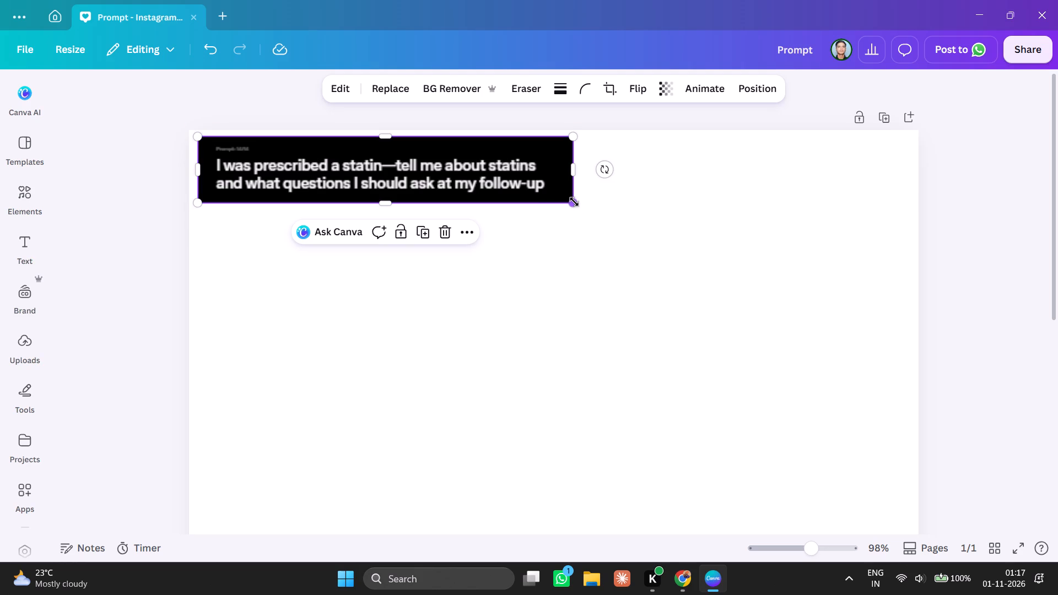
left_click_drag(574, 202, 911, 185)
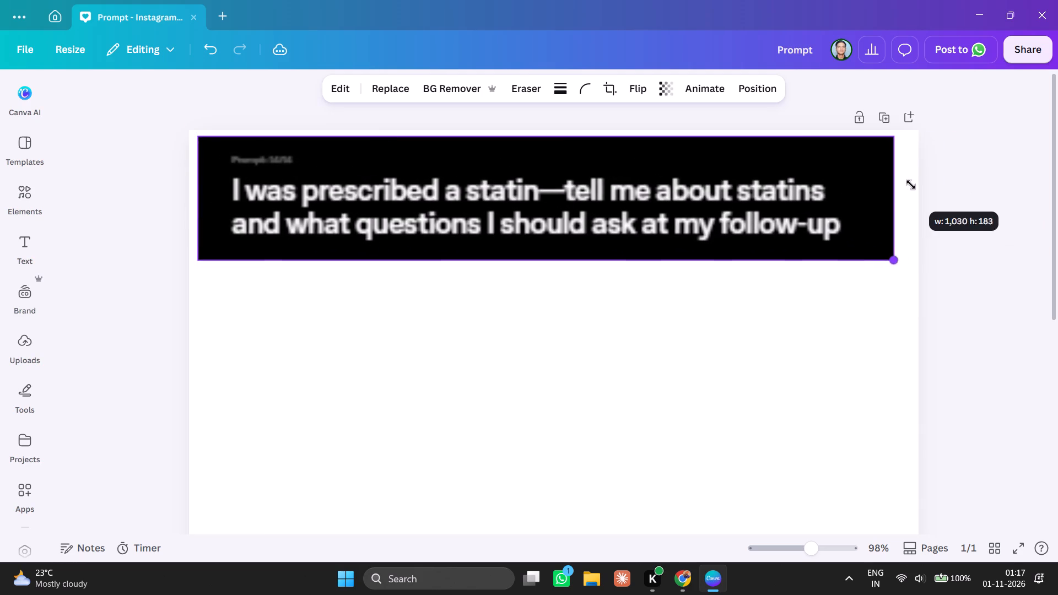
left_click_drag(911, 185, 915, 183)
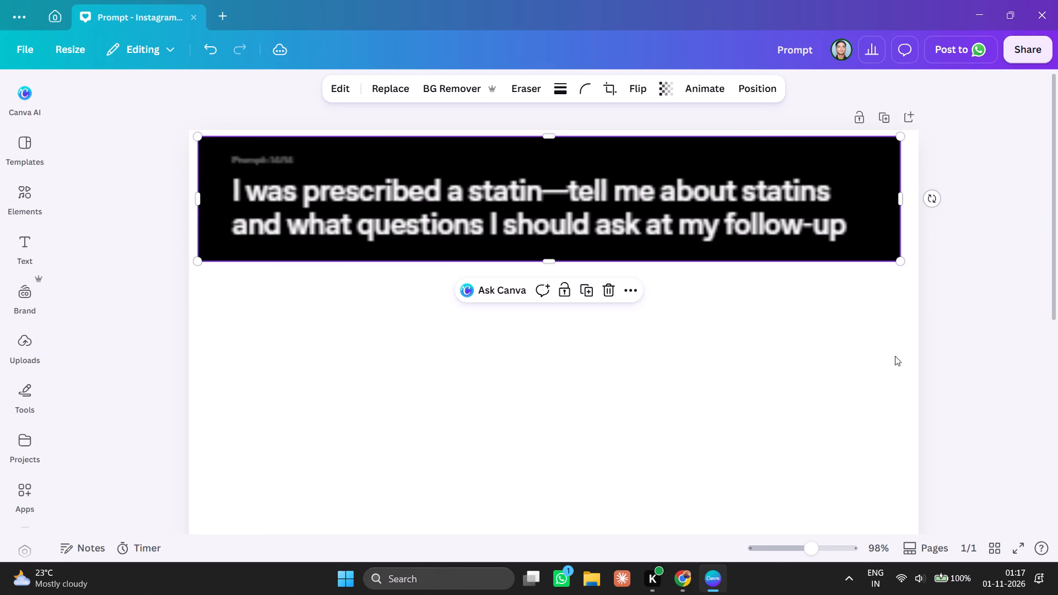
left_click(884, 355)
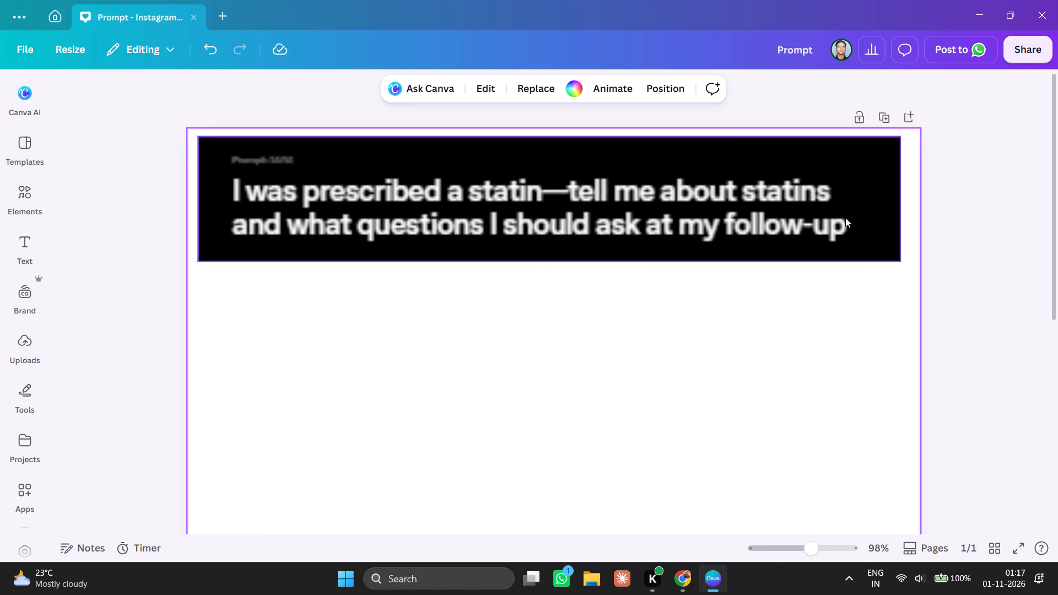
Delete the blurry statin prompt title image from the page.
left_click(803, 213)
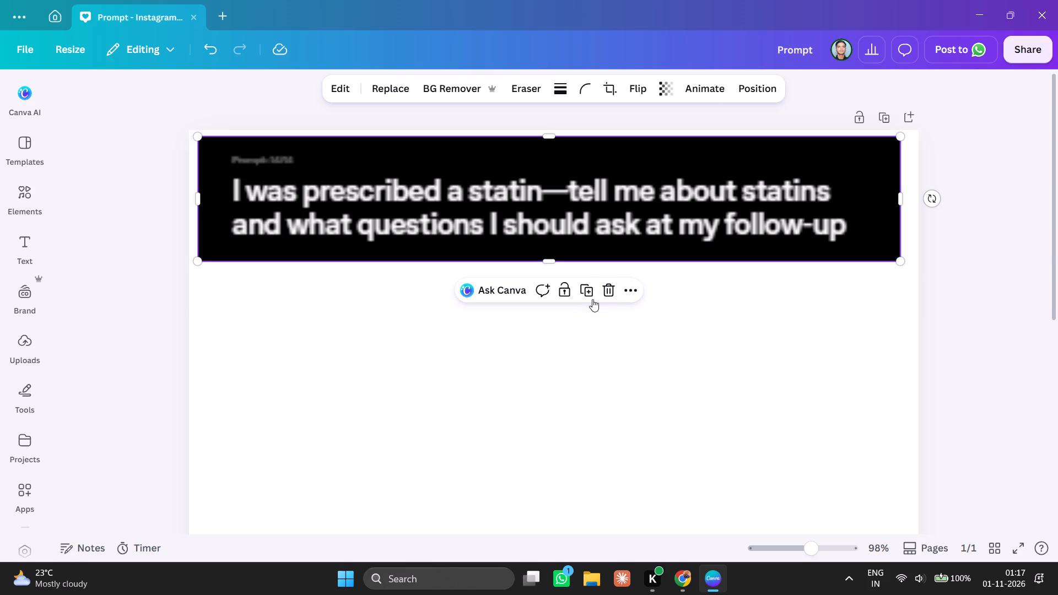
left_click(609, 292)
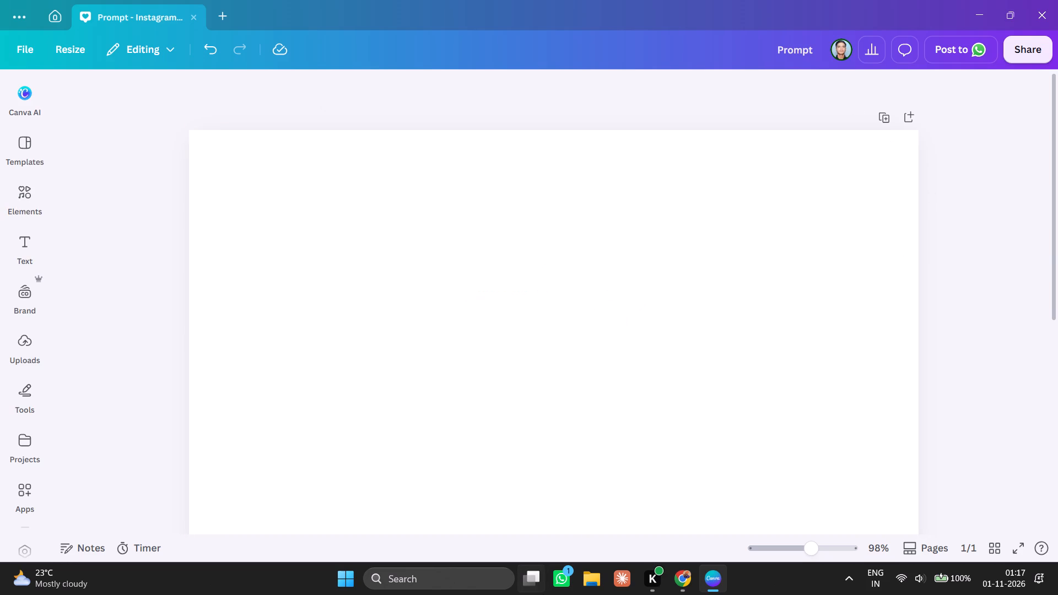
Switch to the OpenAI Progress page in Chrome and snip only the two-line statin prompt title, leaving out the Prompt: 14/14 label.
left_click(679, 585)
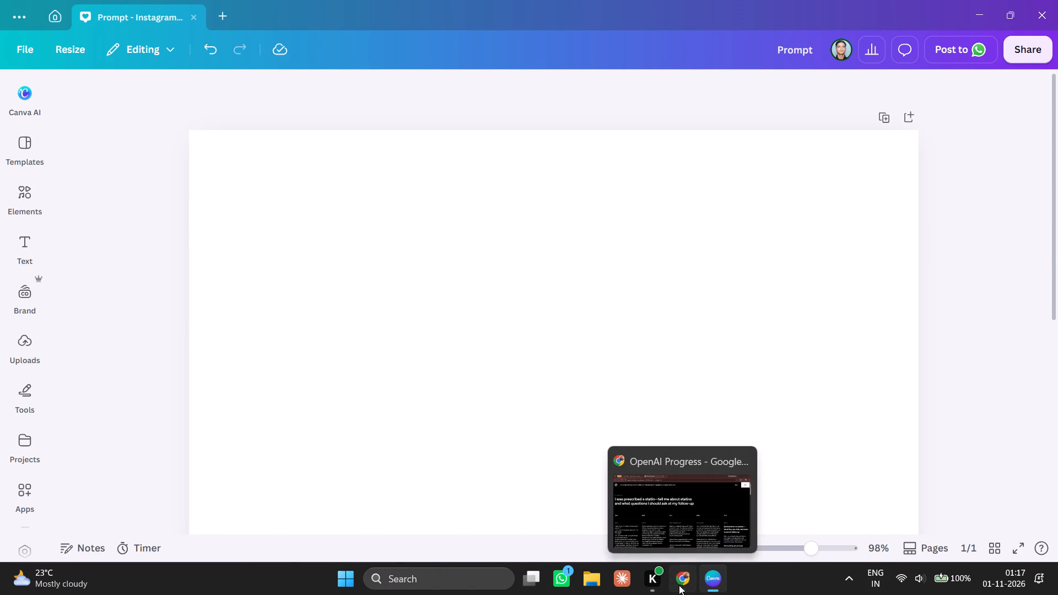
scroll(558, 229, "right", 3)
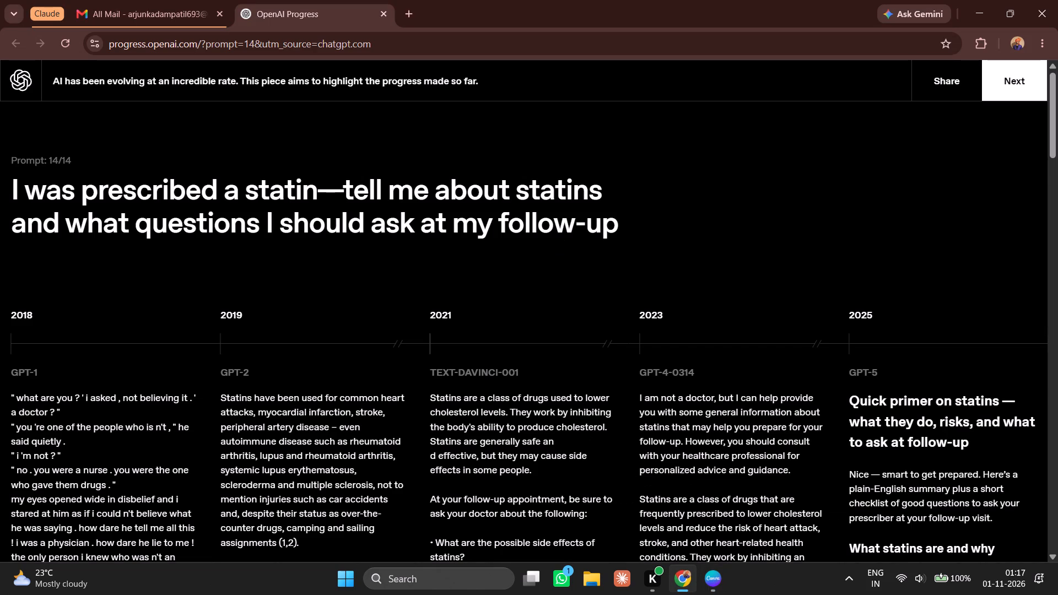
key("ctrl+minus")
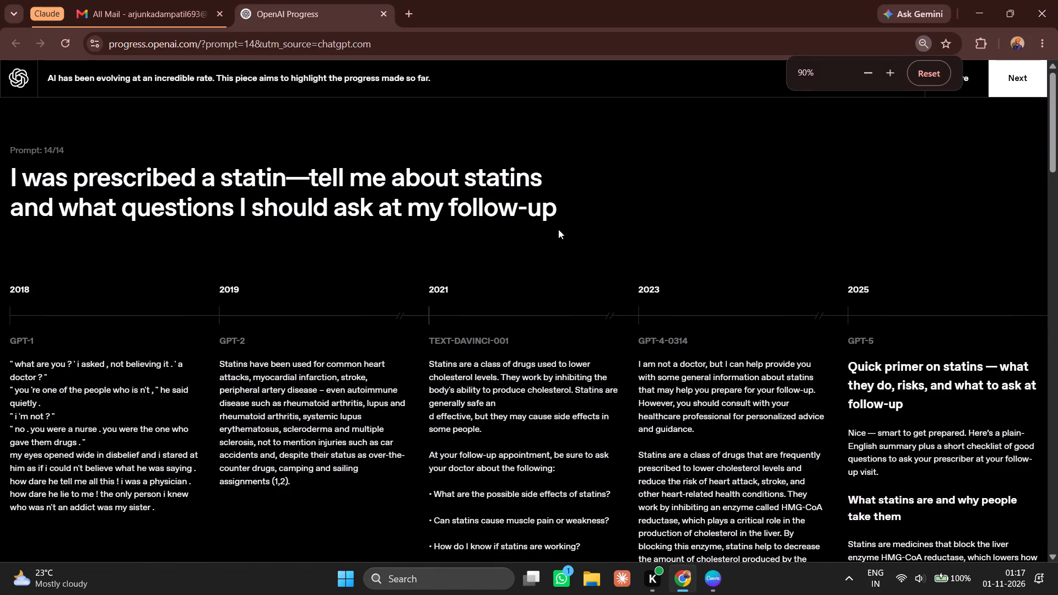
key("ctrl+plus")
scroll(288, 198, "right", 1)
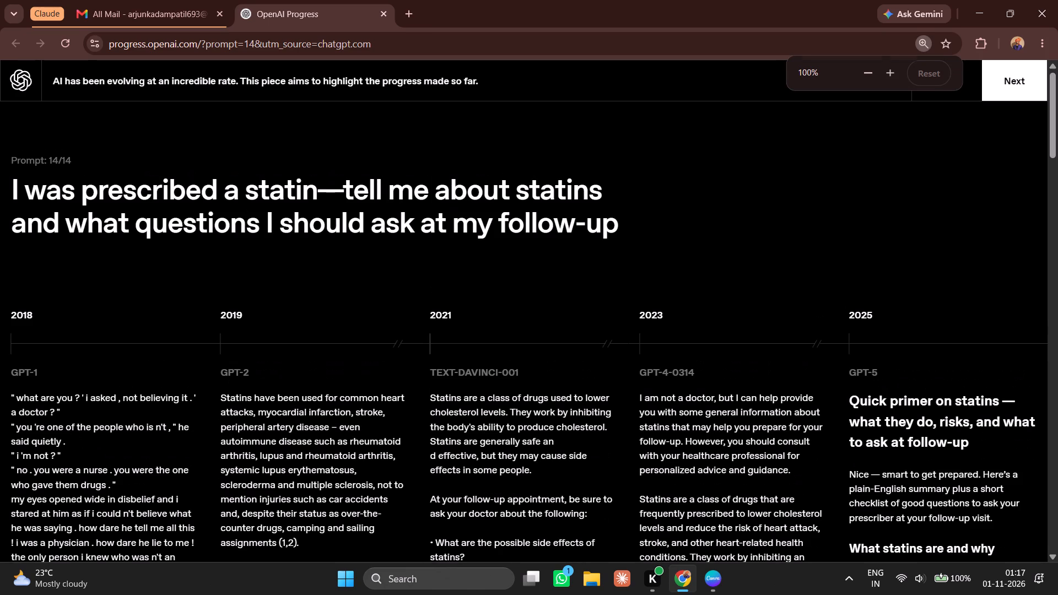
key("Insert")
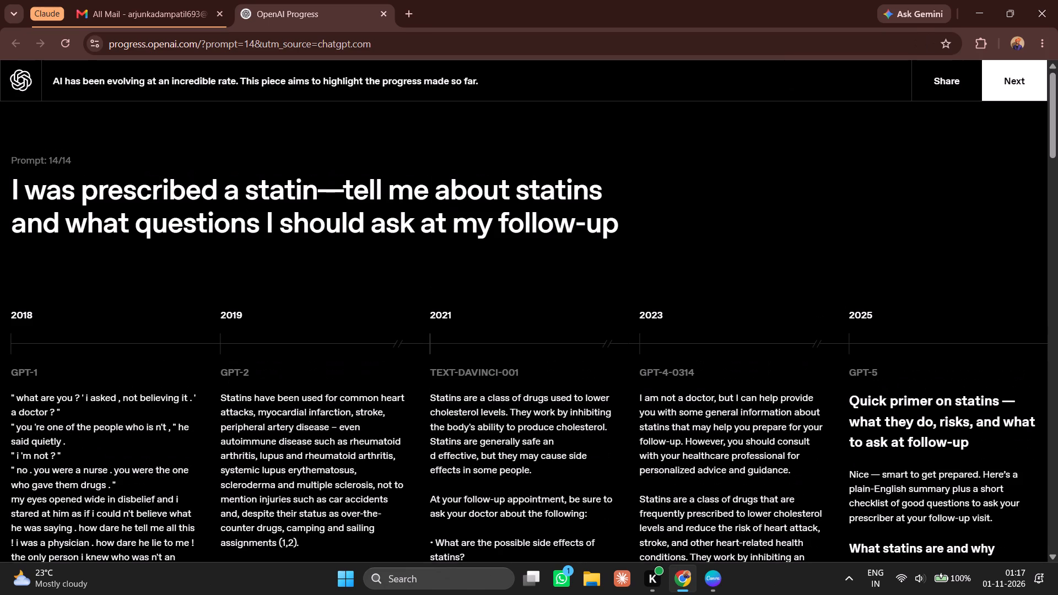
key("Insert")
key("Print")
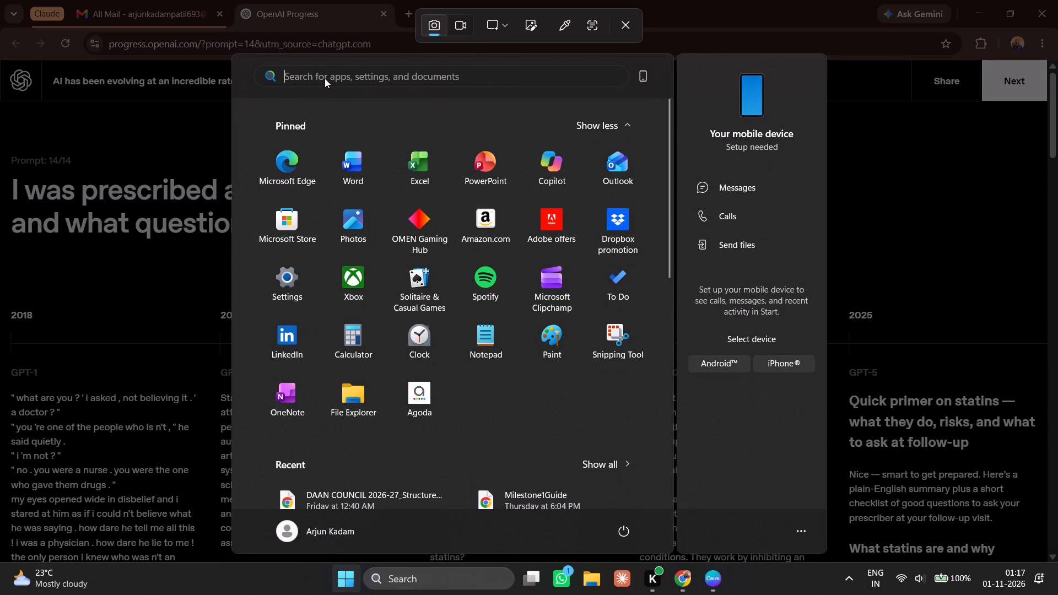
left_click(969, 225)
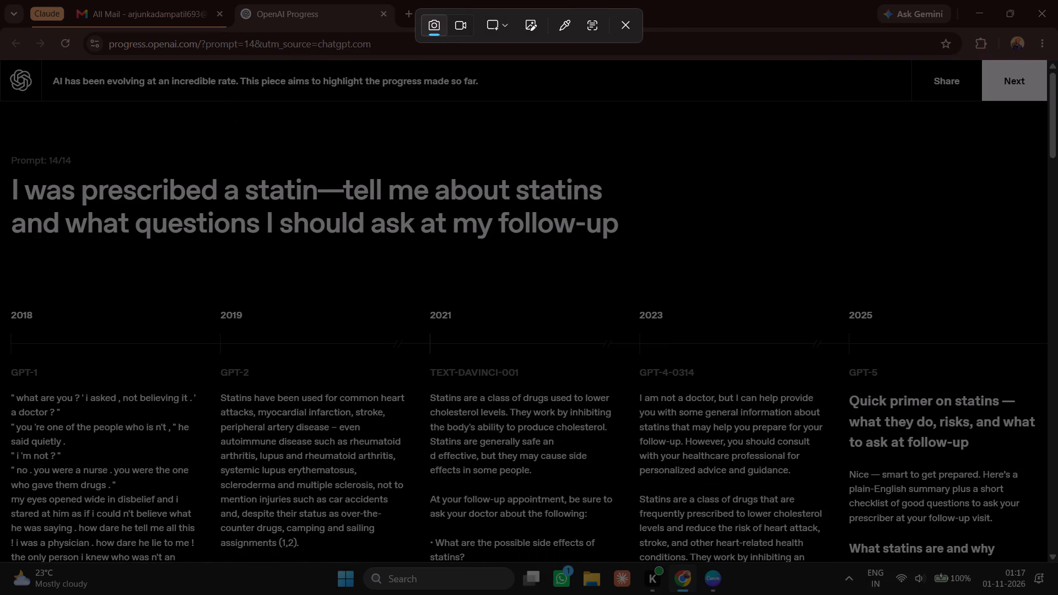
left_click(0, 165)
left_click_drag(0, 165, 730, 272)
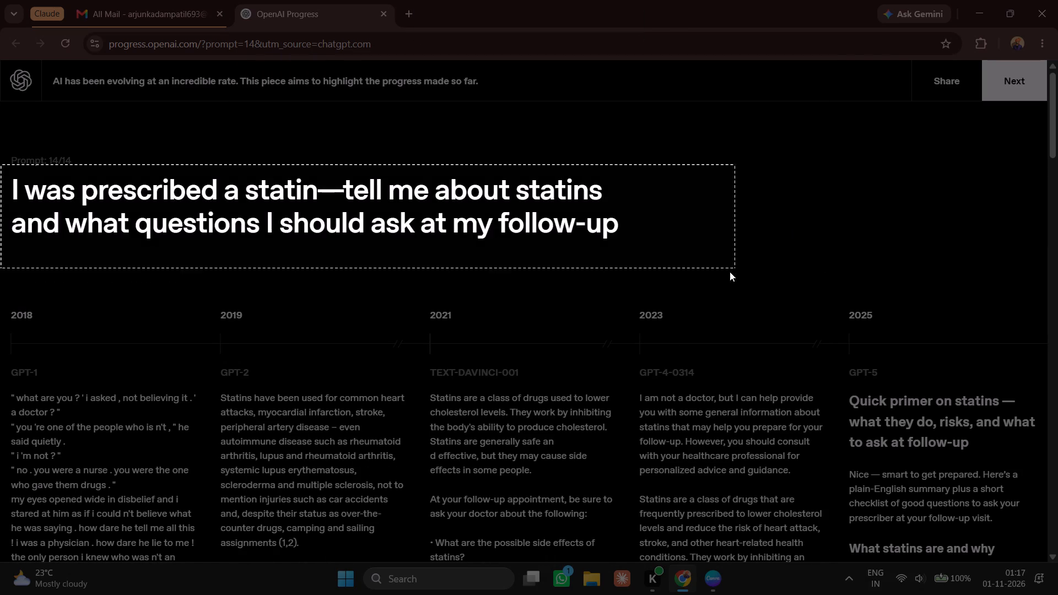
left_click_drag(730, 272, 649, 263)
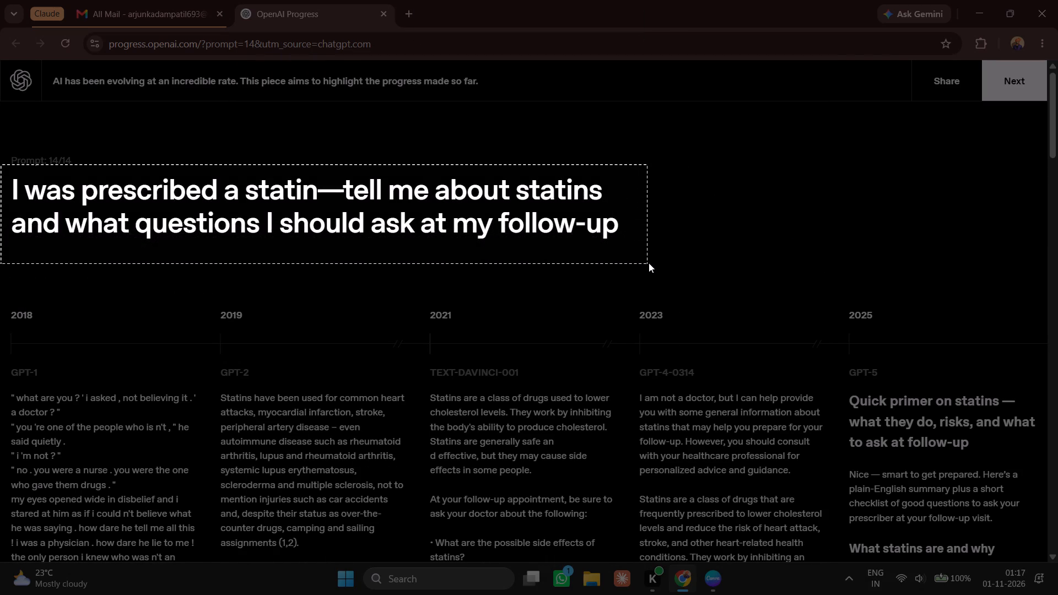
left_click_drag(649, 263, 651, 258)
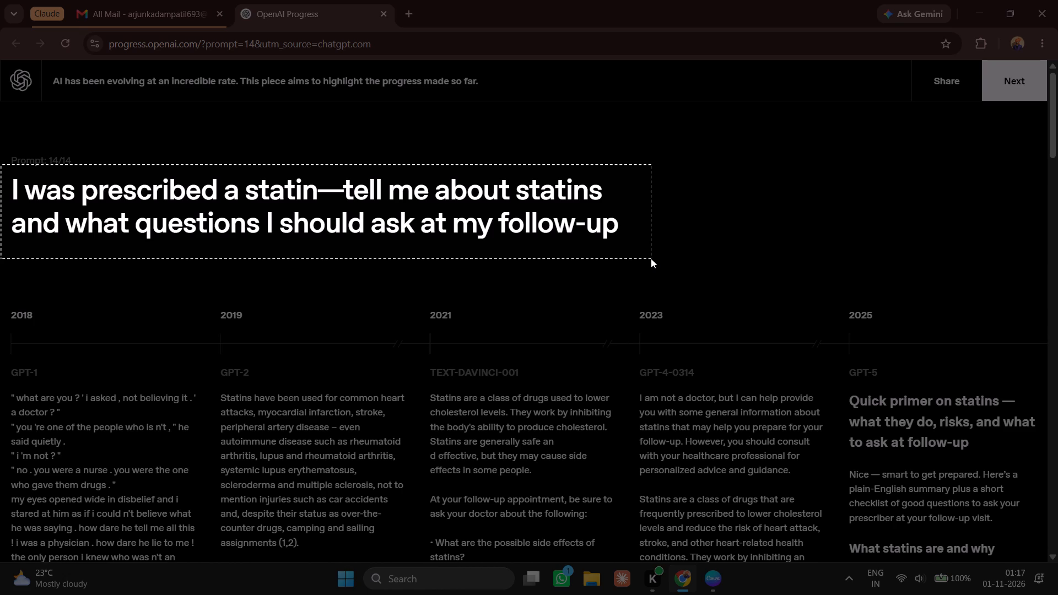
left_click_drag(651, 258, 646, 253)
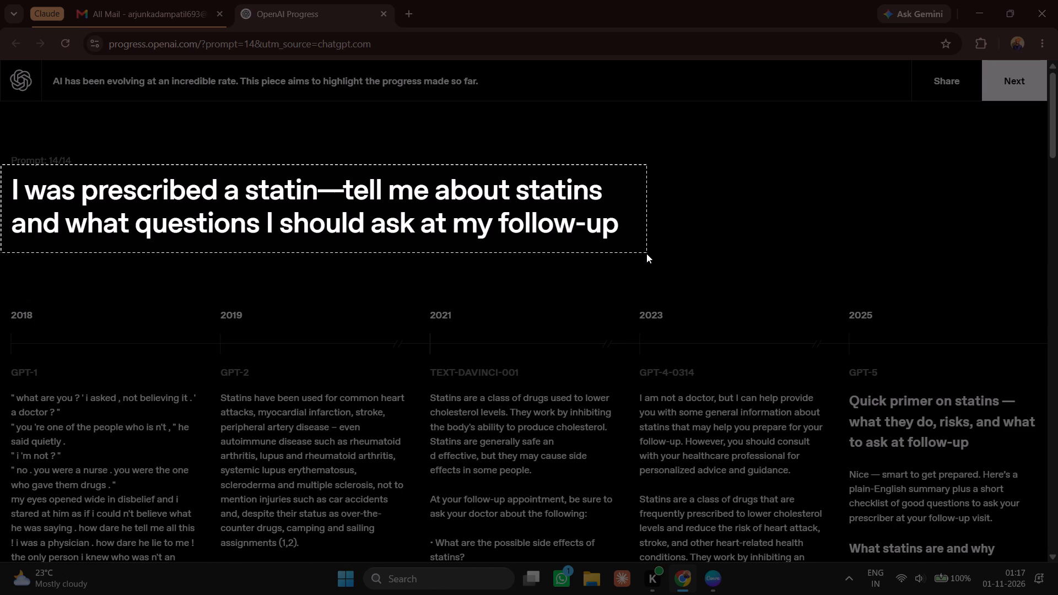
left_click_drag(646, 253, 646, 255)
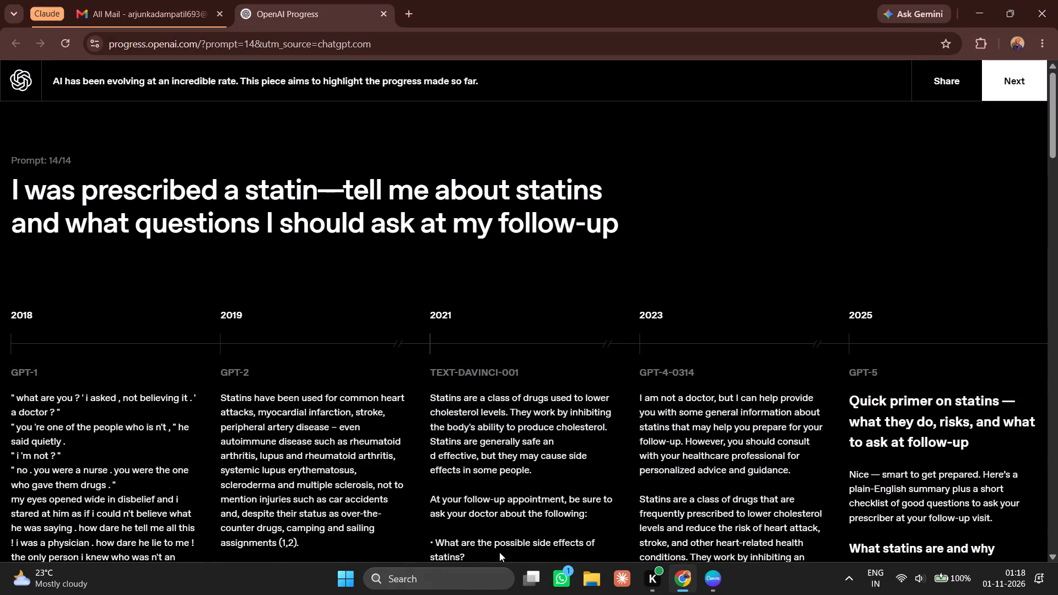
Return to Canva, paste the new title snip, enlarge it to about 890 wide and place it near the page's upper edge.
left_click(703, 576)
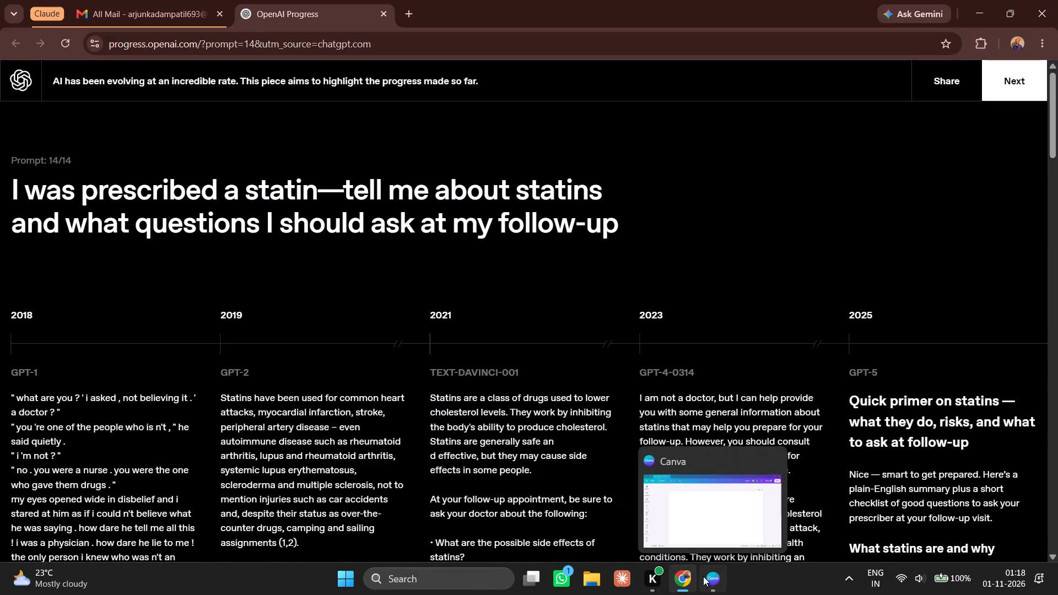
left_click(627, 322)
key("ctrl+v")
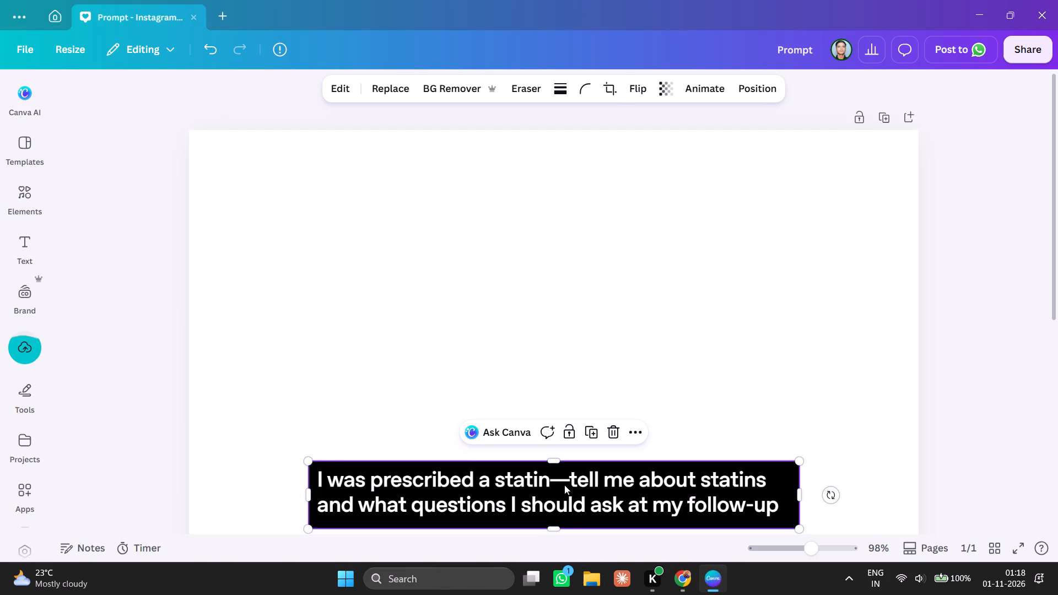
left_click_drag(564, 485, 562, 219)
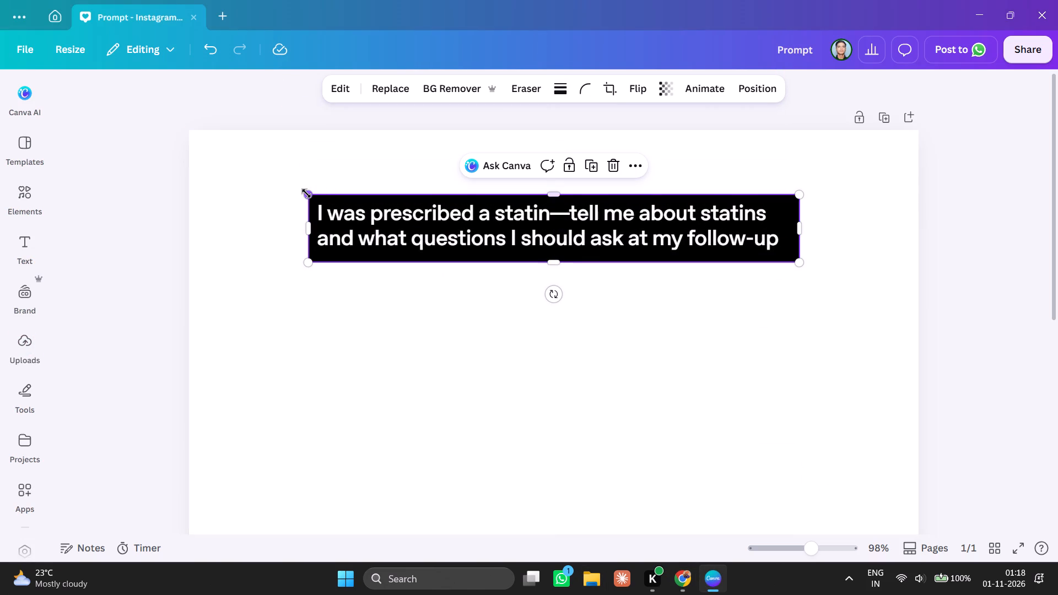
left_click_drag(306, 193, 200, 144)
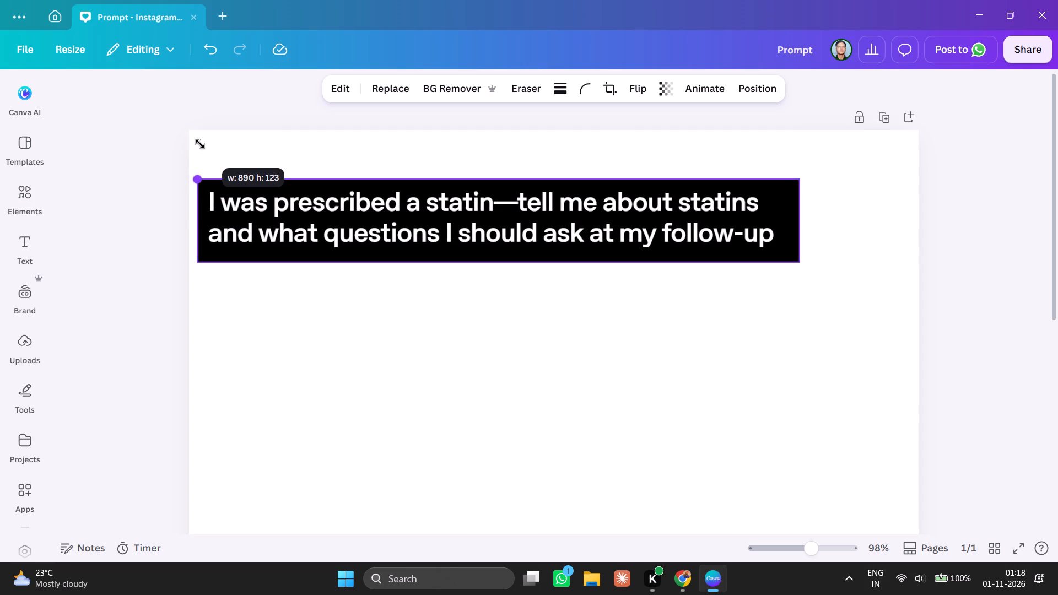
left_click_drag(200, 144, 196, 143)
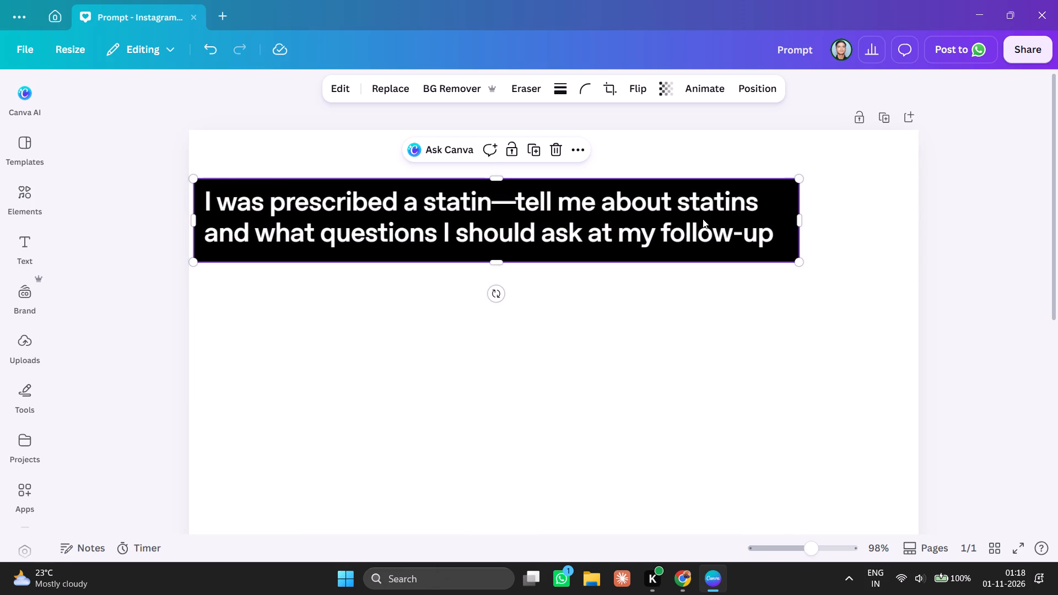
left_click_drag(703, 218, 726, 178)
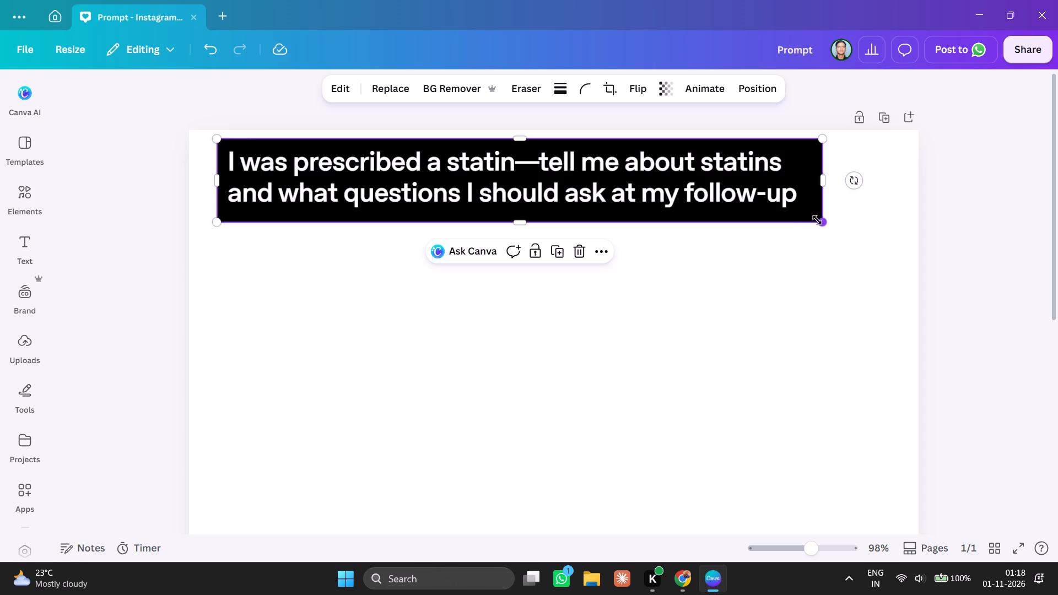
Delete the statin prompt title snip from the Canva page.
left_click(768, 202)
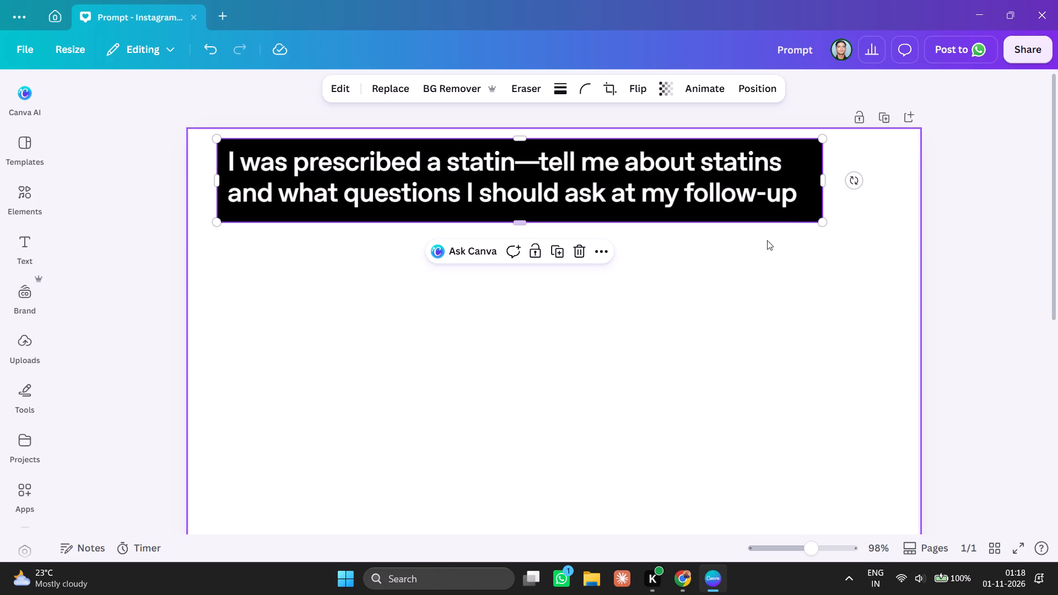
left_click(762, 192)
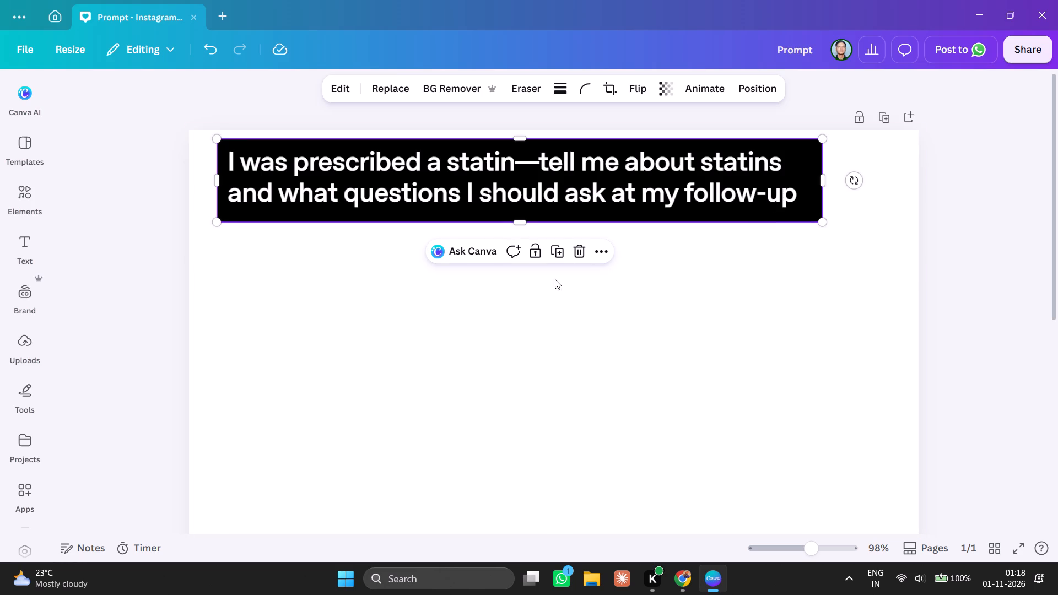
left_click(580, 250)
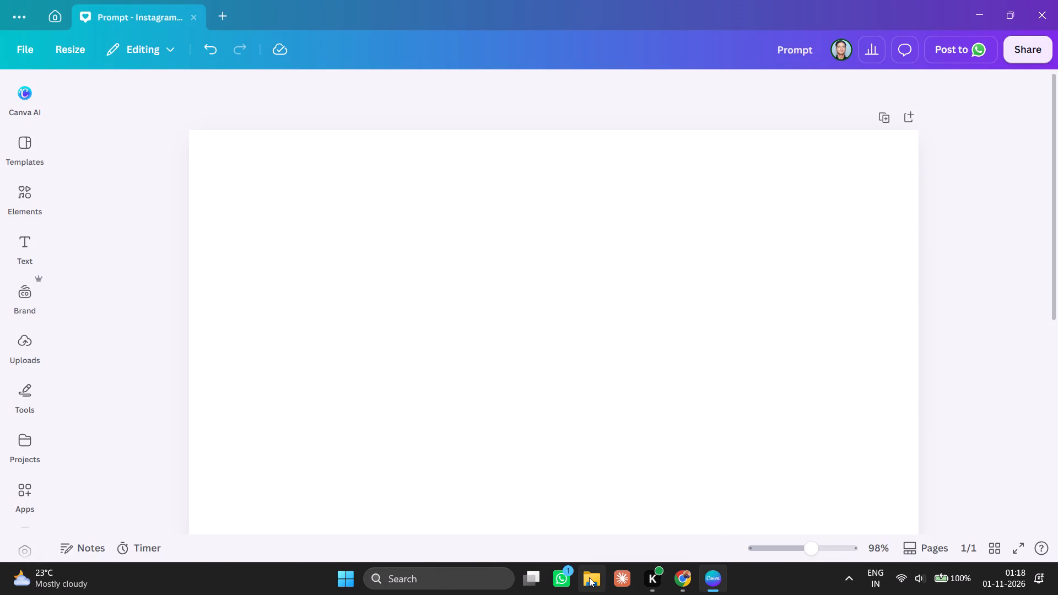
Switch to the OpenAI Progress page in Chrome and examine the length and layout of all five models' answer columns at reduced zoom.
left_click(670, 593)
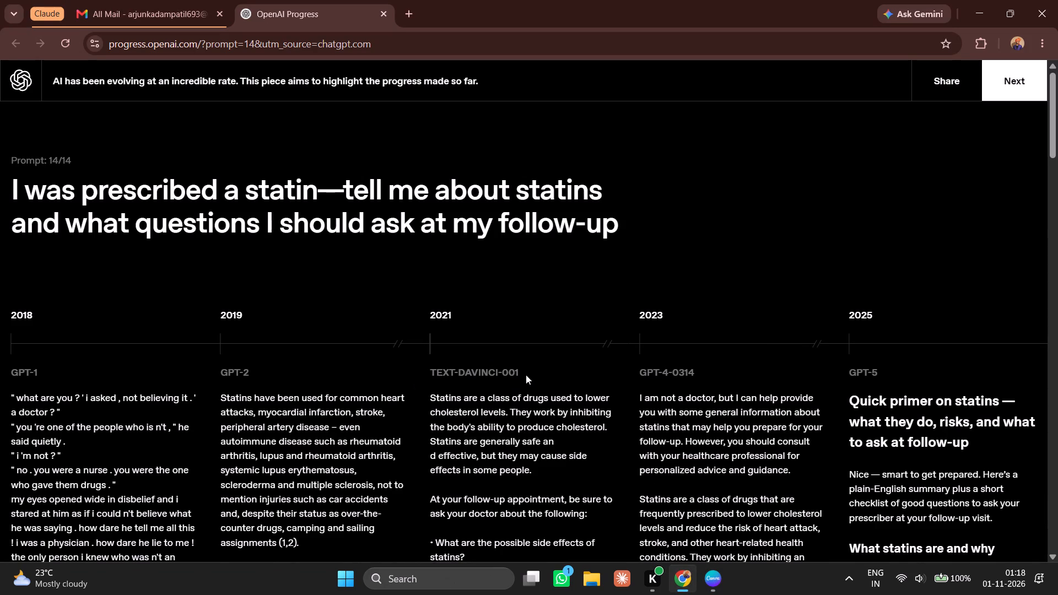
scroll(529, 372, "left", 1)
scroll(529, 372, "down", 1)
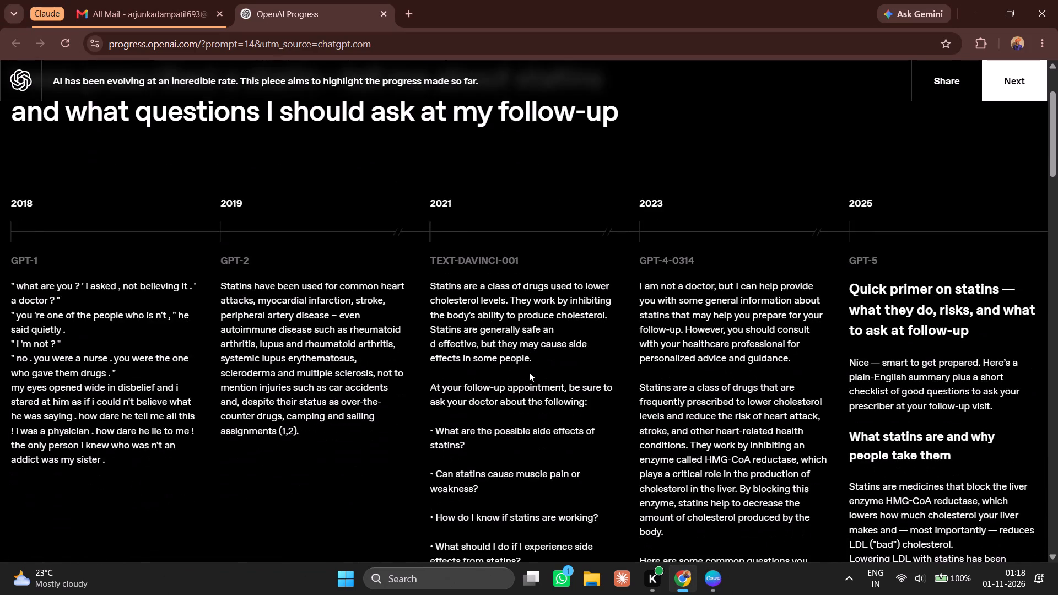
scroll(529, 372, "down", 2)
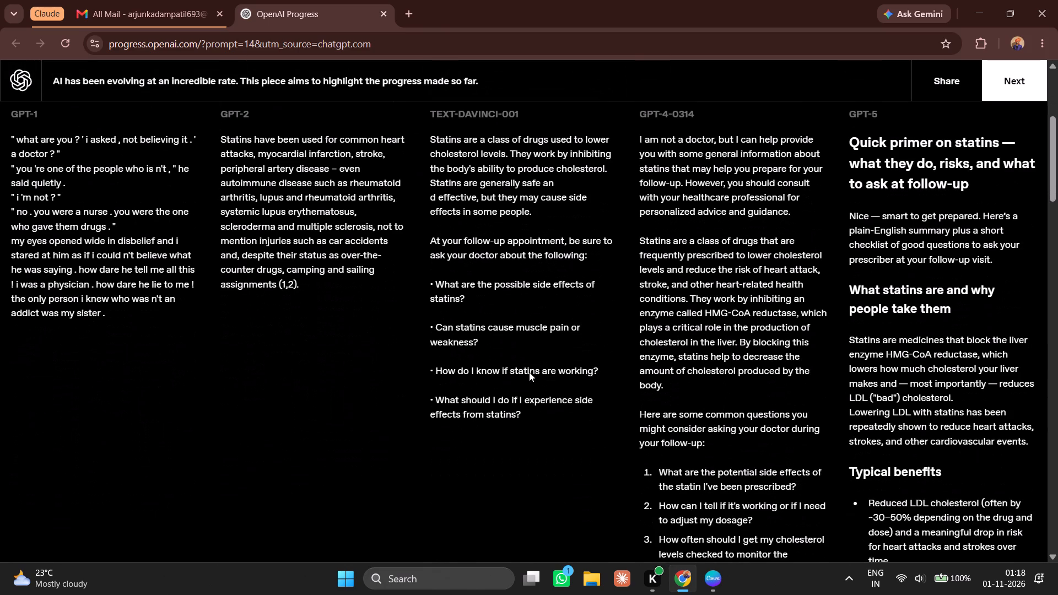
scroll(529, 372, "up", 1)
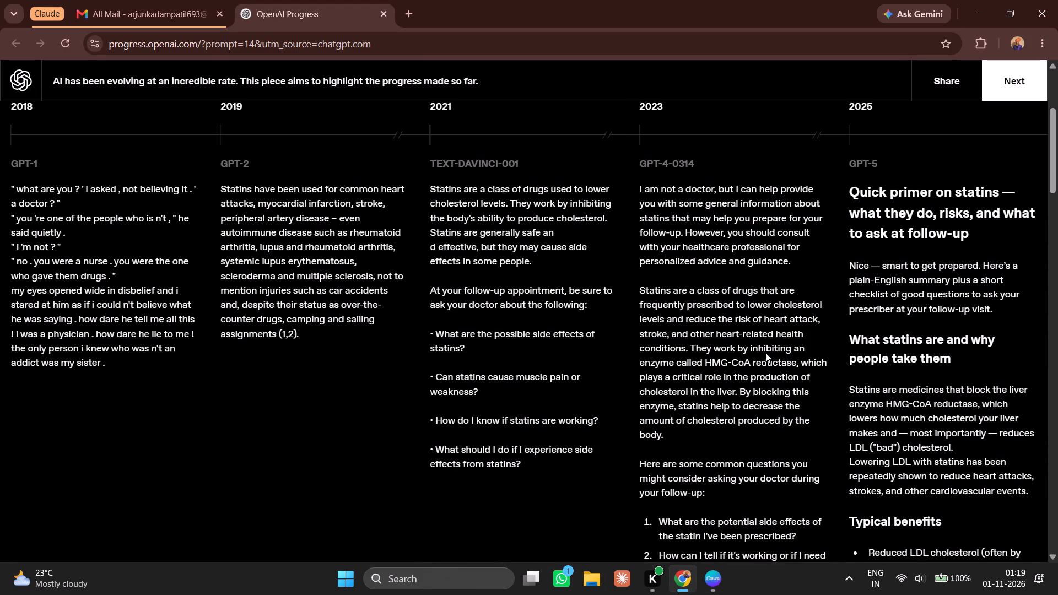
scroll(765, 353, "down", 1)
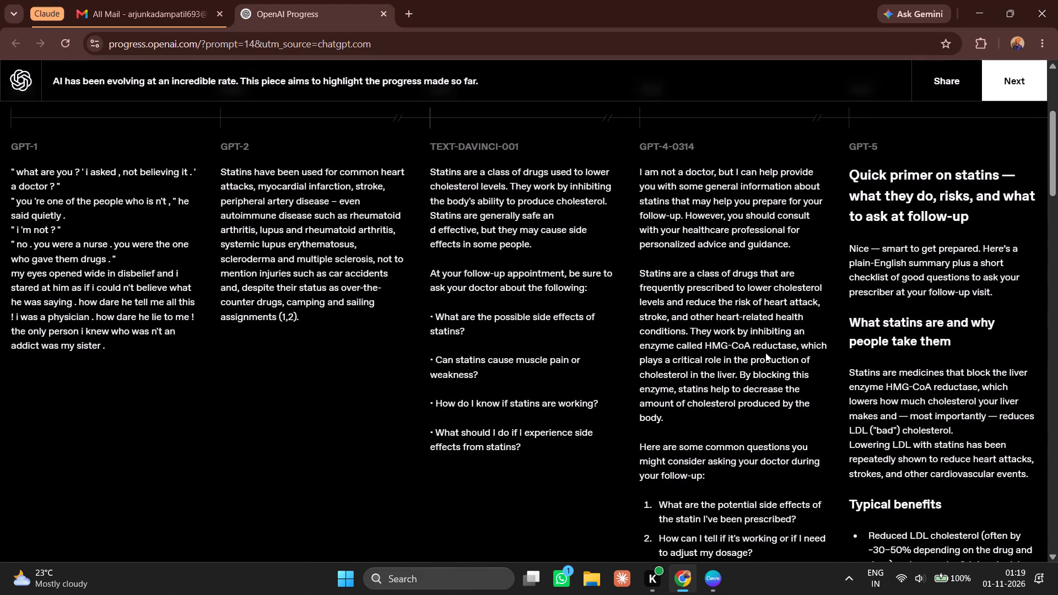
key("ctrl+minus")
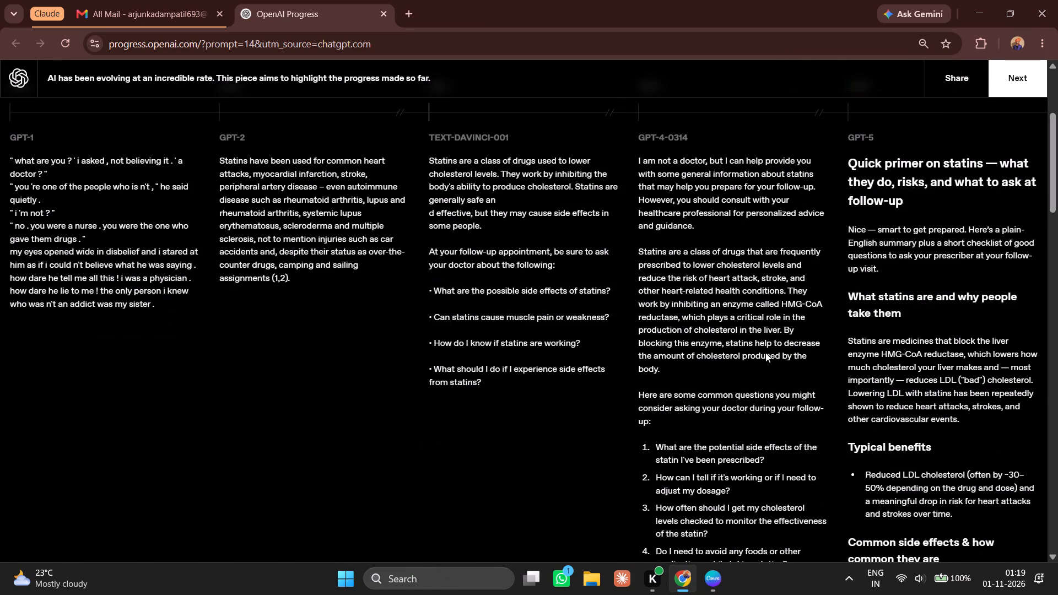
key("ctrl+minus")
key("ctrl+minus")
key("ctrl+minus")
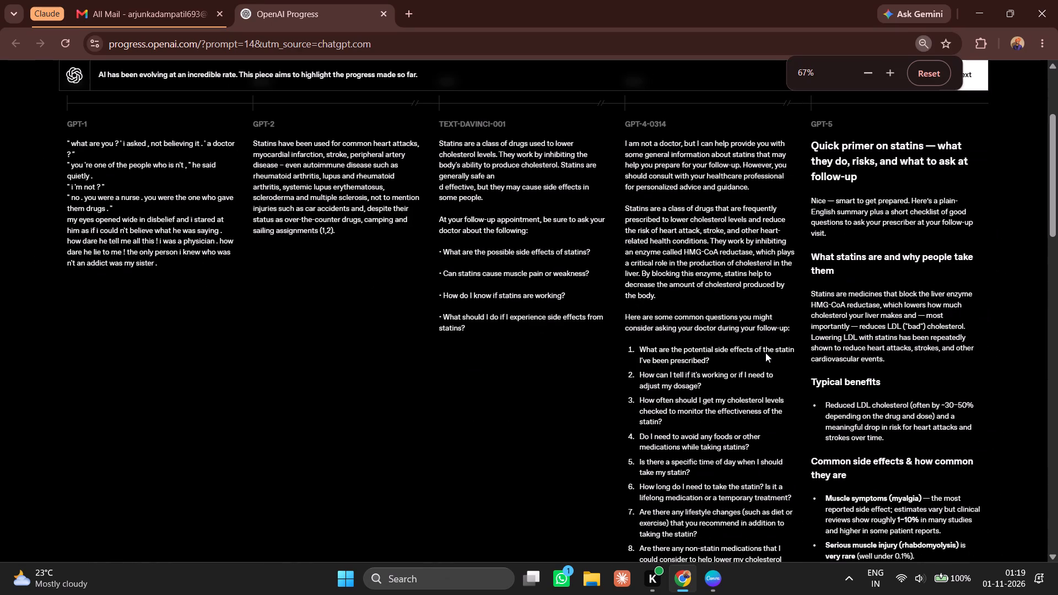
key("ctrl+minus")
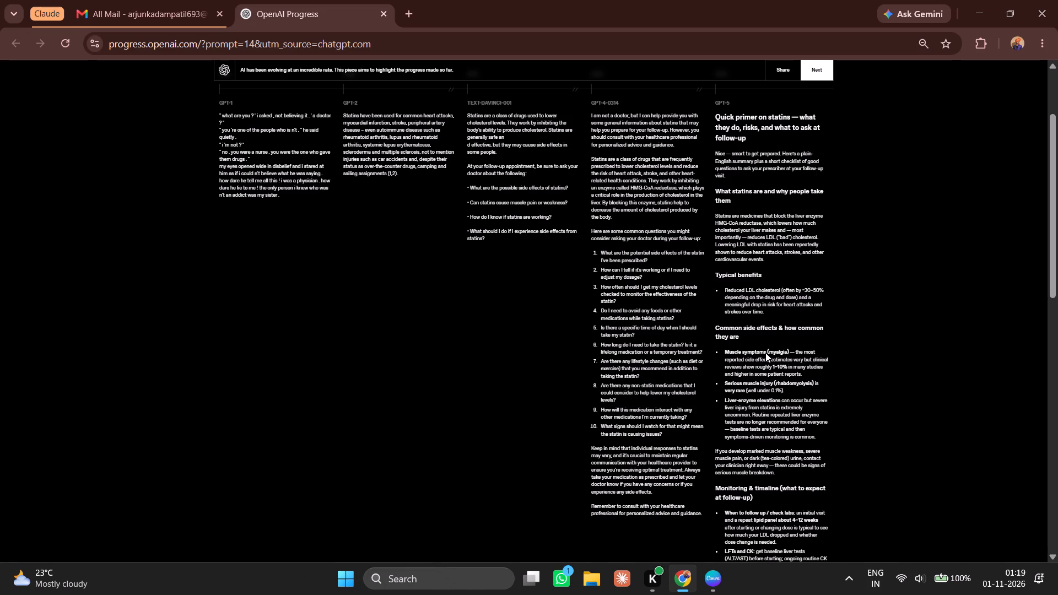
scroll(780, 328, "down", 1)
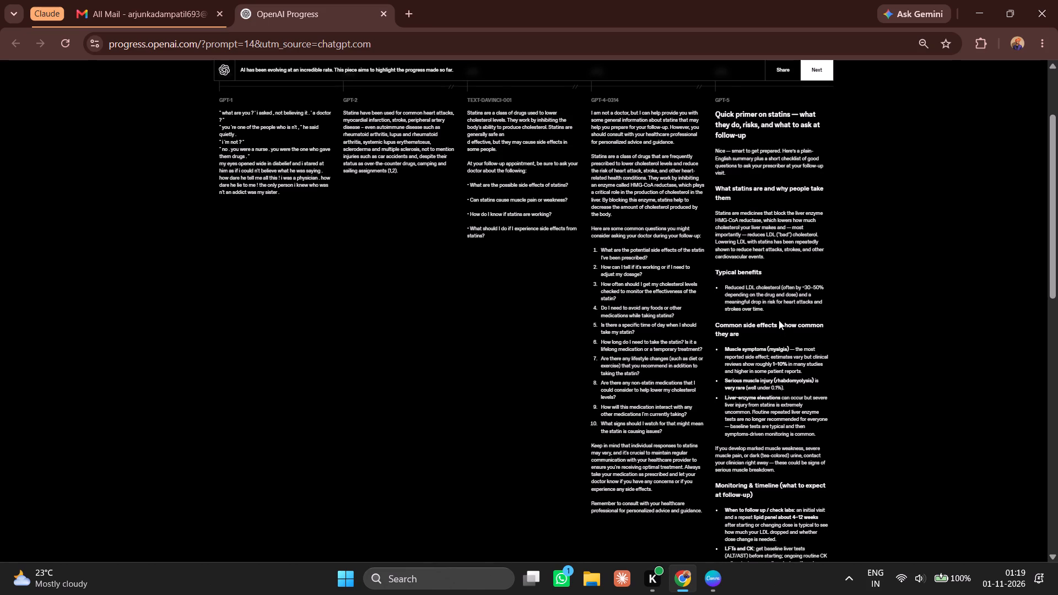
scroll(779, 320, "down", 1)
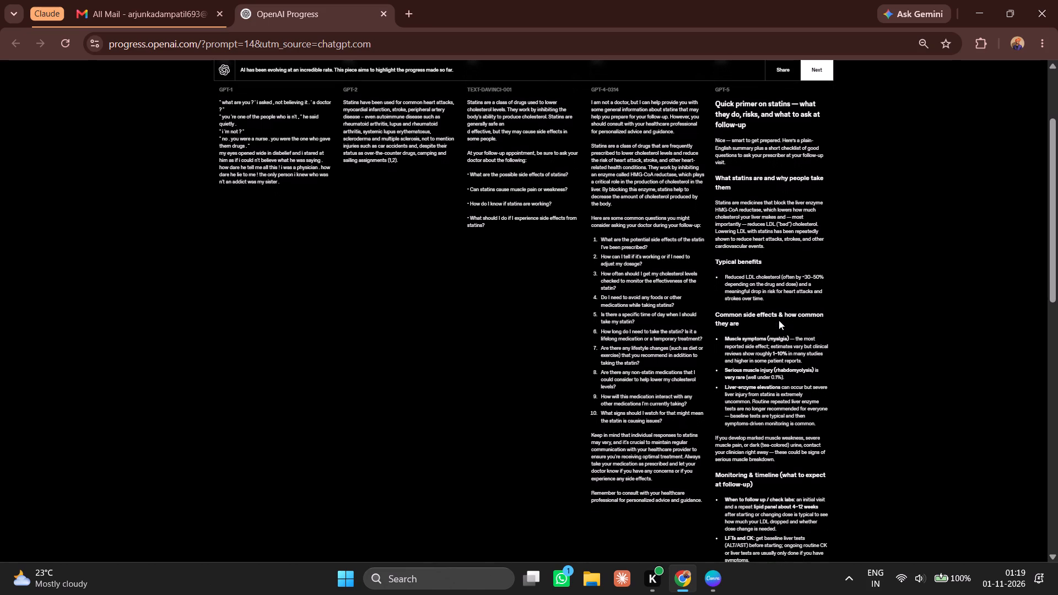
scroll(779, 320, "down", 2)
Compare the legibility of the answer columns at larger browser zoom levels, finishing at 100% with the statin prompt title in view.
key("ctrl+equal")
key("ctrl+equal")
key("ctrl+equal")
key("ctrl+equal")
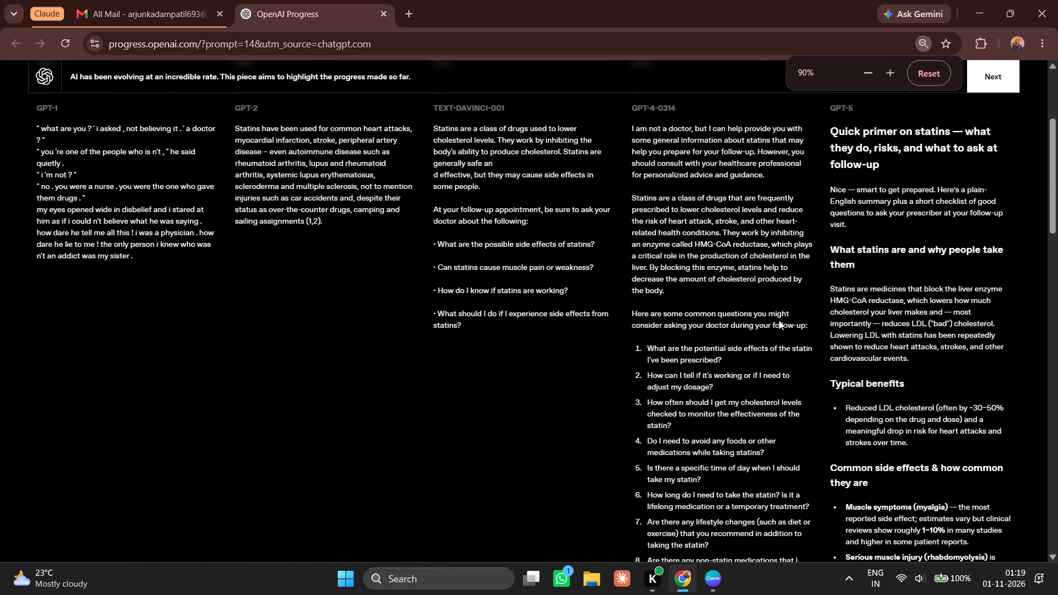
key("ctrl+equal")
key("ctrl+equal")
key("ctrl+equal")
key("ctrl+minus")
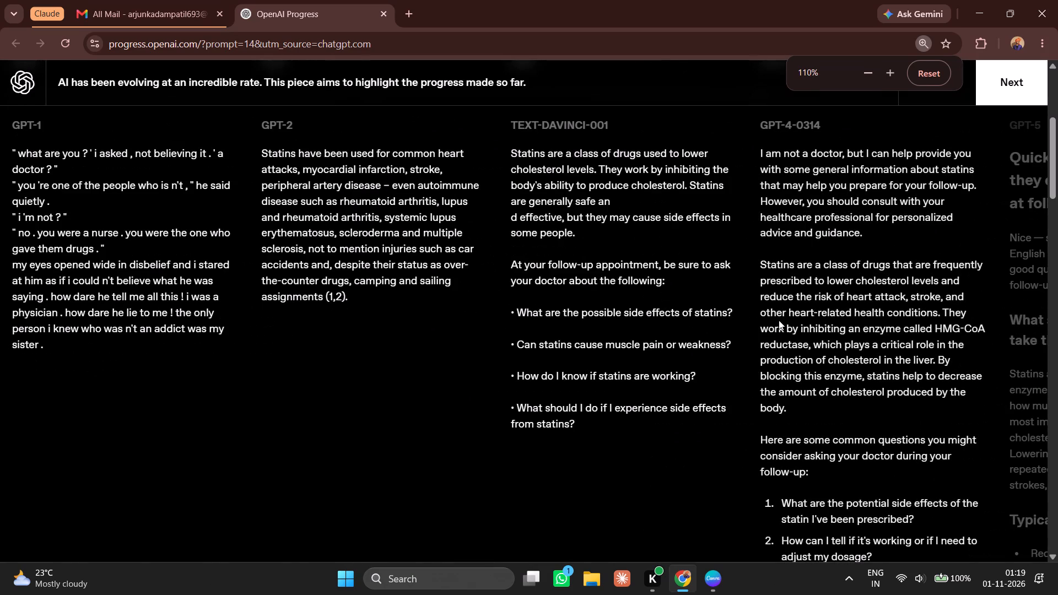
key("ctrl+equal")
key("ctrl+equal")
key("ctrl+equal")
key("ctrl+equal")
key("ctrl+minus")
key("ctrl+minus")
key("ctrl+minus")
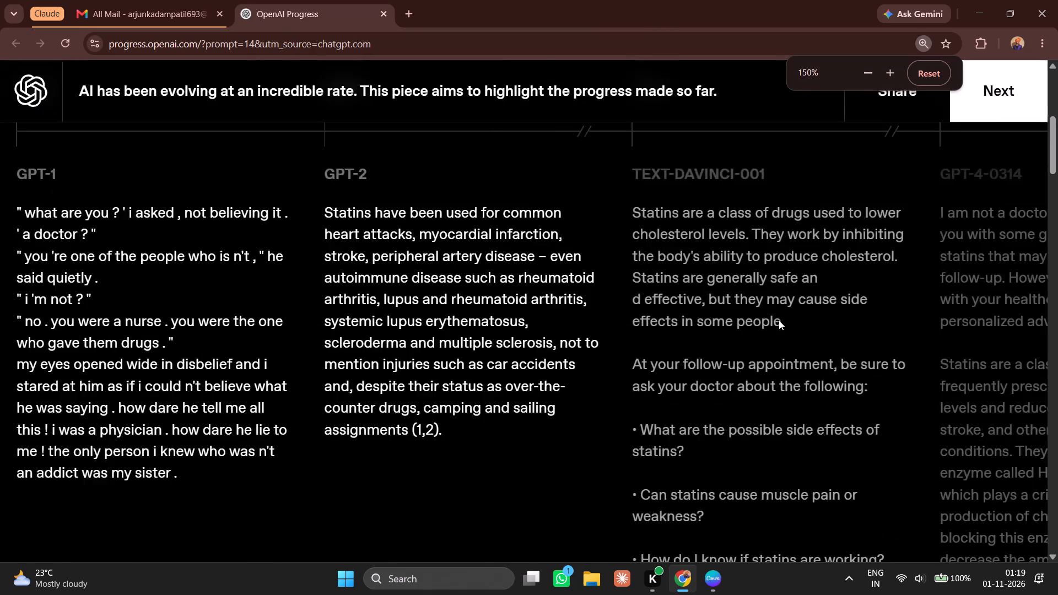
key("ctrl+minus")
key("ctrl+minus")
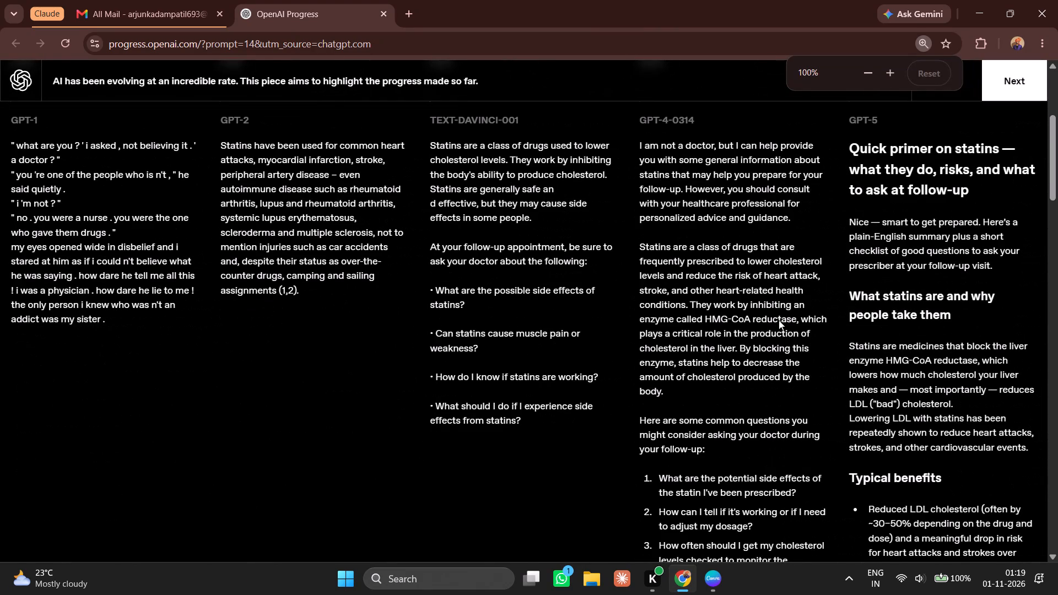
scroll(778, 320, "up", 5)
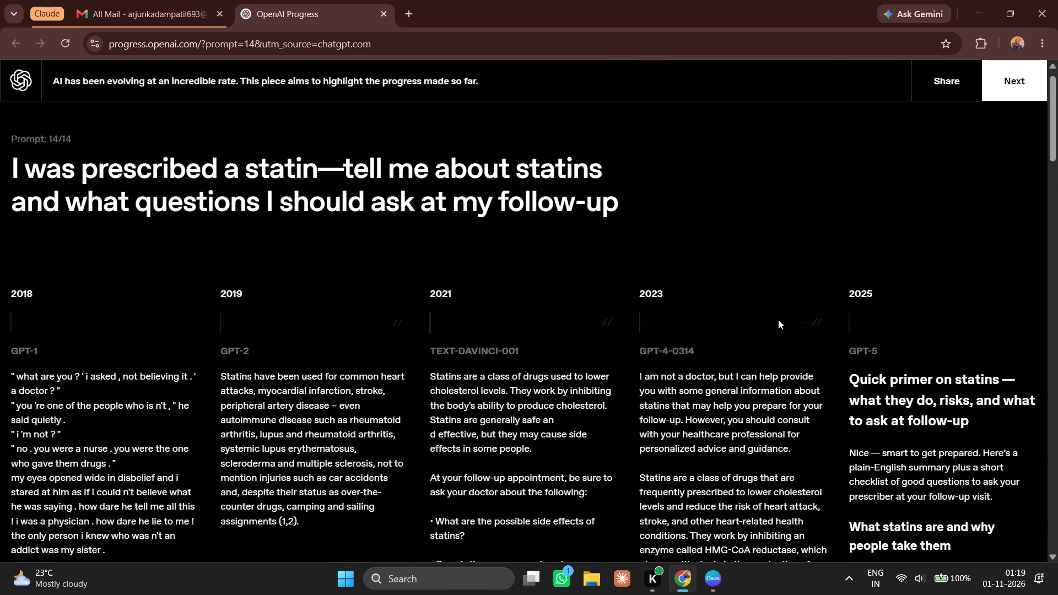
scroll(778, 320, "up", 5)
Clear the Windows clipboard history of the old title snip.
key("super+v")
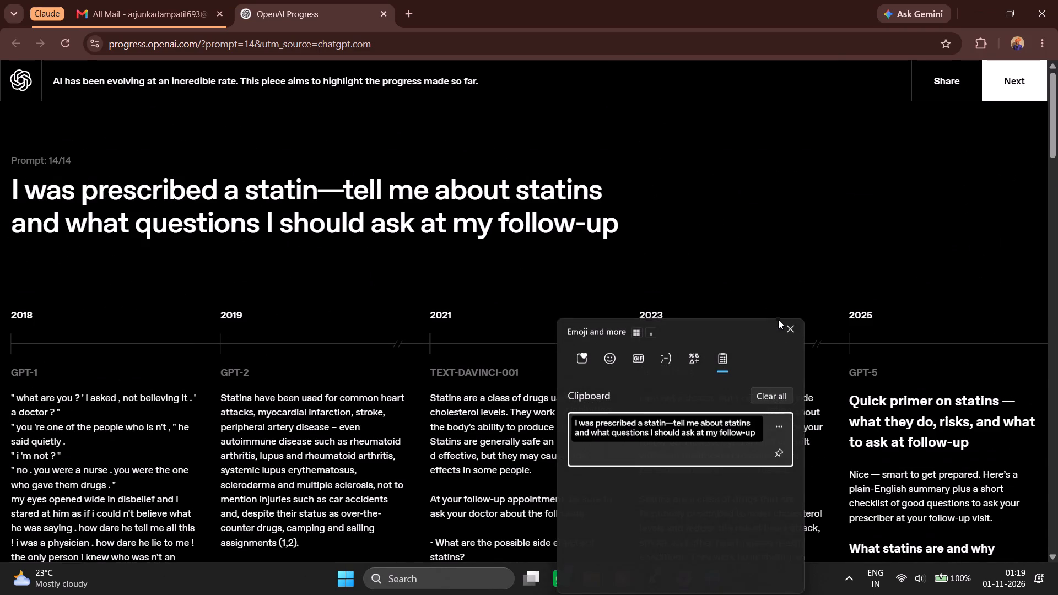
left_click(763, 395)
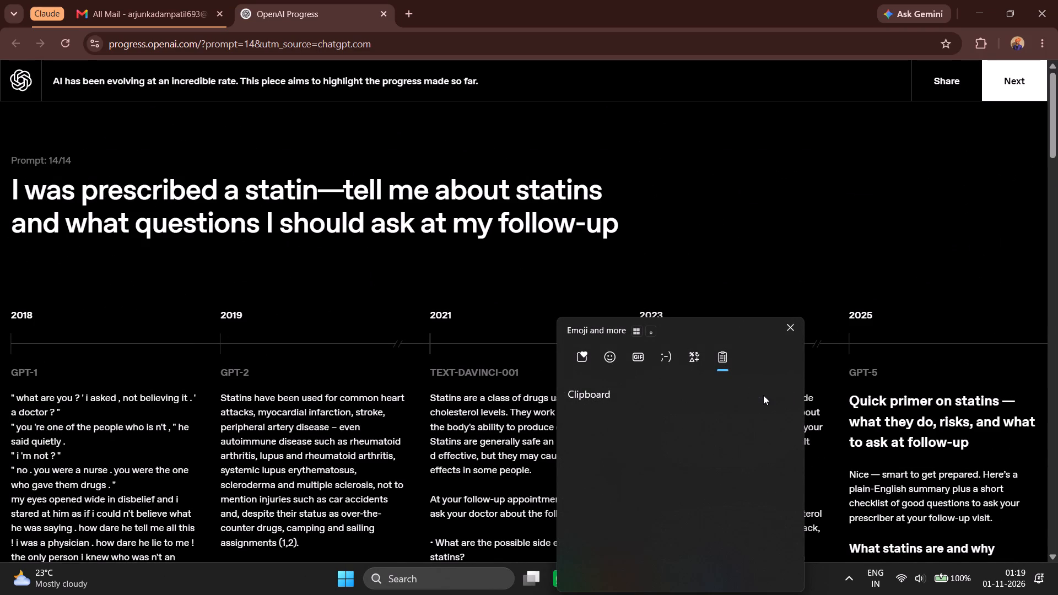
left_click(759, 246)
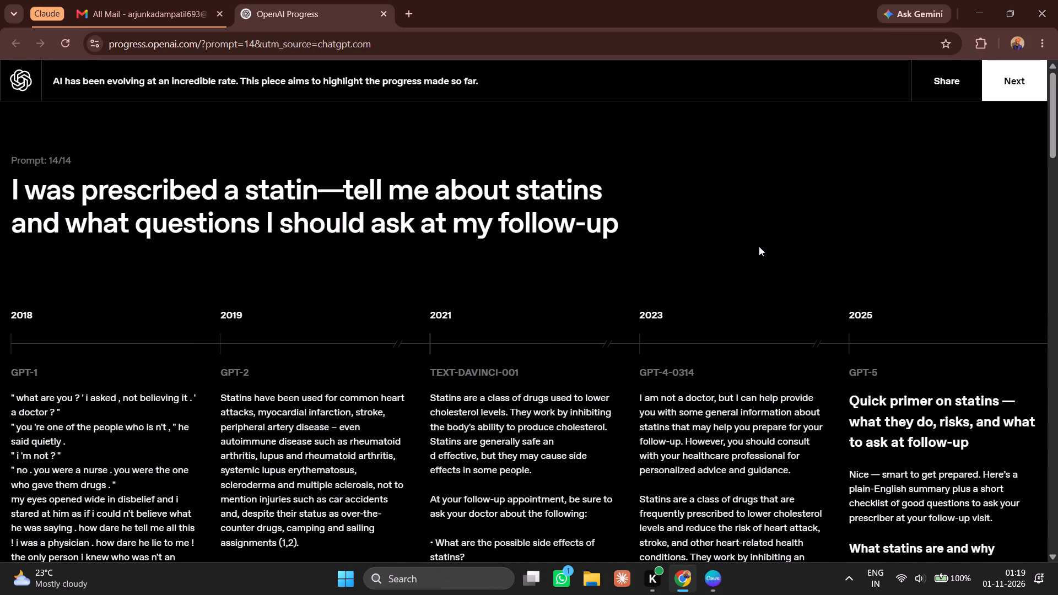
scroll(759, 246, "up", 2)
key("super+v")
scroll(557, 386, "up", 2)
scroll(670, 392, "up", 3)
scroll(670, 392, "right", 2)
Compare the size and line wrapping of the statin prompt title at larger browser zoom levels, finishing at 200%.
key("ctrl+equal")
key("ctrl+equal")
key("ctrl+equal")
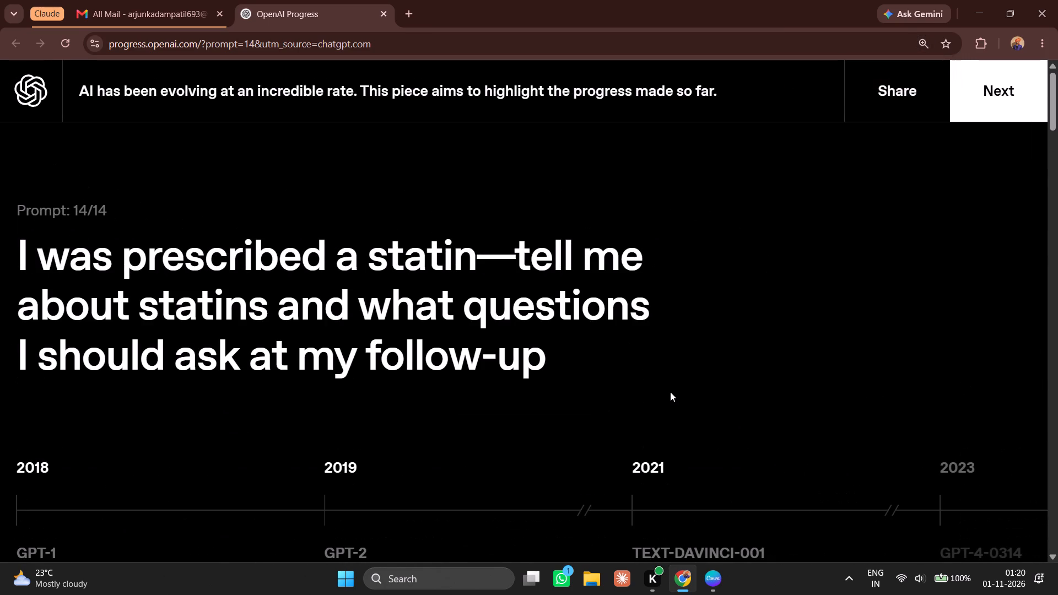
key("ctrl+equal")
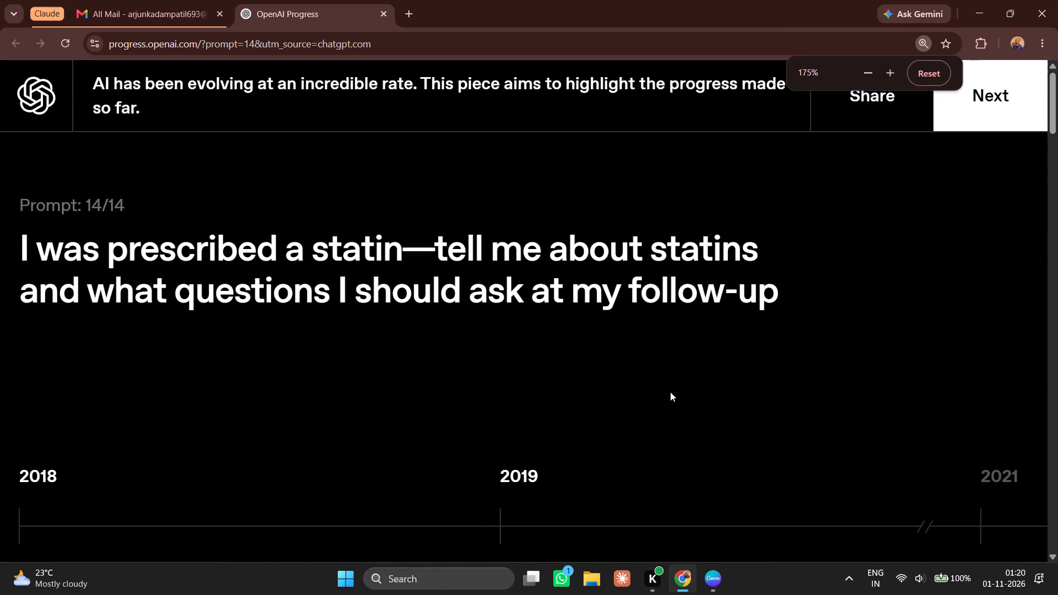
key("ctrl+equal")
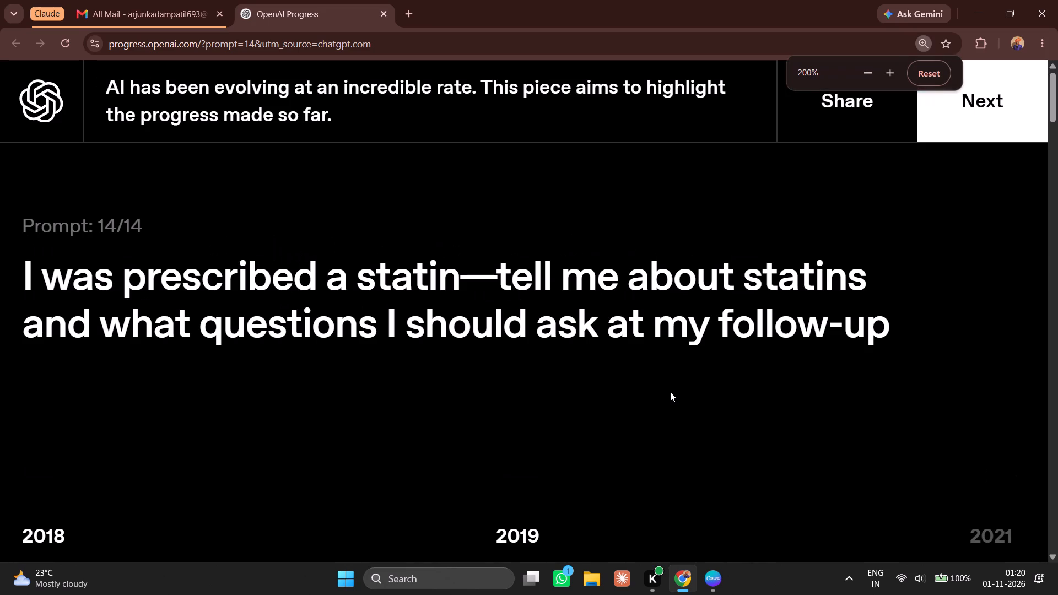
key("ctrl+equal")
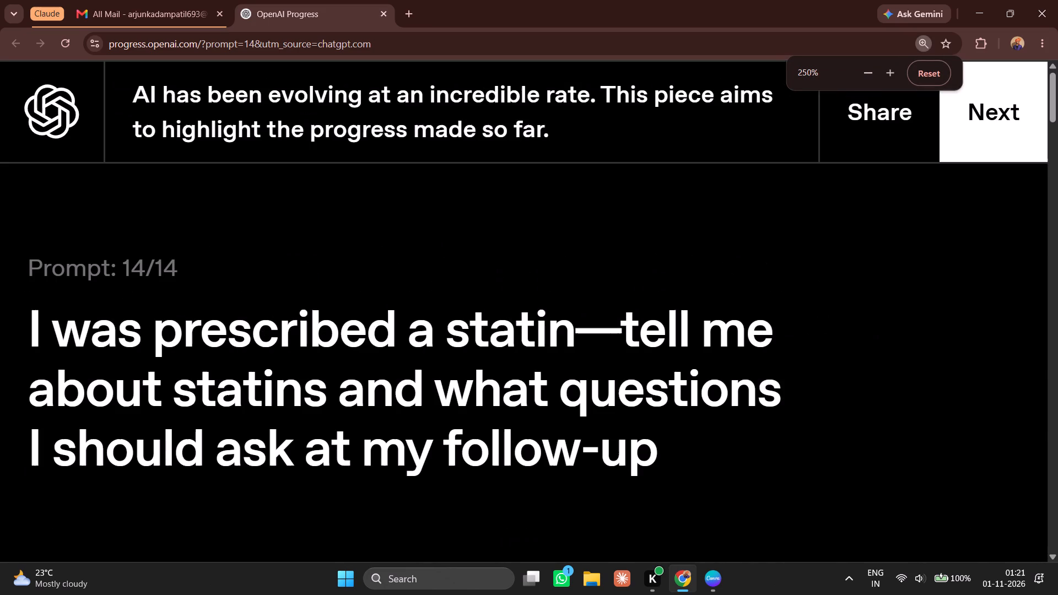
key("ctrl+equal")
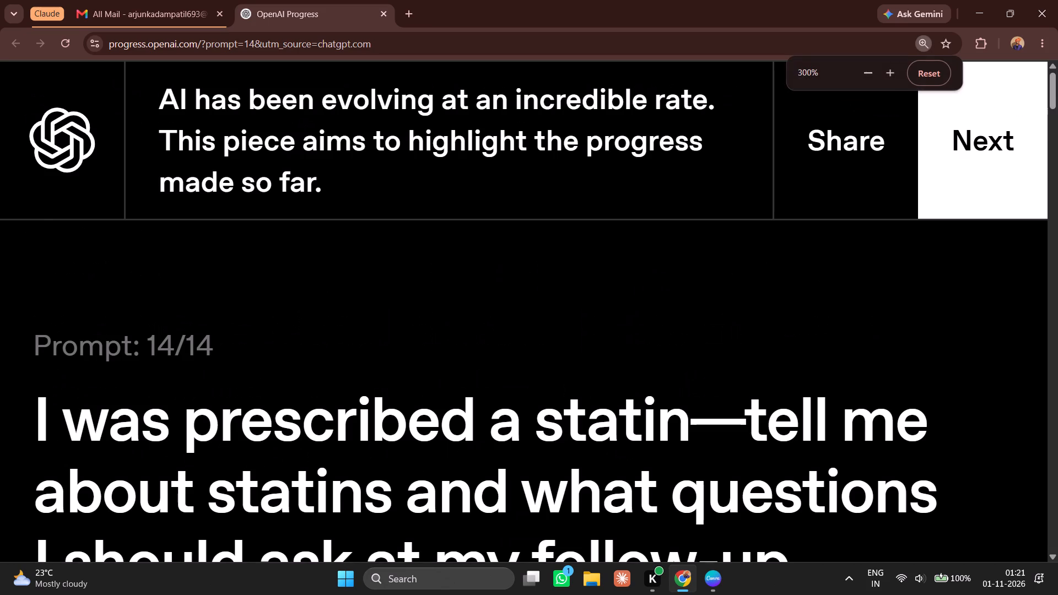
key("ctrl+equal")
key("ctrl+equal")
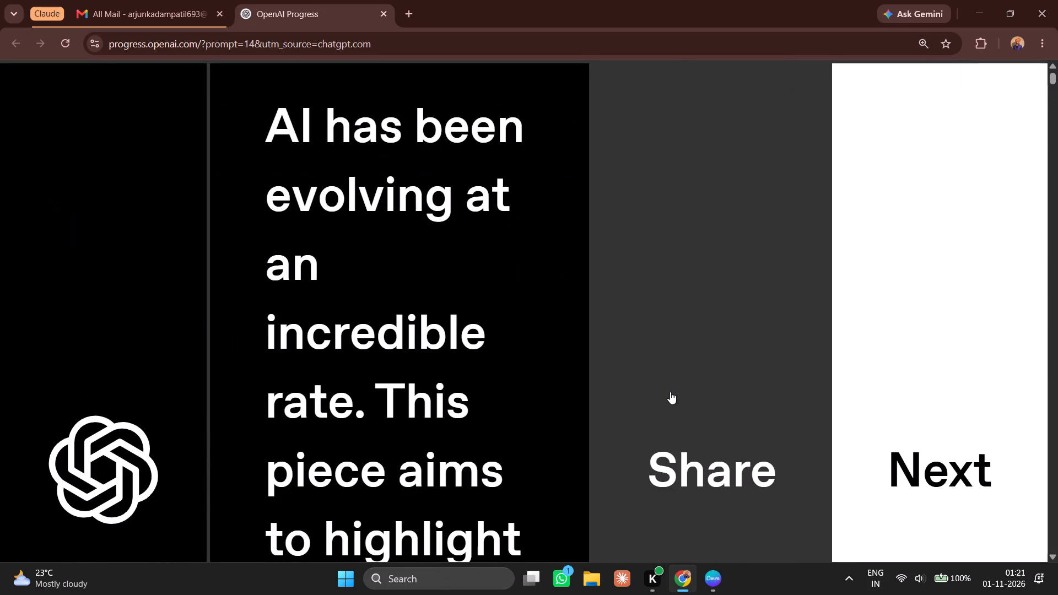
scroll(670, 392, "down", 6)
scroll(367, 295, "down", 6)
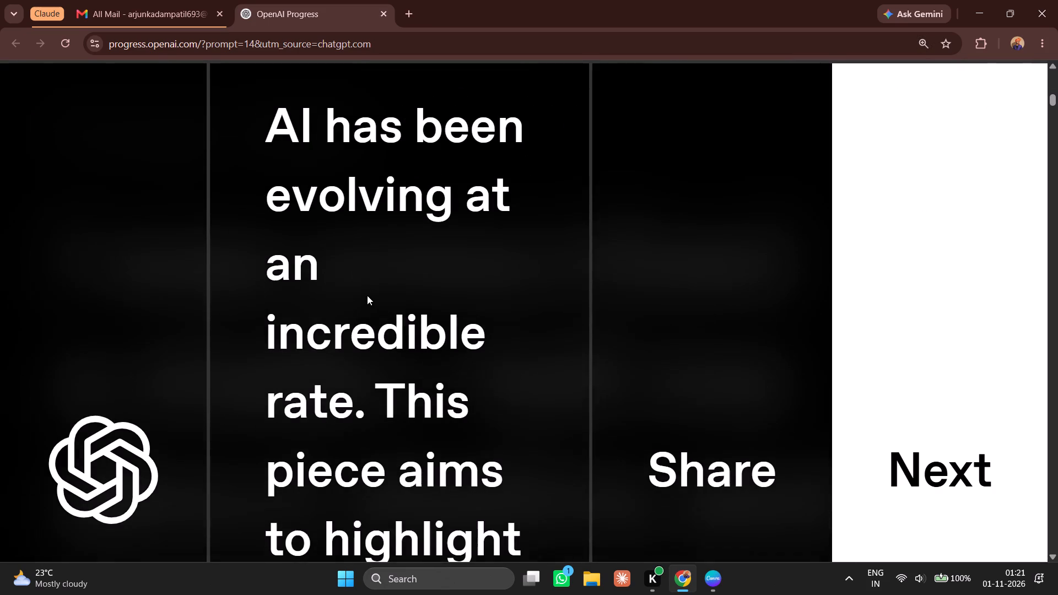
scroll(367, 295, "up", 4)
key("ctrl+minus")
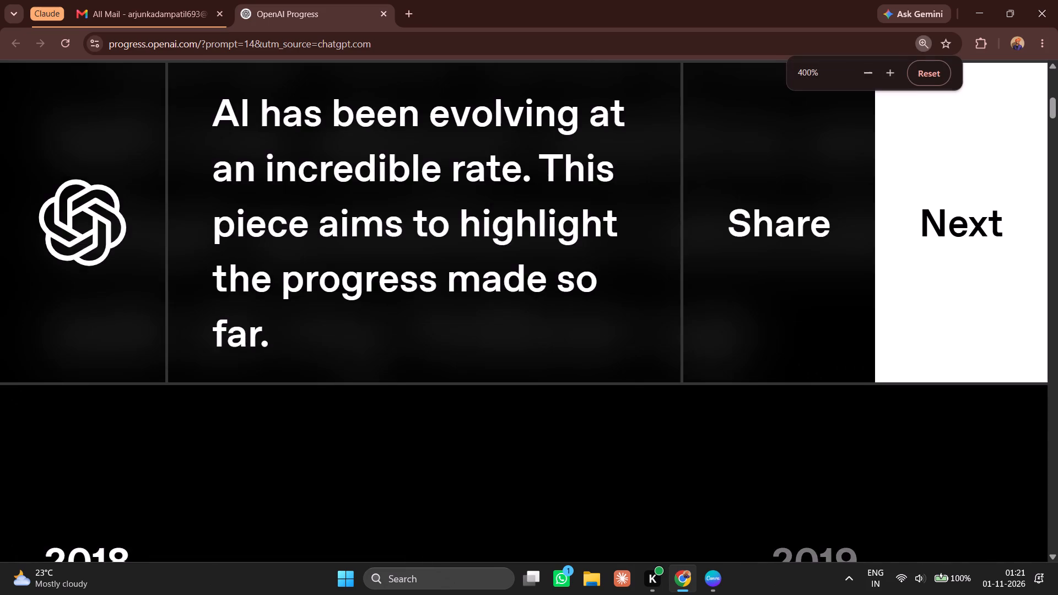
key("ctrl+minus")
key("ctrl+minus")
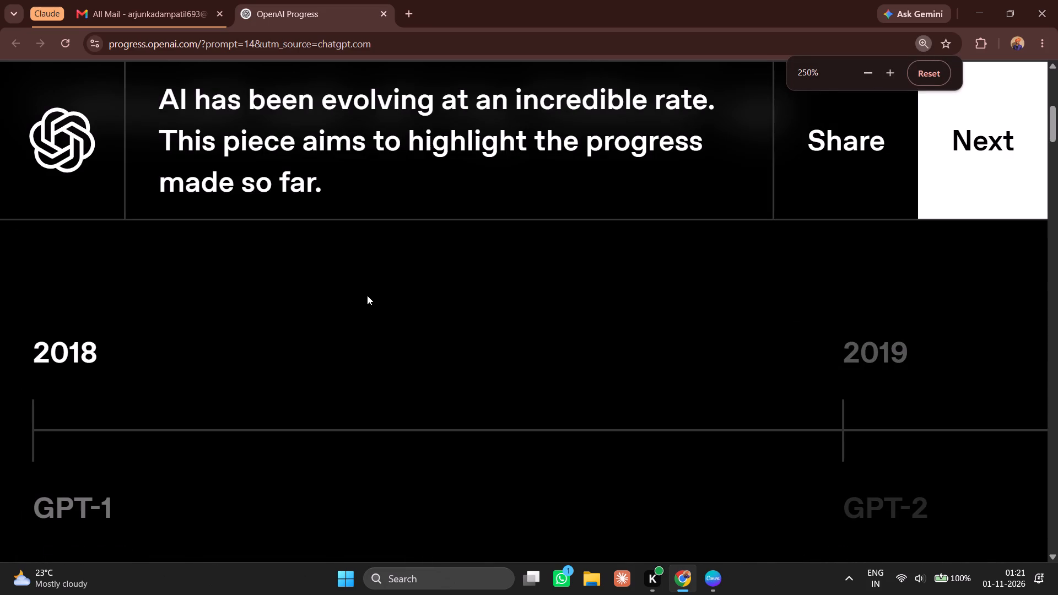
scroll(367, 295, "up", 8)
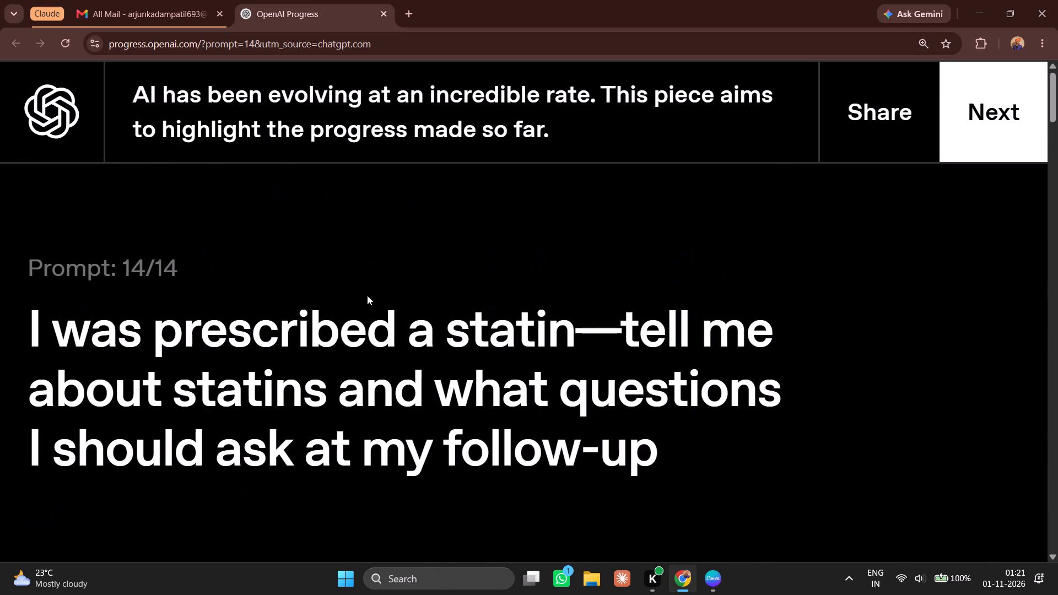
key("ctrl+minus")
key("ctrl+minus")
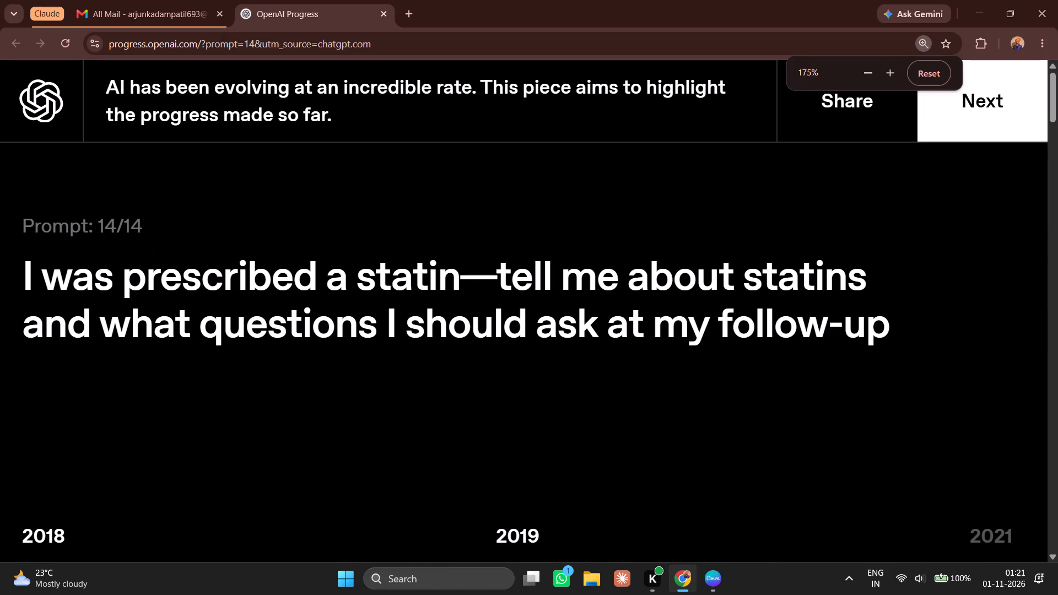
key("ctrl+equal")
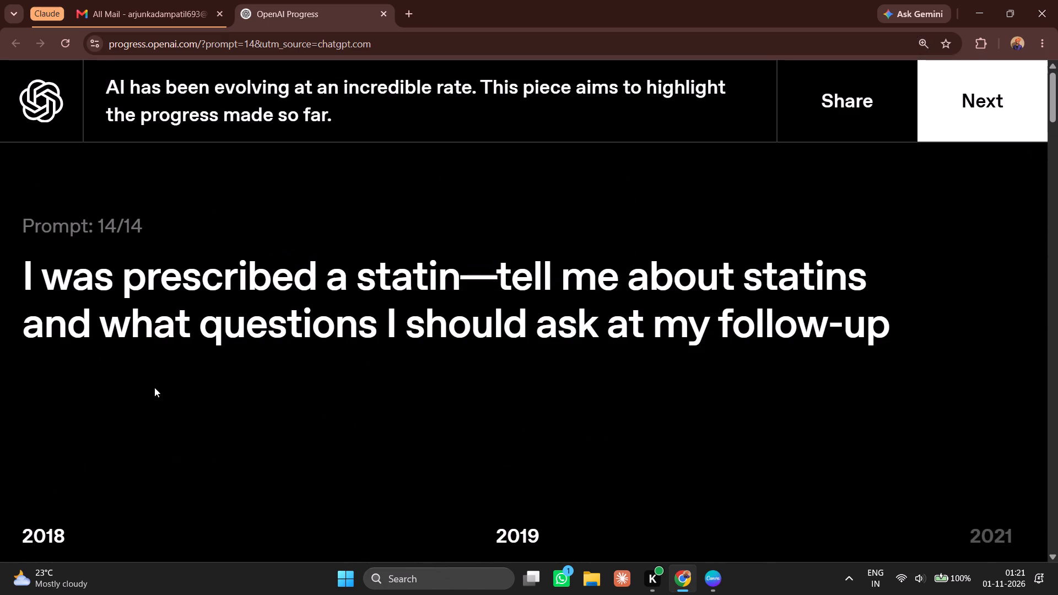
scroll(182, 345, "right", 1)
Enlarge the page to 250% and snip a full-width band covering the "Prompt: 14/14" label and the statin title.
key("ctrl+equal")
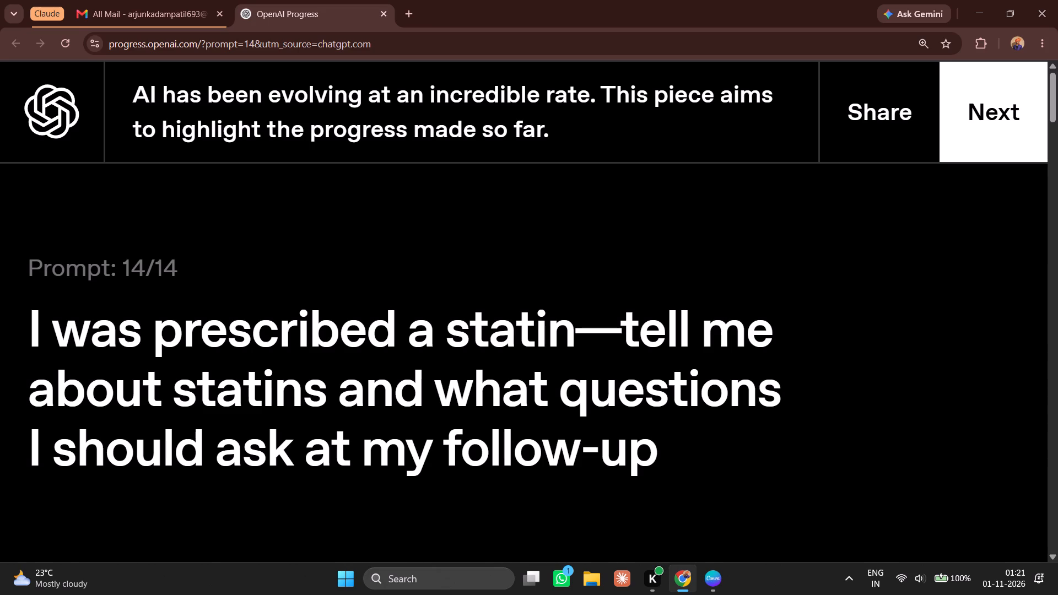
key("shift+super+s")
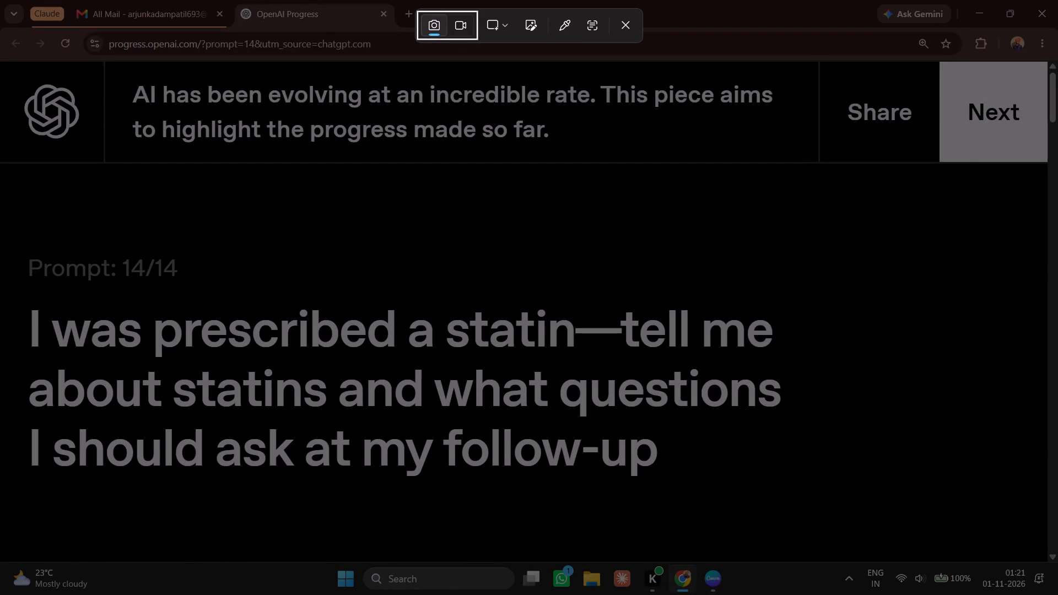
left_click_drag(0, 244, 753, 481)
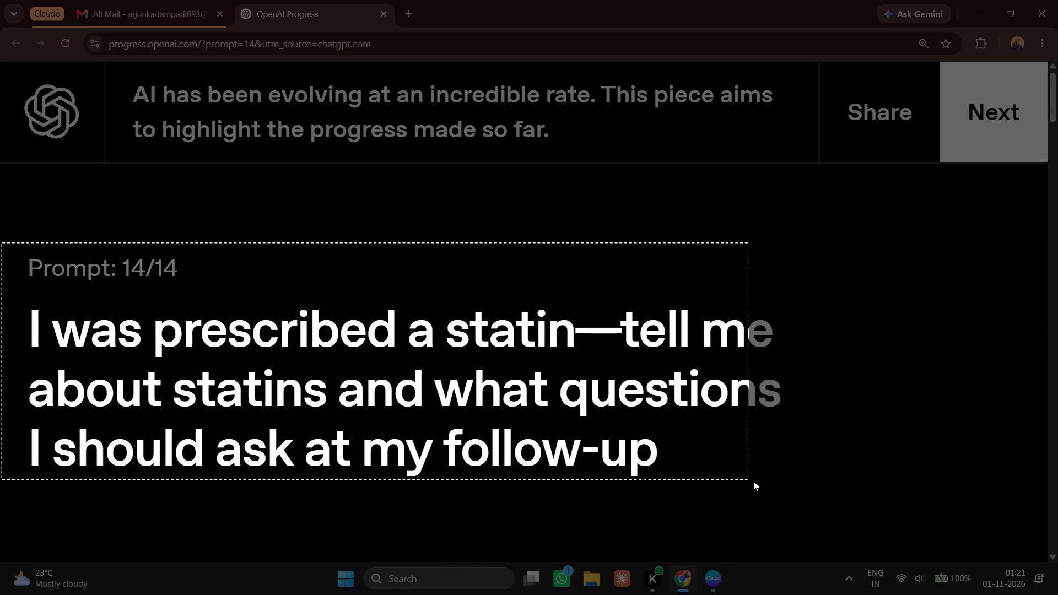
left_click_drag(753, 481, 1057, 592)
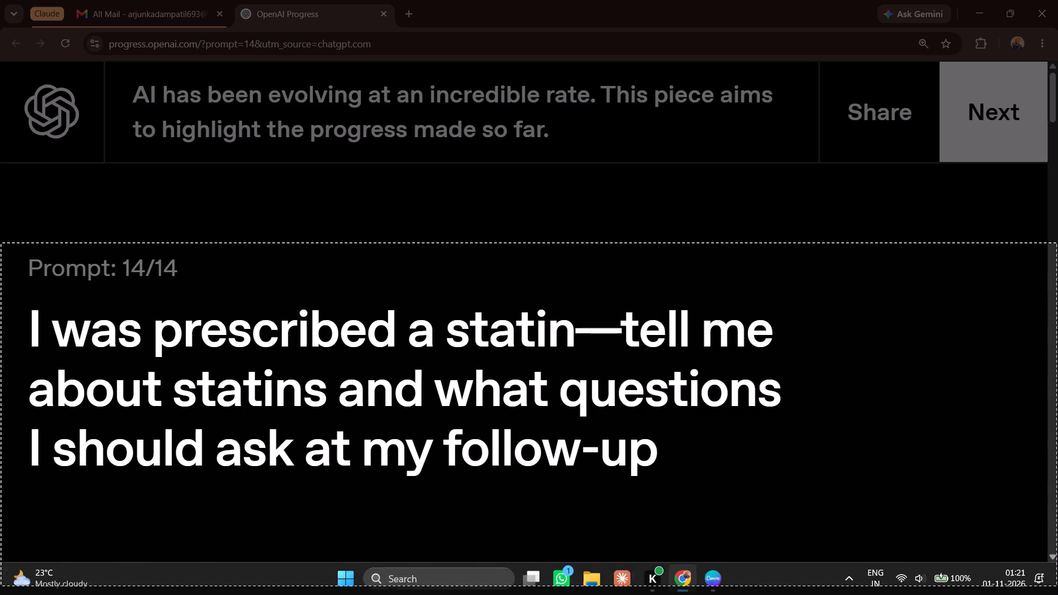
left_click_drag(1057, 592, 1057, 494)
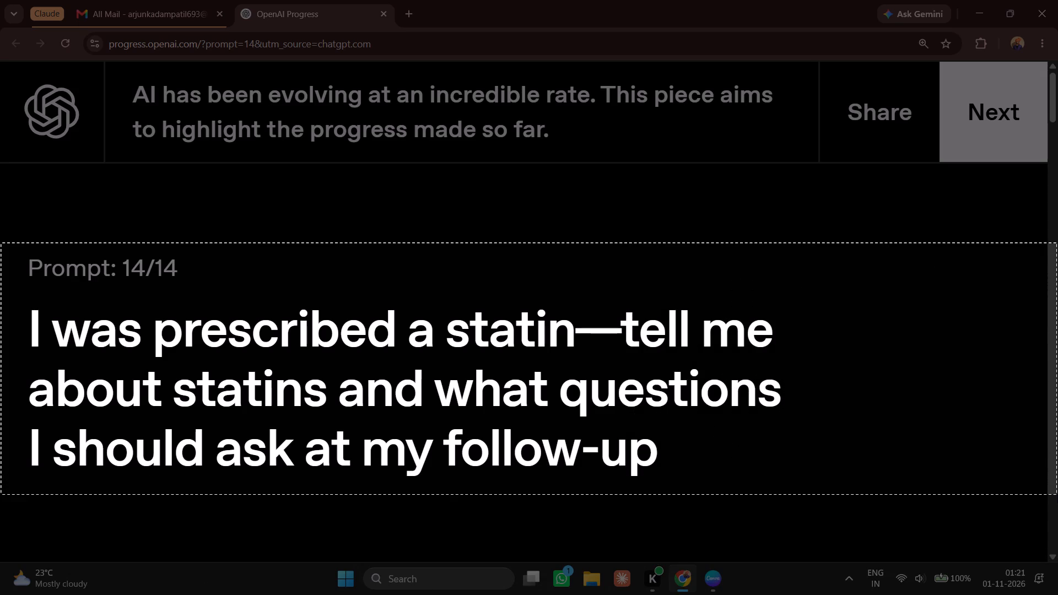
left_click_drag(1057, 494, 1057, 495)
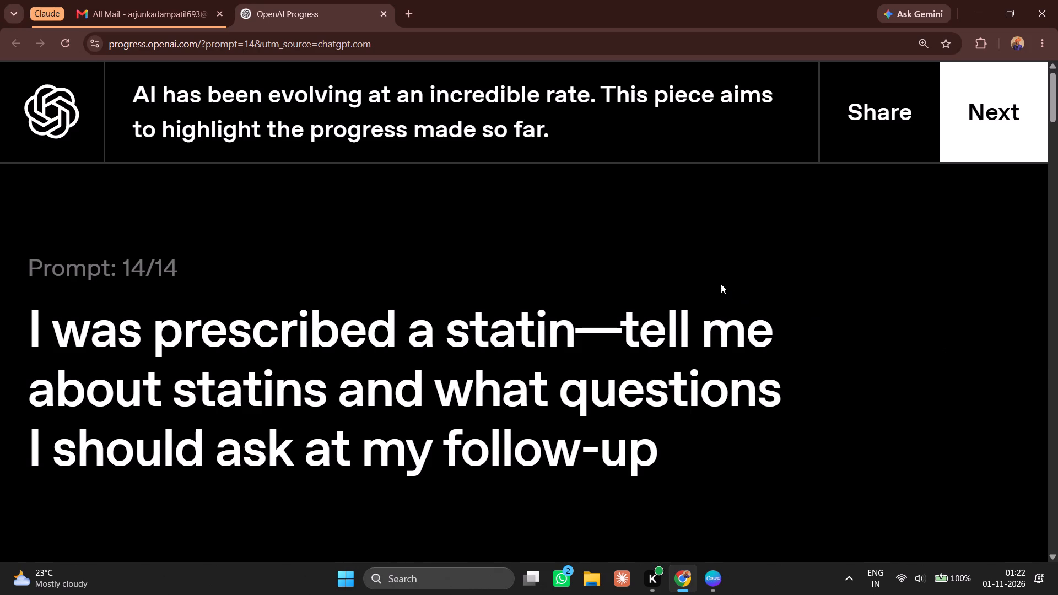
key("ctrl+minus")
key("ctrl+minus")
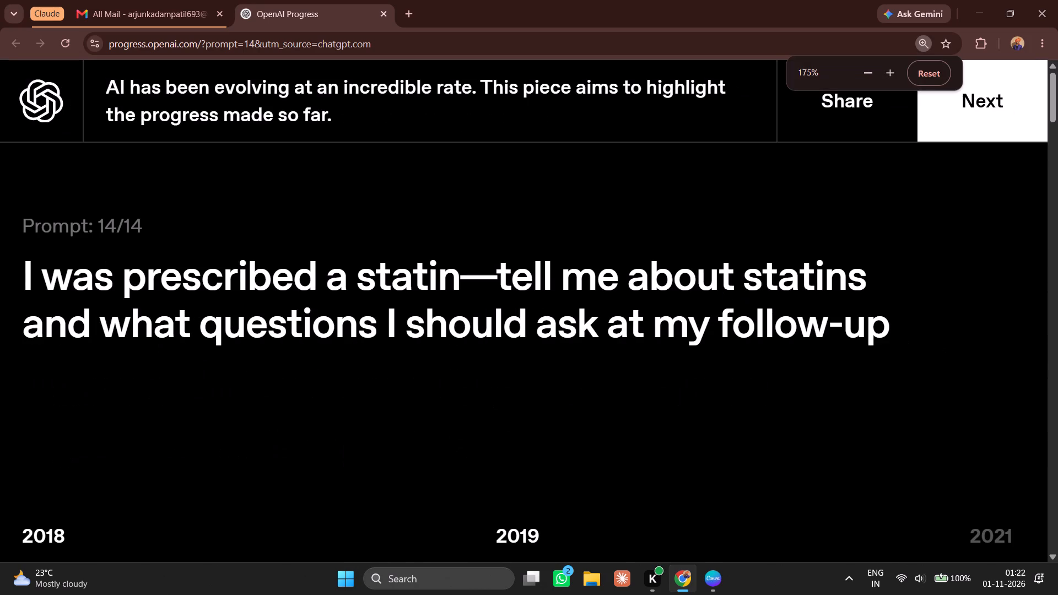
key("ctrl+minus")
key("ctrl+minus")
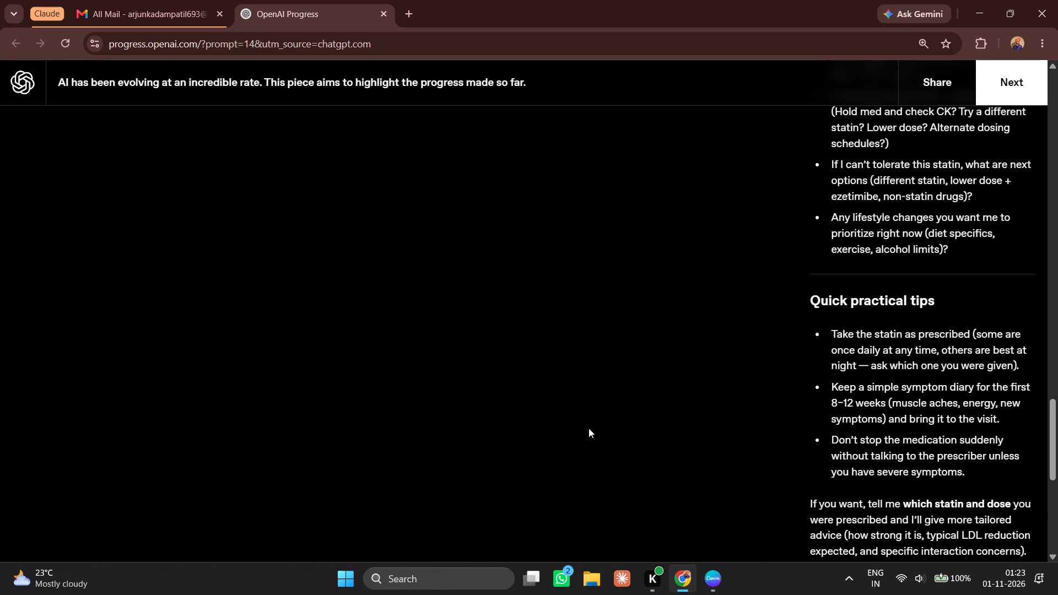
scroll(589, 428, "up", 8)
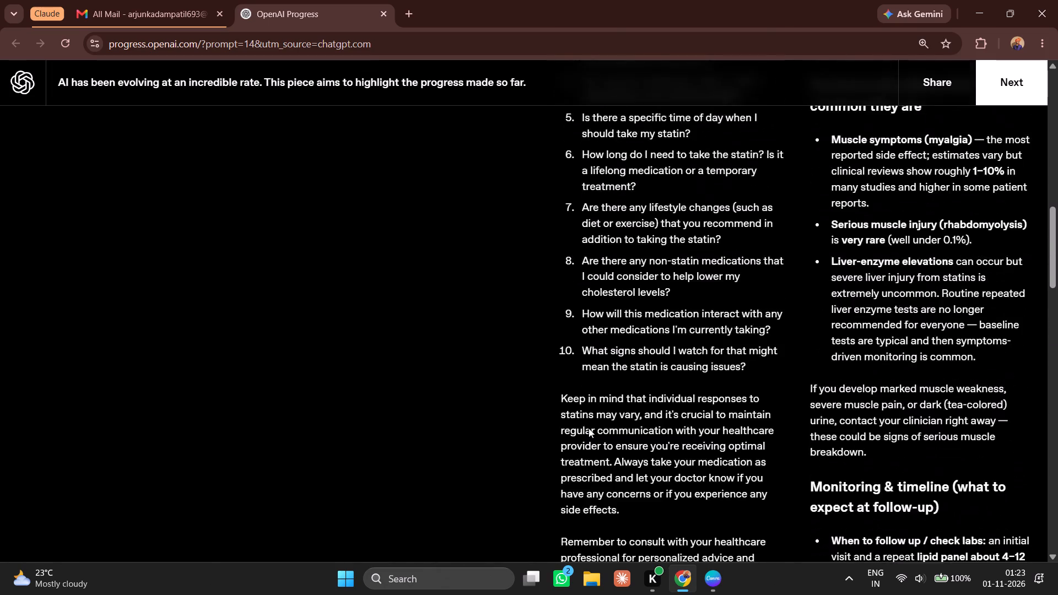
scroll(589, 428, "up", 4)
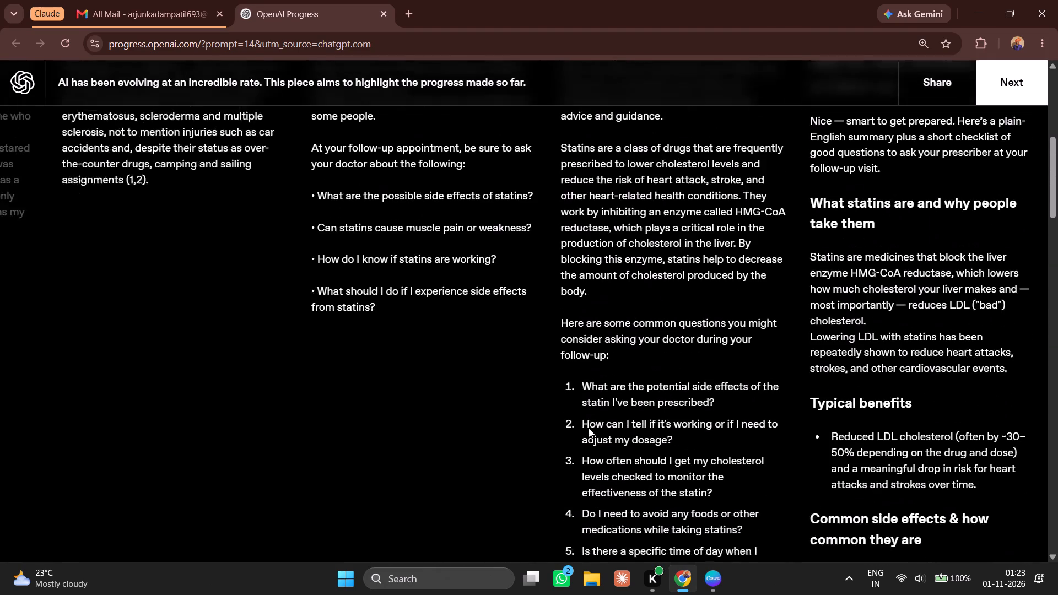
scroll(589, 428, "up", 3)
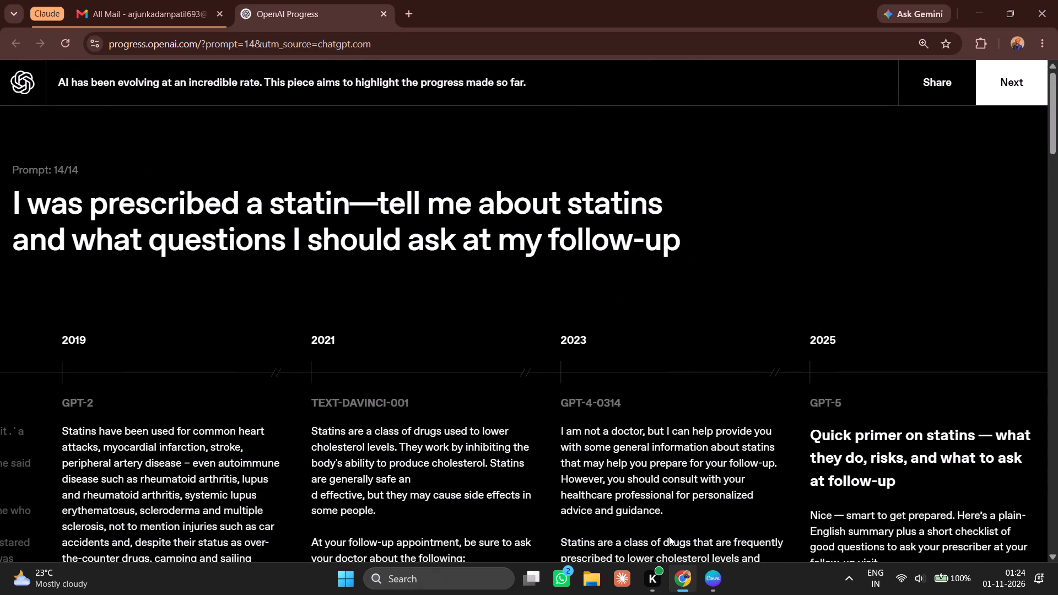
Switch to Canva and open the custom size options for resizing the Prompt design.
left_click(711, 585)
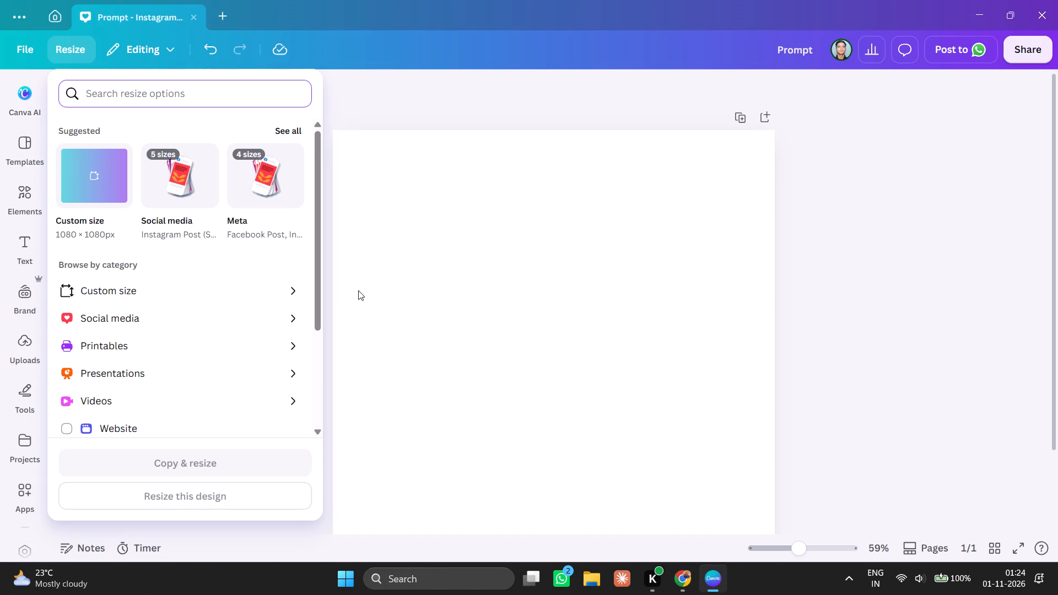
left_click(93, 297)
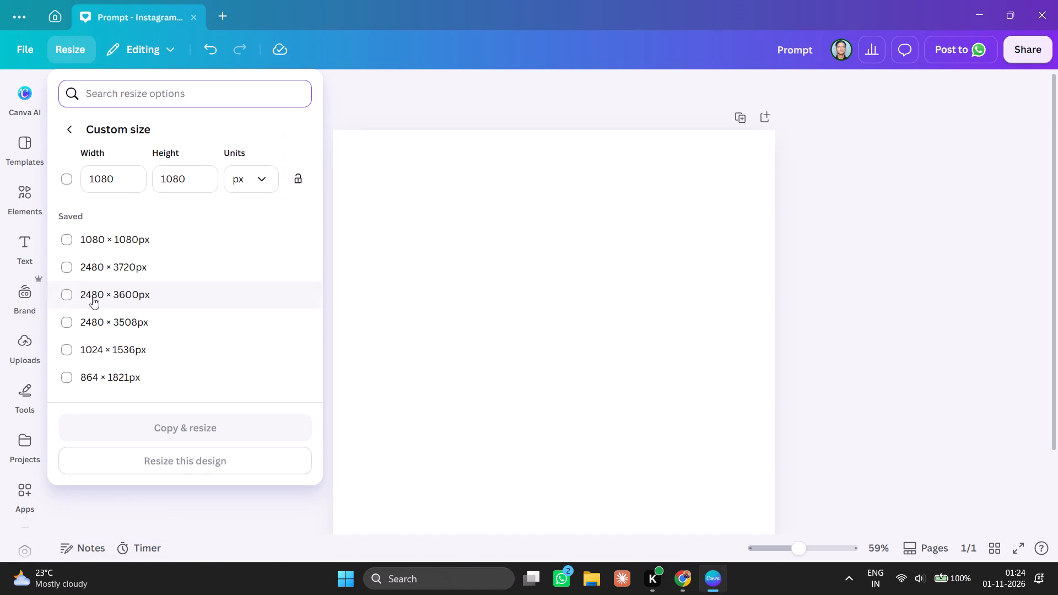
left_click(73, 133)
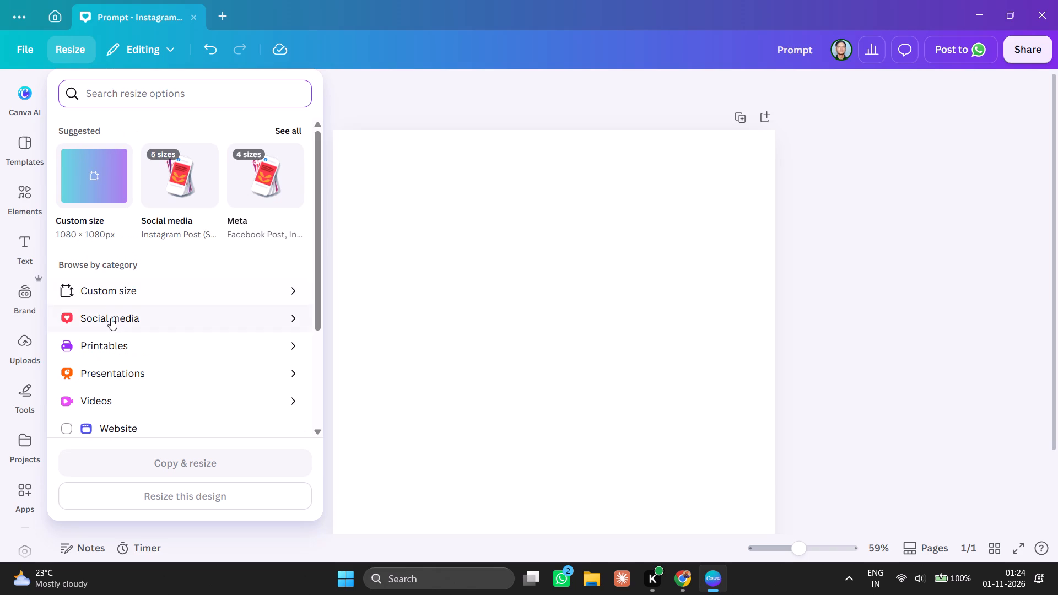
scroll(111, 318, "down", 5)
scroll(111, 318, "up", 7)
scroll(191, 236, "left", 2)
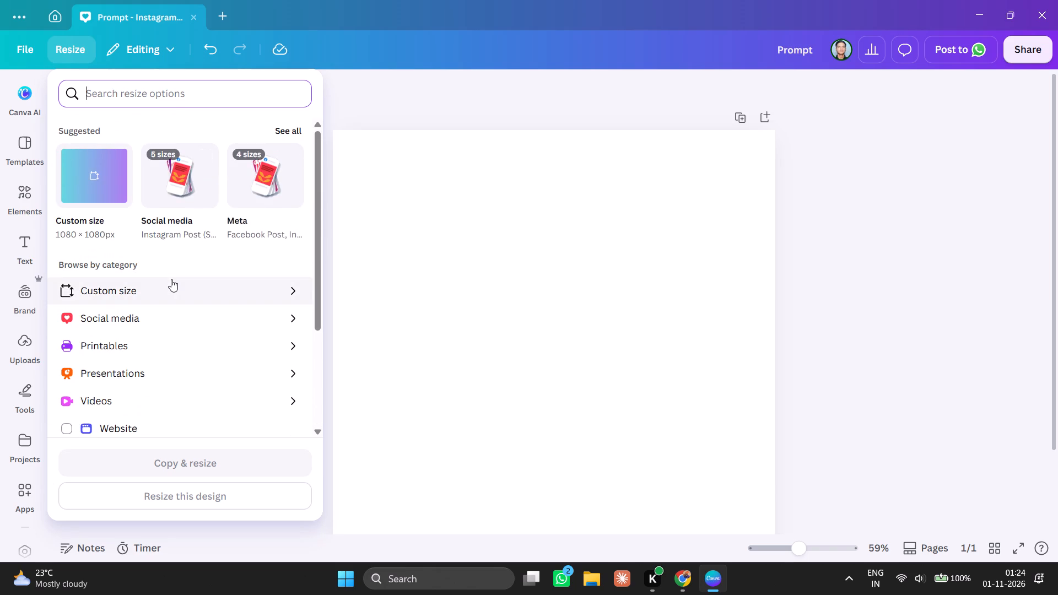
left_click(171, 279)
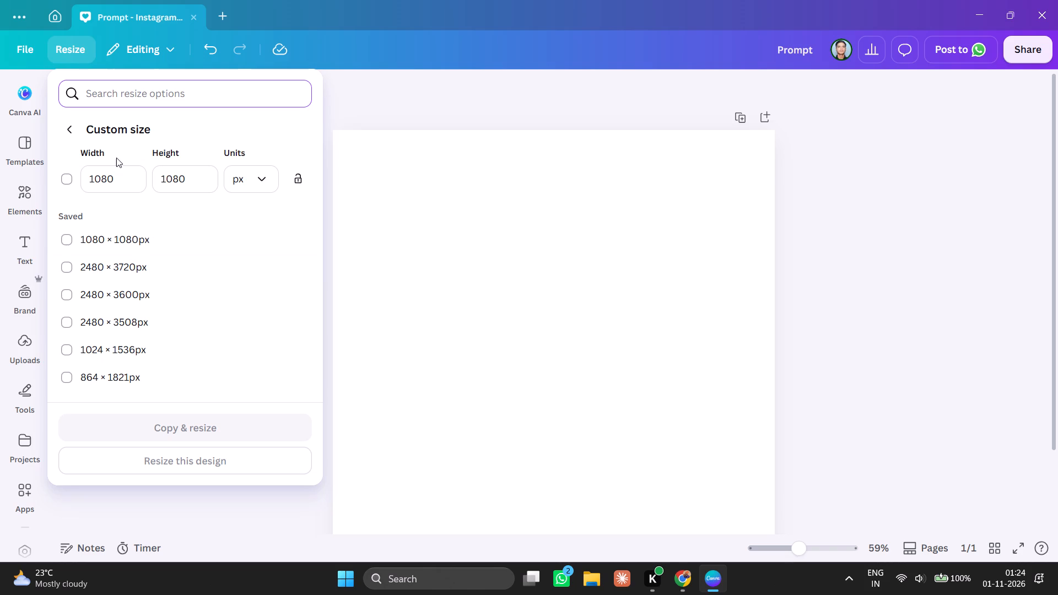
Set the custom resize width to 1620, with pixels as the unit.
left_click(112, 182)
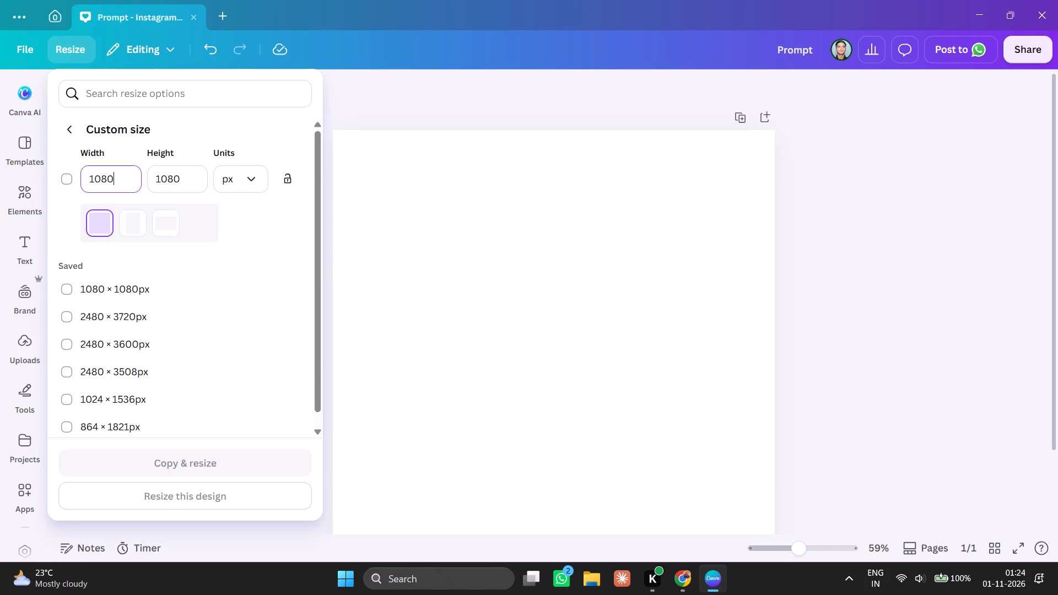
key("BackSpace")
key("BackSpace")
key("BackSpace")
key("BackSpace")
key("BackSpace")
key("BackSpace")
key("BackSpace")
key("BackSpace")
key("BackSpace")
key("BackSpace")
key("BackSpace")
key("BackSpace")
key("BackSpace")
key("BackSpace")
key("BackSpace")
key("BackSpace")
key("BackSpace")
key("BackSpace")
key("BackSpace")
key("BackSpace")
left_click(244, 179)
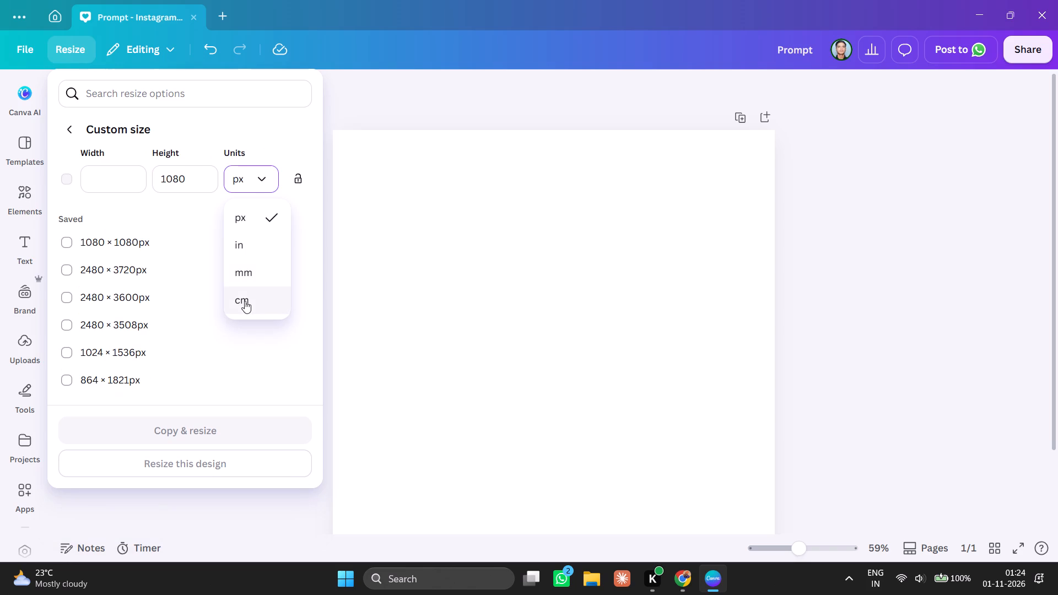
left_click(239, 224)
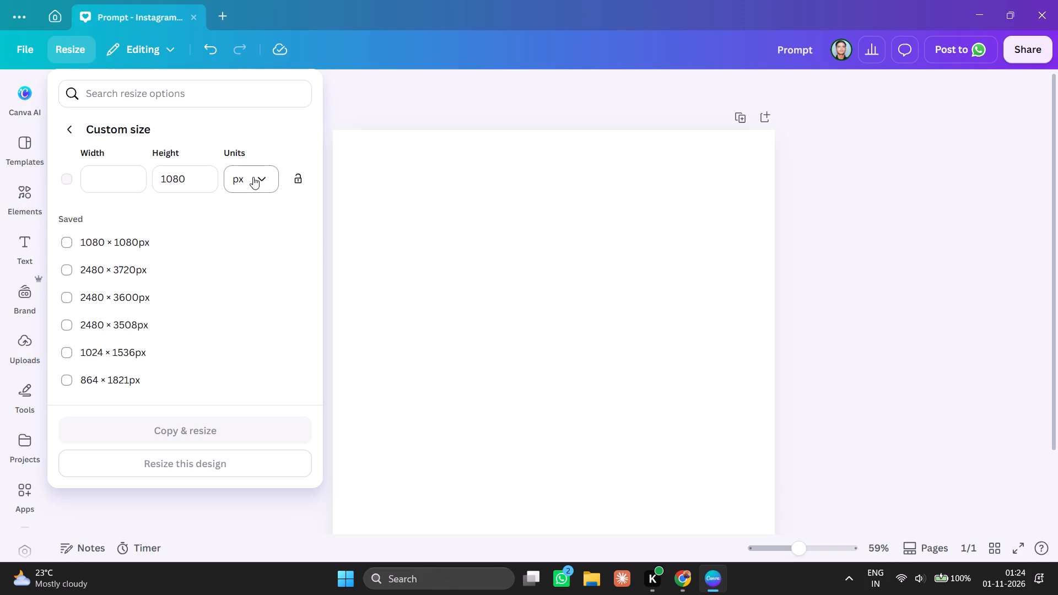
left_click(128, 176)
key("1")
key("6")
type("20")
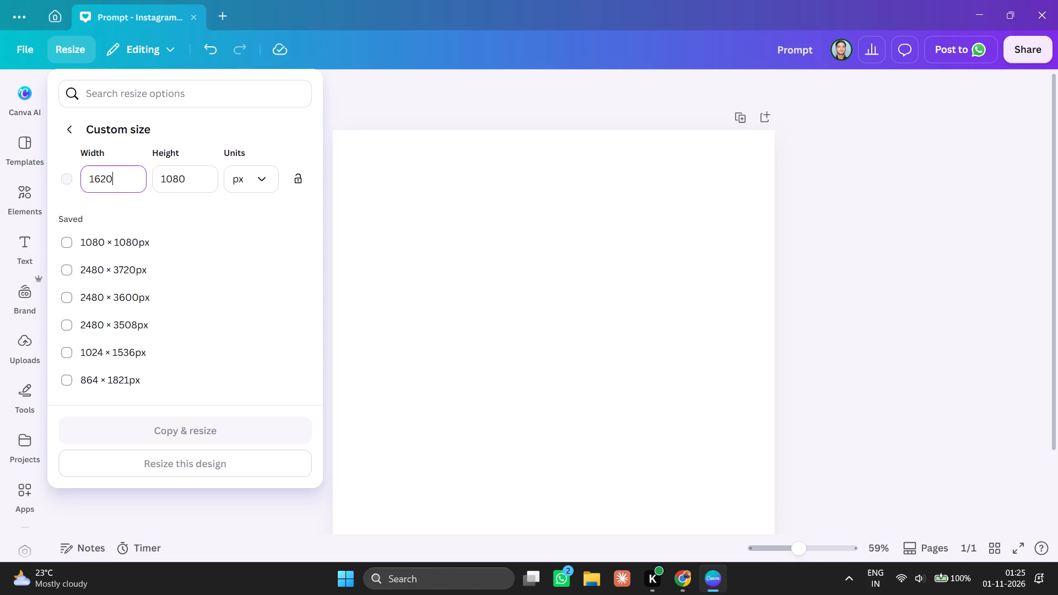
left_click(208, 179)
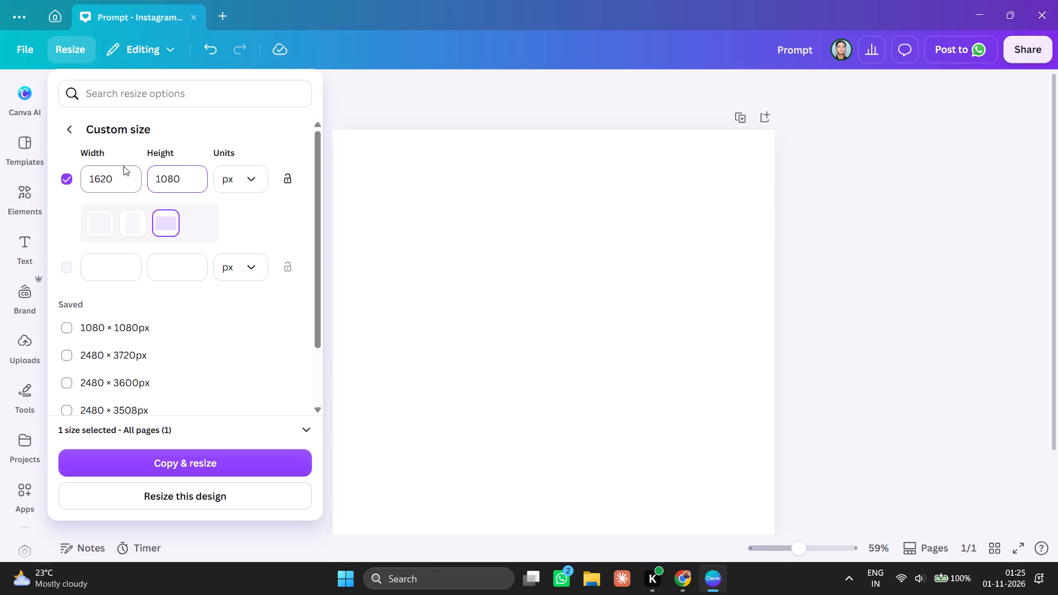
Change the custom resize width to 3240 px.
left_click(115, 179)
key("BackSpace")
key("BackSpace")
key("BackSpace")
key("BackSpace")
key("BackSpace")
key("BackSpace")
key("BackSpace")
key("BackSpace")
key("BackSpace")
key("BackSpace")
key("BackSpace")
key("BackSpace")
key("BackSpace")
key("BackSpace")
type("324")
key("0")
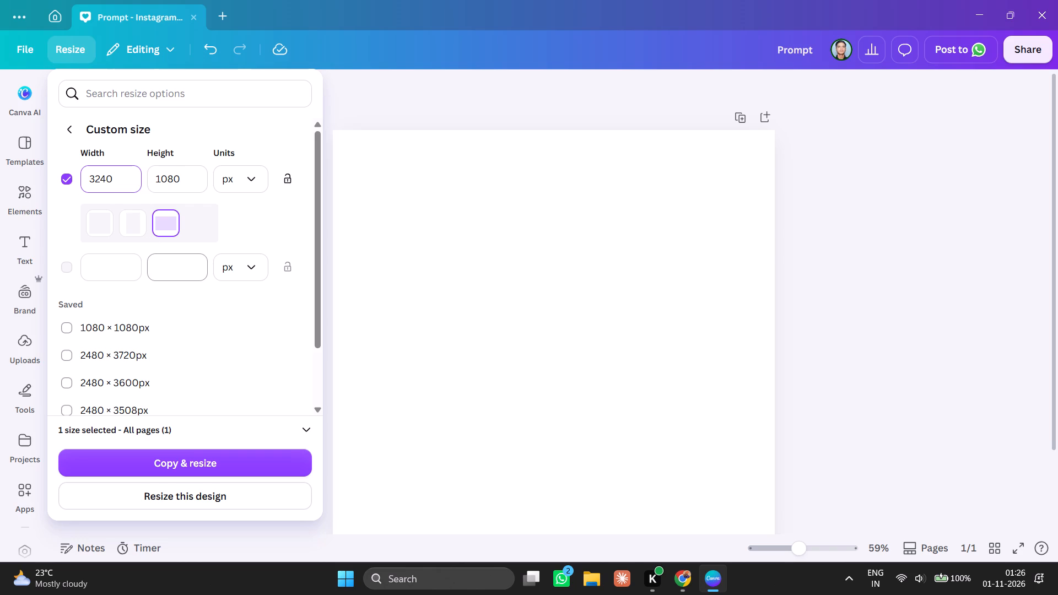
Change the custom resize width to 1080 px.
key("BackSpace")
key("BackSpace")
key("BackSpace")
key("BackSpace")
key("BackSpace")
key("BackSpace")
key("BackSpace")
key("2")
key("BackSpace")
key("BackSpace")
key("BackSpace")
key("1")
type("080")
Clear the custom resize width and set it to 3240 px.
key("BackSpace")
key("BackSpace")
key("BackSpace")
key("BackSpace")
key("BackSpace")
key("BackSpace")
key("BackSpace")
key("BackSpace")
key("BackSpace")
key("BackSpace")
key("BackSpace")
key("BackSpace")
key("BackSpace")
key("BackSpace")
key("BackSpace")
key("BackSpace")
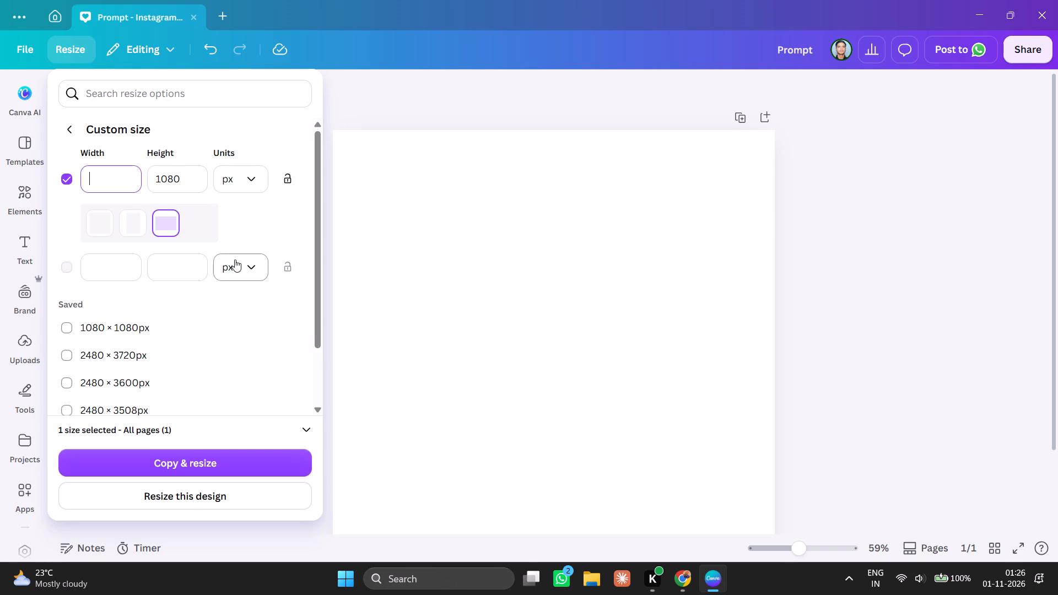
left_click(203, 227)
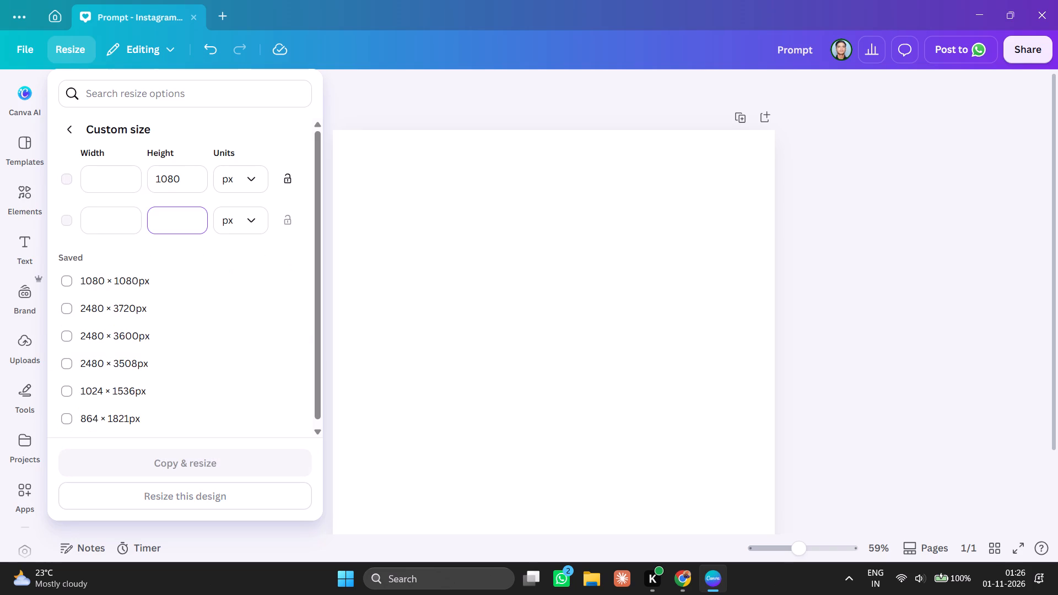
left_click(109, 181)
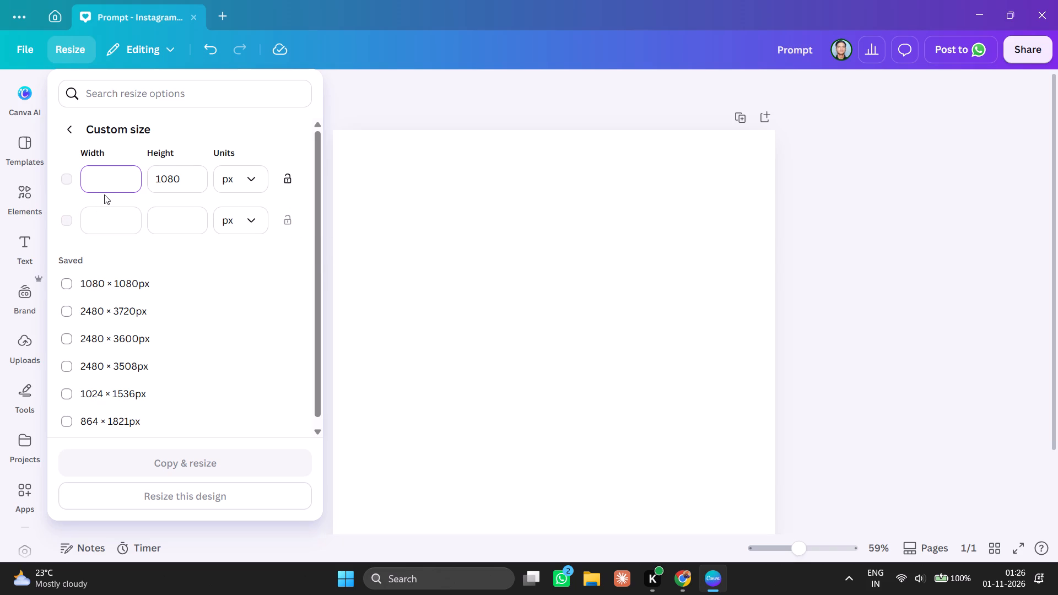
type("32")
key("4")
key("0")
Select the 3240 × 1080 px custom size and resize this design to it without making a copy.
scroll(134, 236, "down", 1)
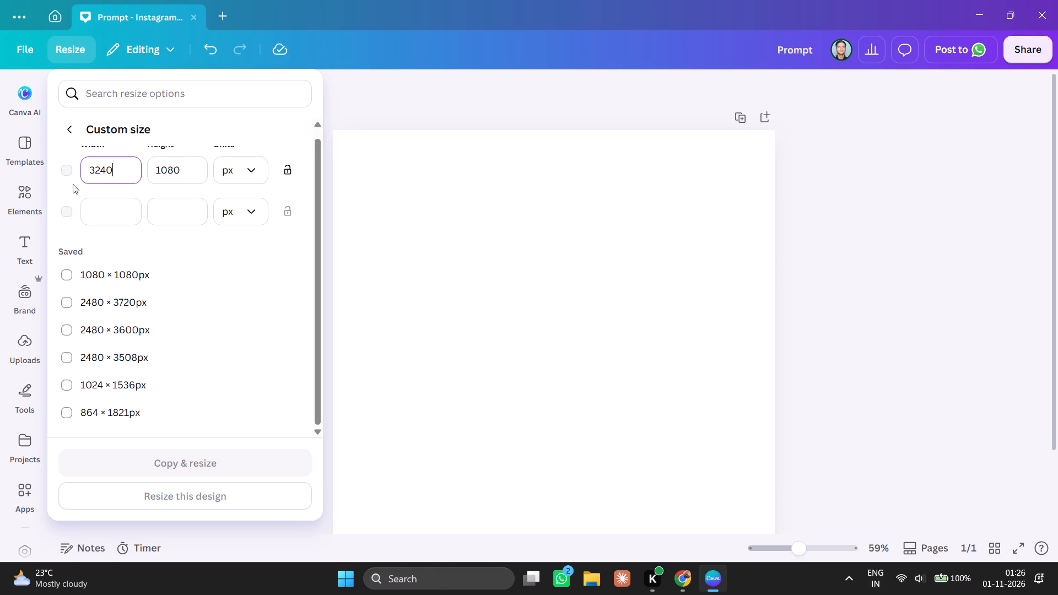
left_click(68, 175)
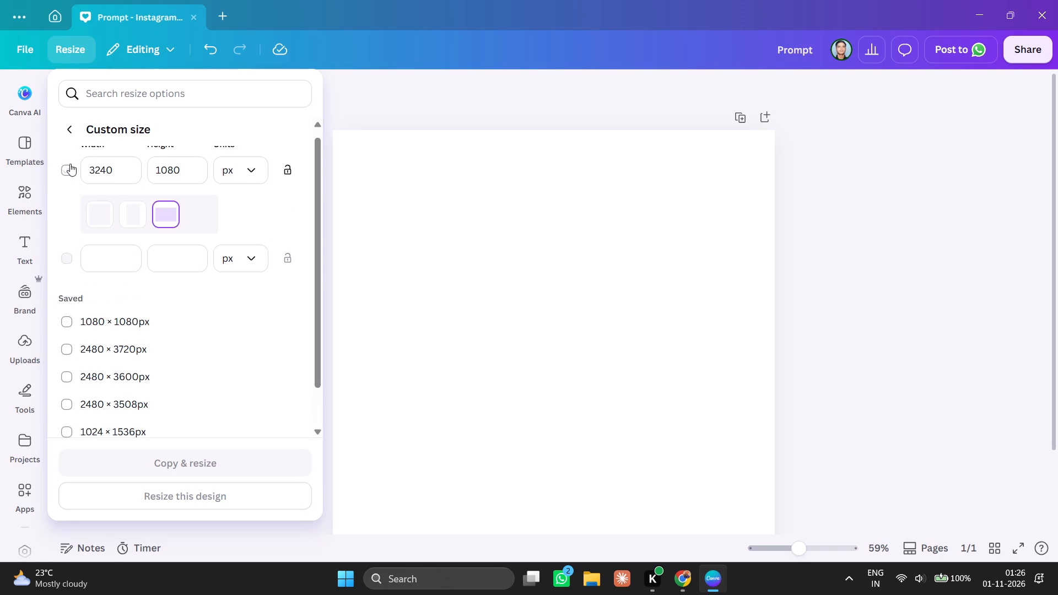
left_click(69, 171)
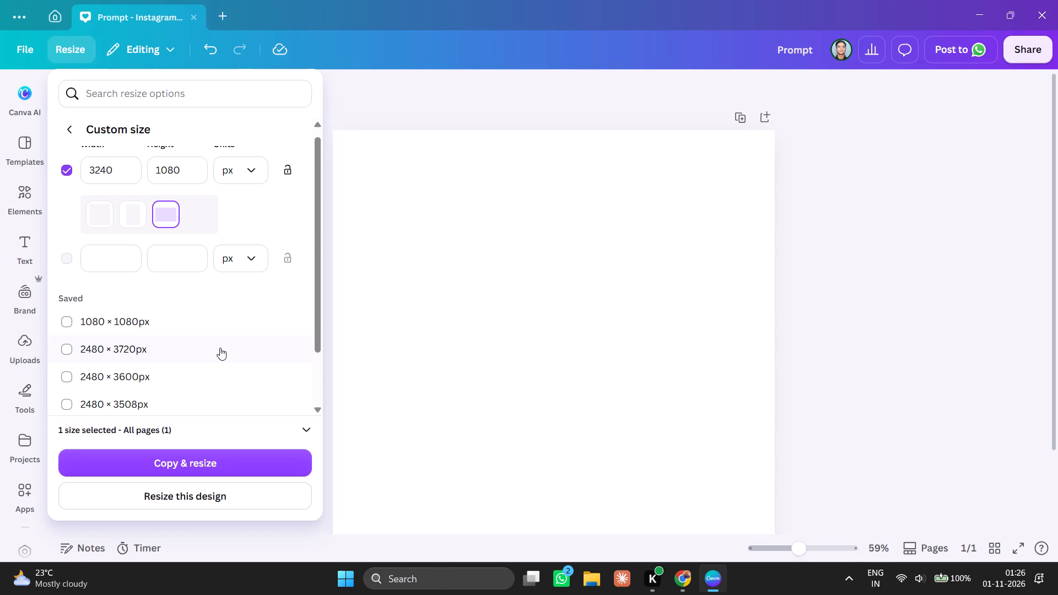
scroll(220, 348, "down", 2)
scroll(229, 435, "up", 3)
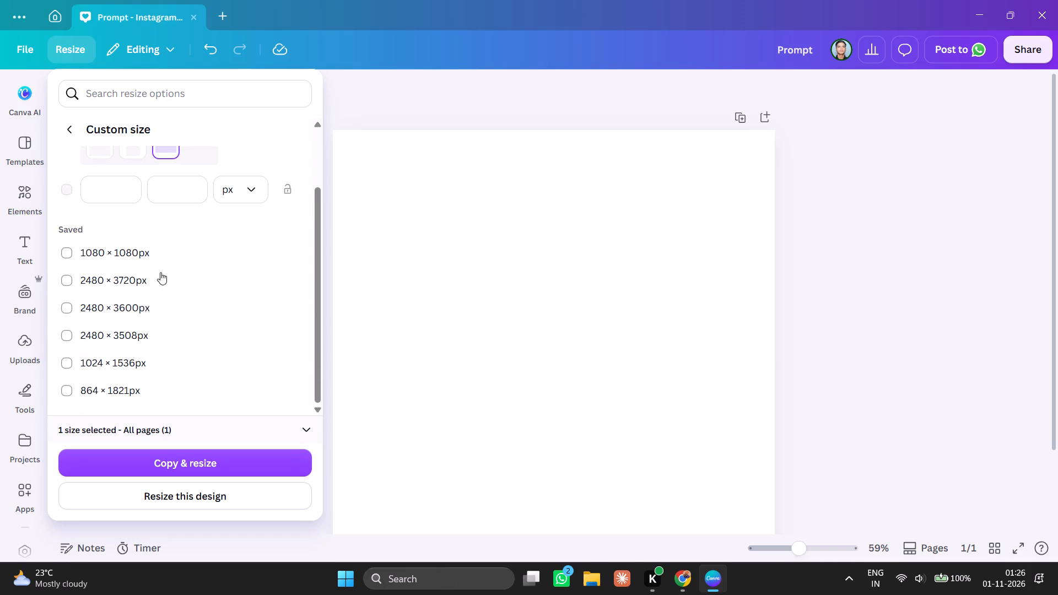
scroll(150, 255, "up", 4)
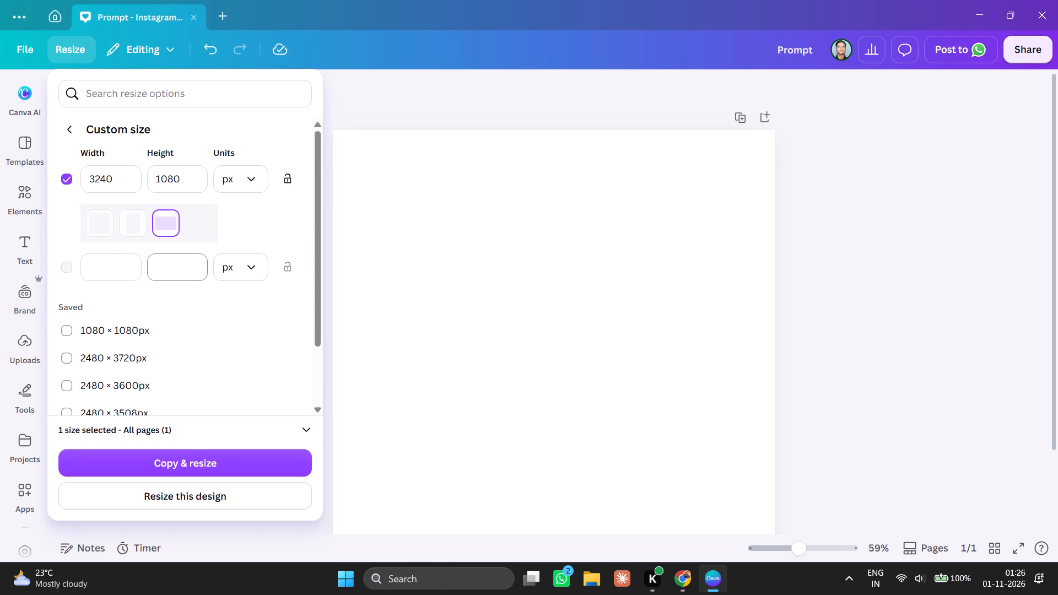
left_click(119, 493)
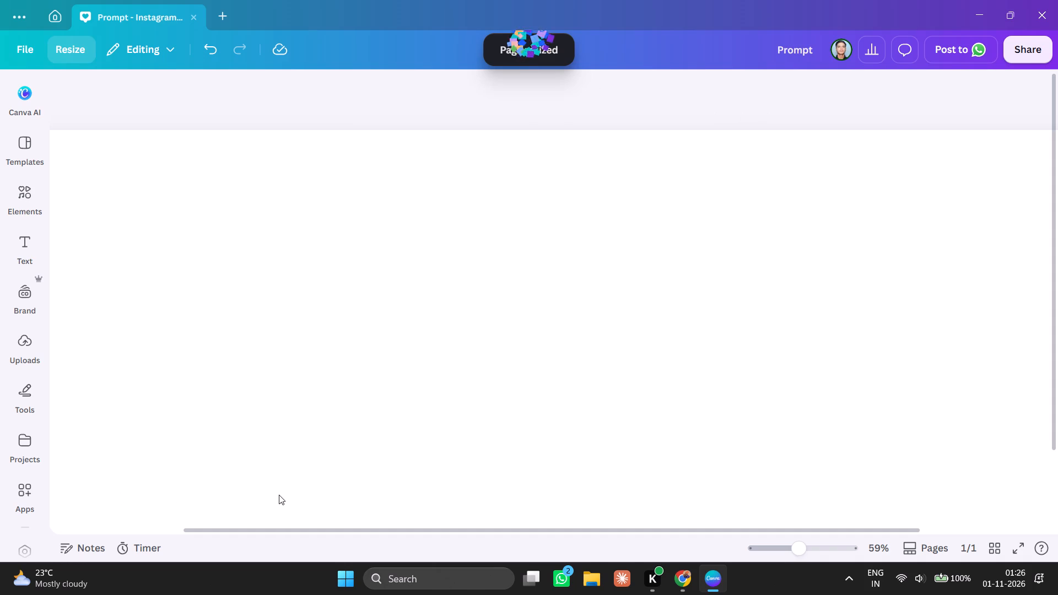
Examine the proportions of the whole resized page.
scroll(279, 495, "down", 9)
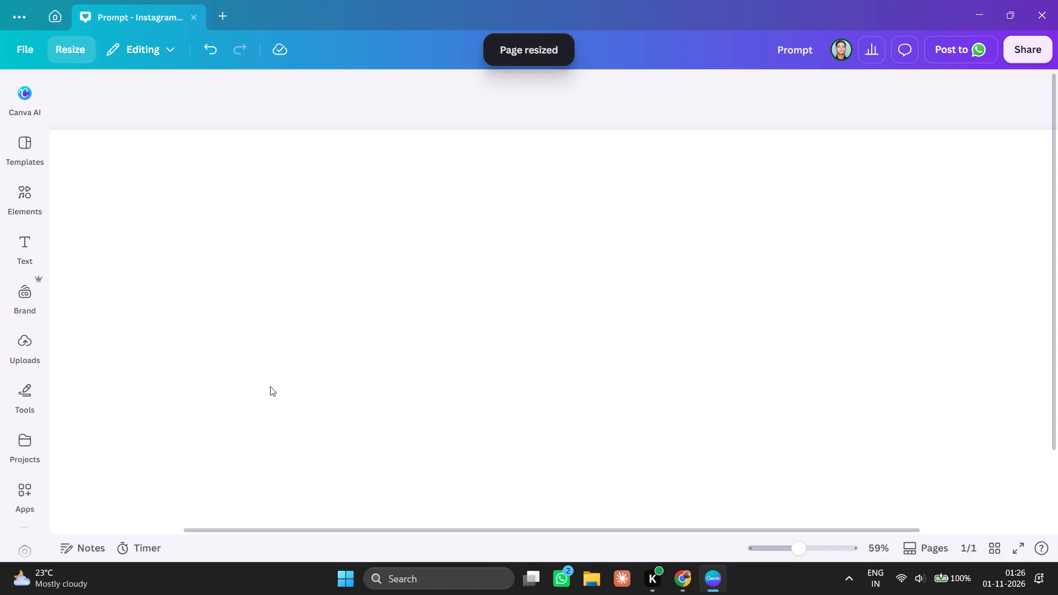
scroll(249, 225, "down", 1)
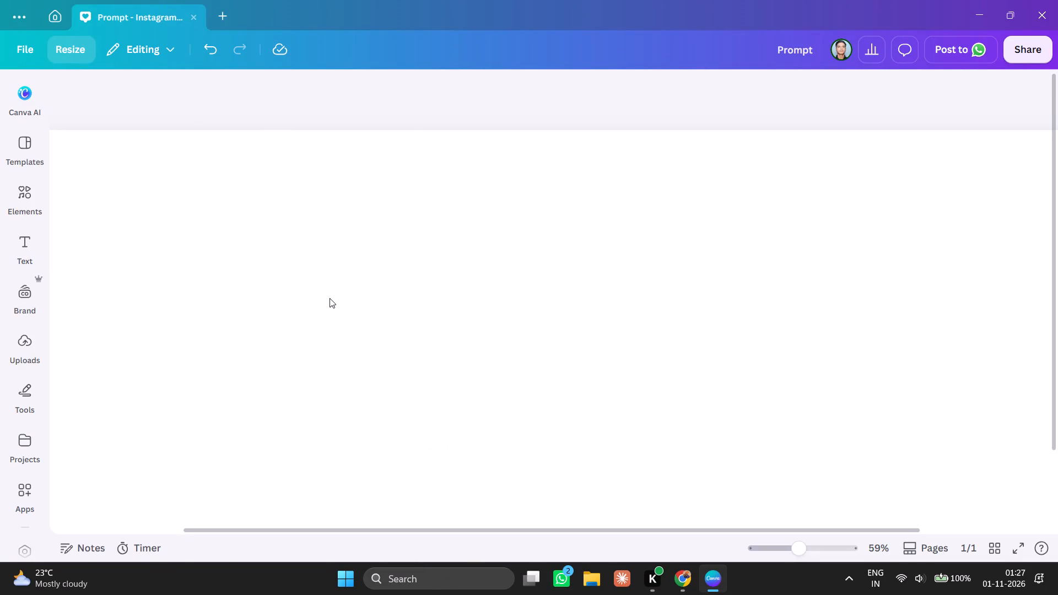
scroll(330, 298, "up", 2)
left_click(21, 144)
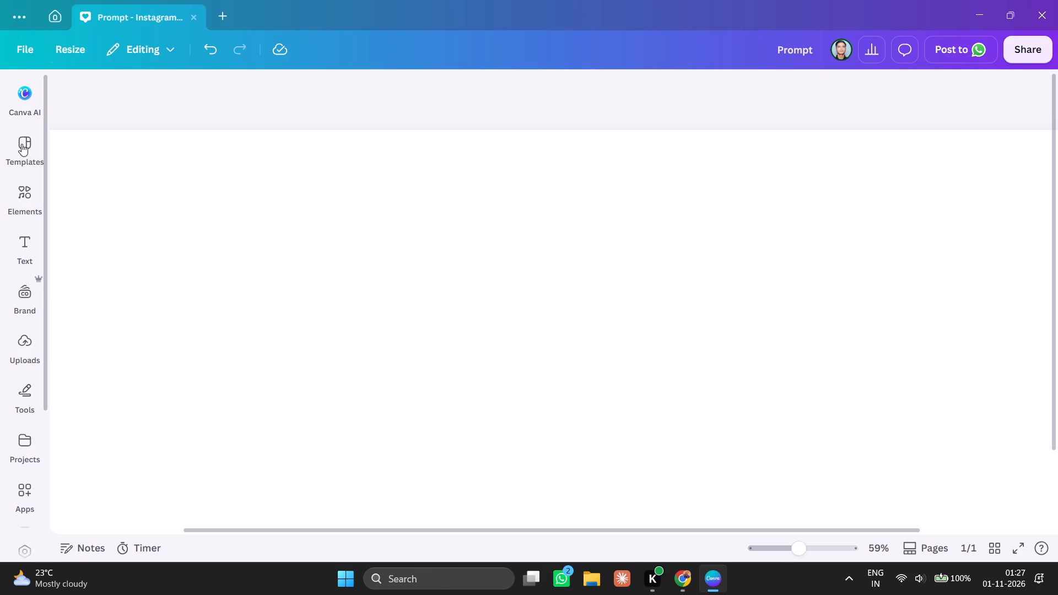
left_click(21, 144)
left_click(21, 144)
scroll(270, 258, "down", 5)
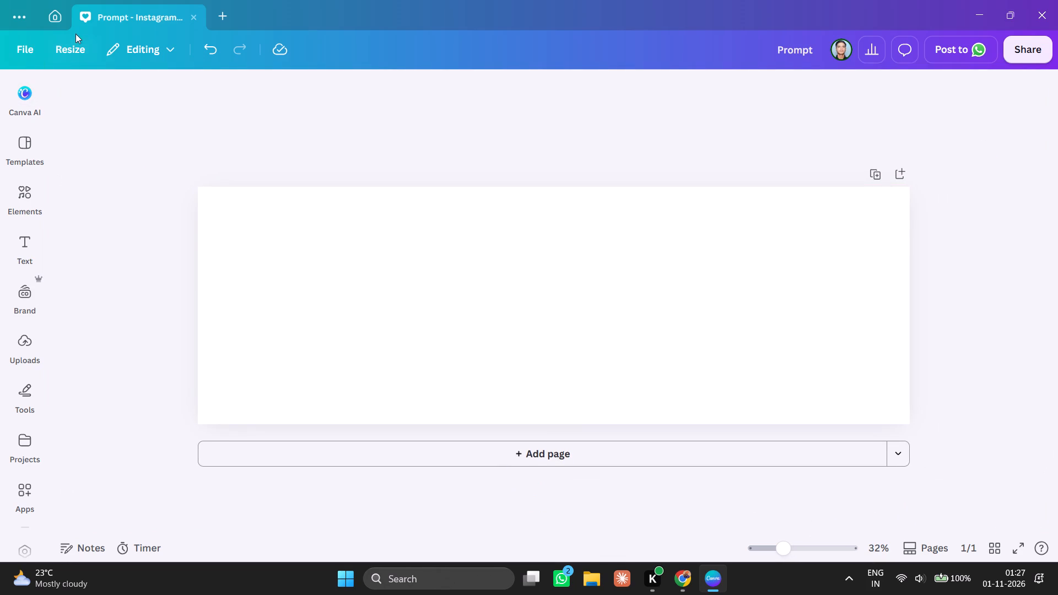
Reopen the custom size options for resizing the design and set the width to 1080 px.
left_click(68, 50)
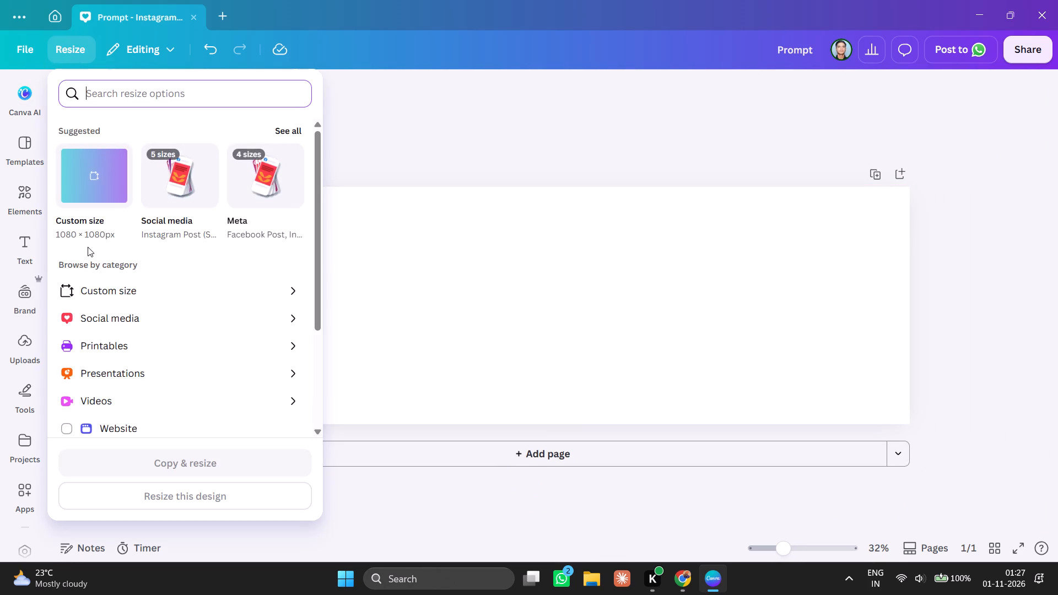
left_click(91, 296)
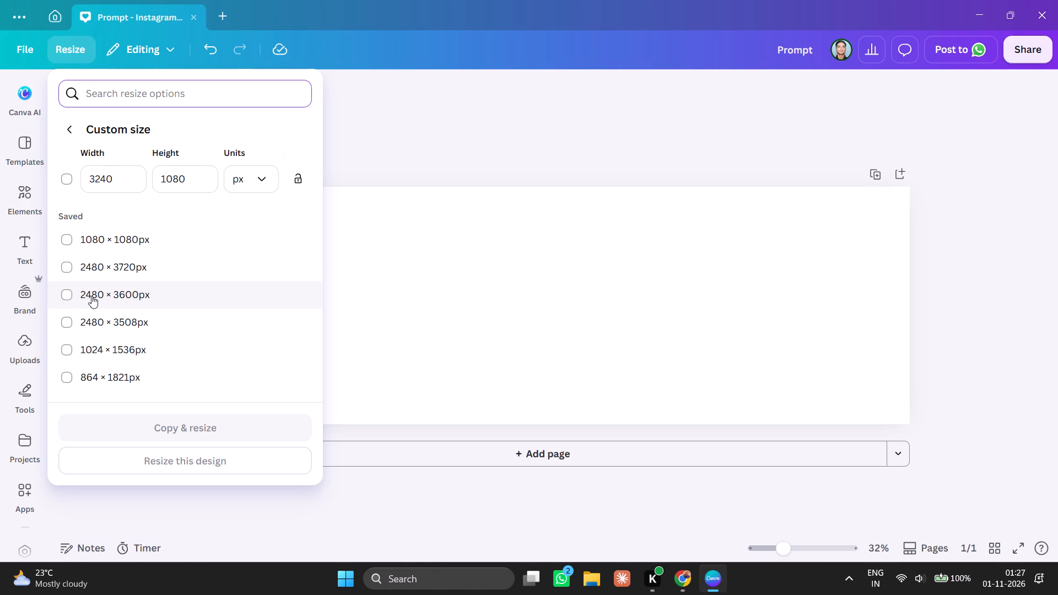
left_click(127, 185)
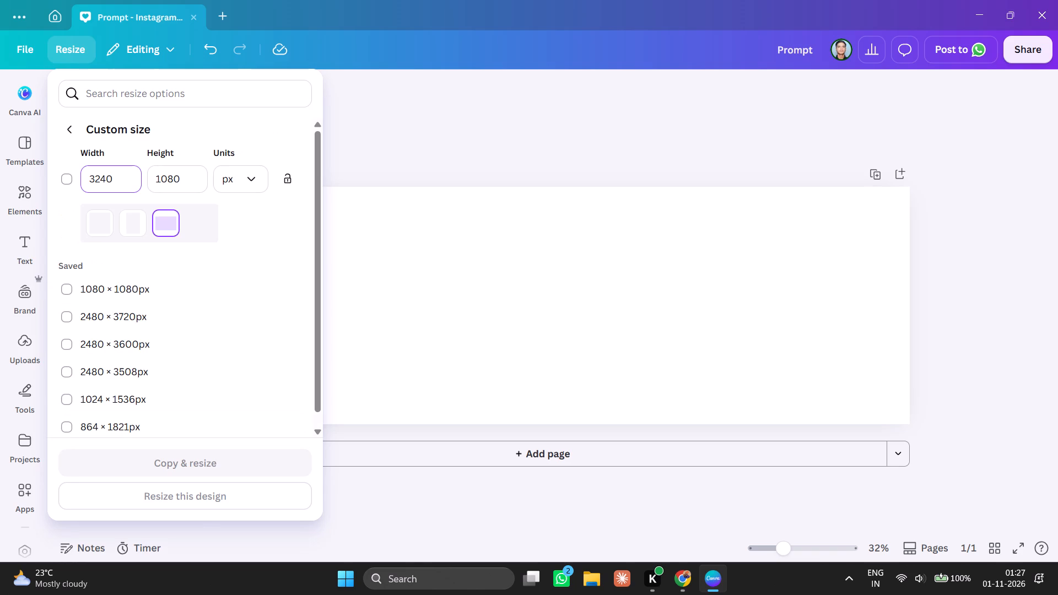
key("BackSpace")
key("BackSpace")
key("BackSpace")
key("BackSpace")
key("BackSpace")
key("BackSpace")
key("BackSpace")
key("BackSpace")
key("BackSpace")
key("BackSpace")
key("BackSpace")
key("BackSpace")
key("BackSpace")
key("BackSpace")
key("BackSpace")
key("BackSpace")
key("BackSpace")
key("BackSpace")
key("BackSpace")
key("BackSpace")
key("1")
type("080")
Set the custom height to 3240 px and resize this design without making a copy.
left_click(181, 175)
key("BackSpace")
key("BackSpace")
key("BackSpace")
key("BackSpace")
key("BackSpace")
key("BackSpace")
key("BackSpace")
key("BackSpace")
key("BackSpace")
key("BackSpace")
key("BackSpace")
key("BackSpace")
key("BackSpace")
key("BackSpace")
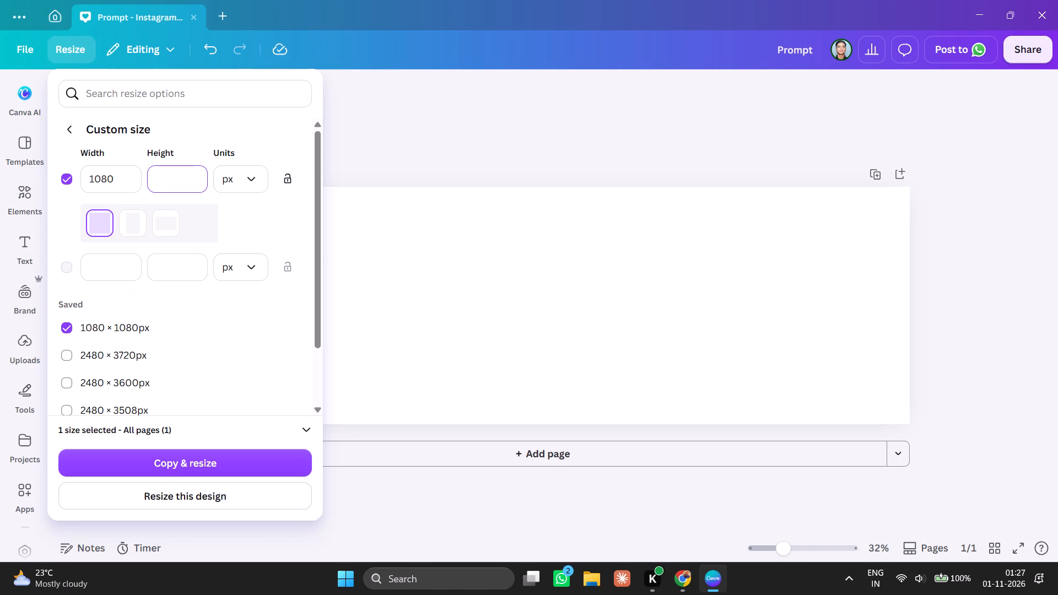
type("3240")
left_click(165, 492)
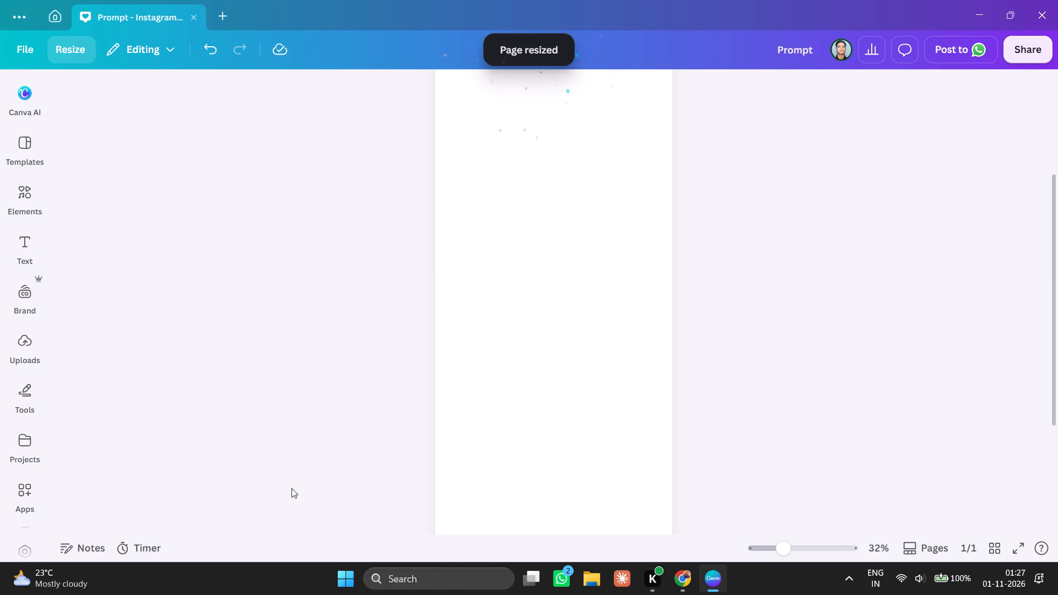
Examine the blank 1080 × 3240 px page as a whole and closer up.
scroll(493, 359, "up", 2)
scroll(493, 359, "down", 6)
scroll(493, 359, "down", 20)
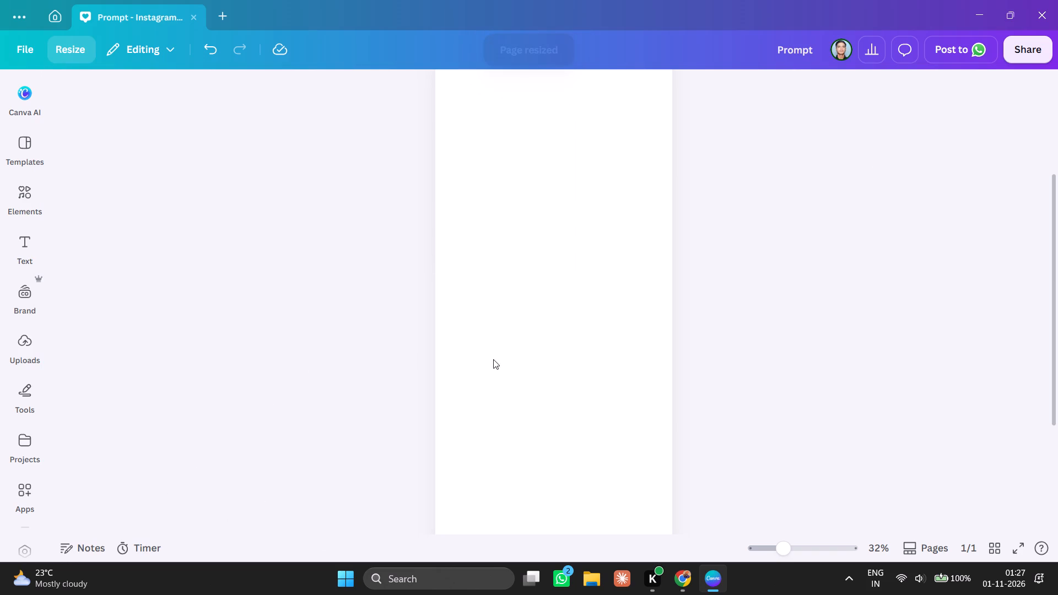
scroll(493, 359, "down", 13)
left_click(487, 274)
left_click(487, 274)
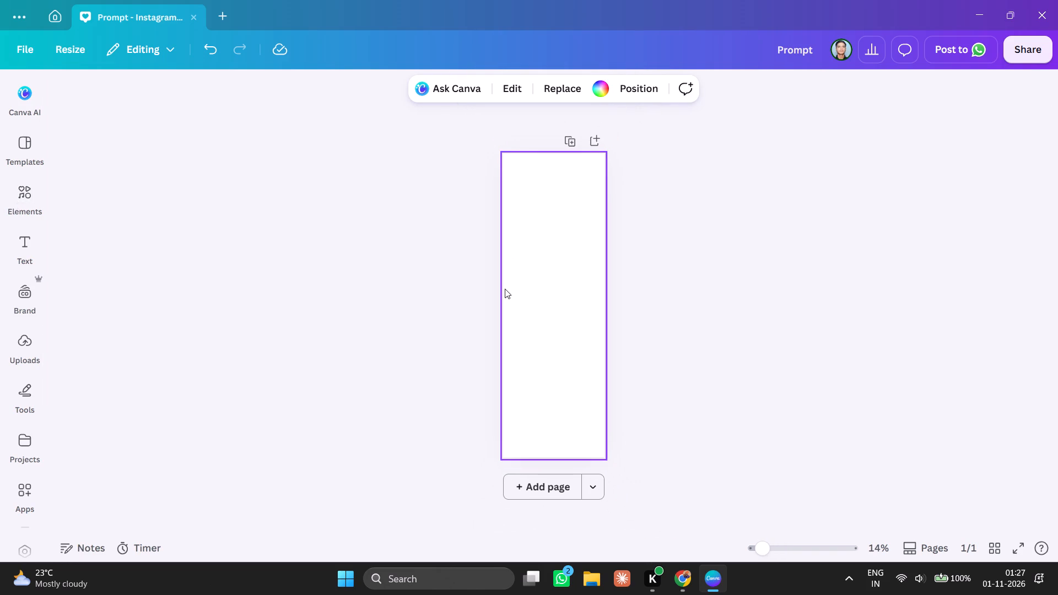
scroll(505, 289, "up", 2)
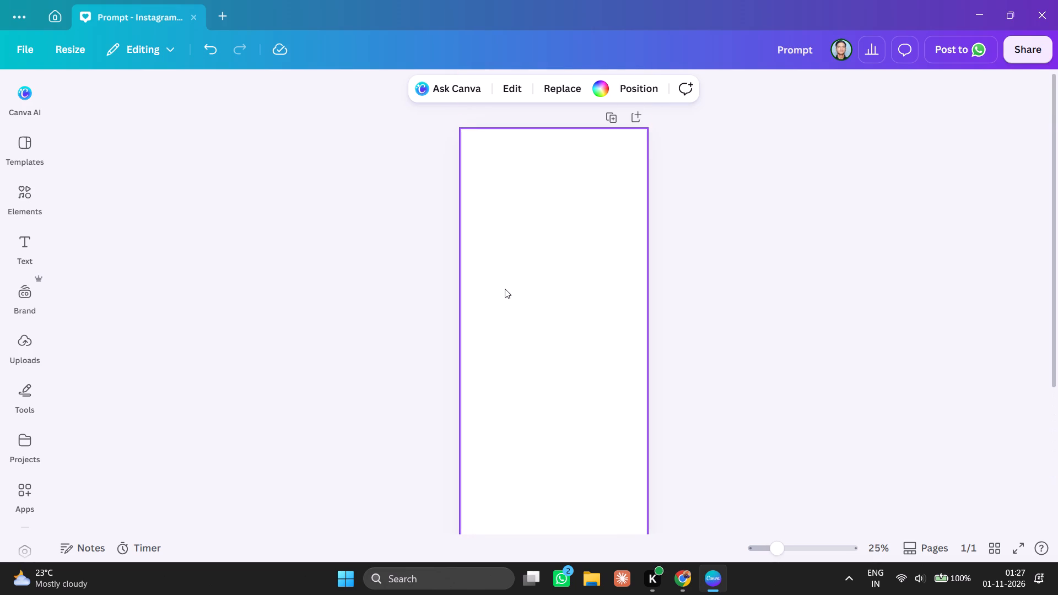
scroll(505, 289, "up", 7)
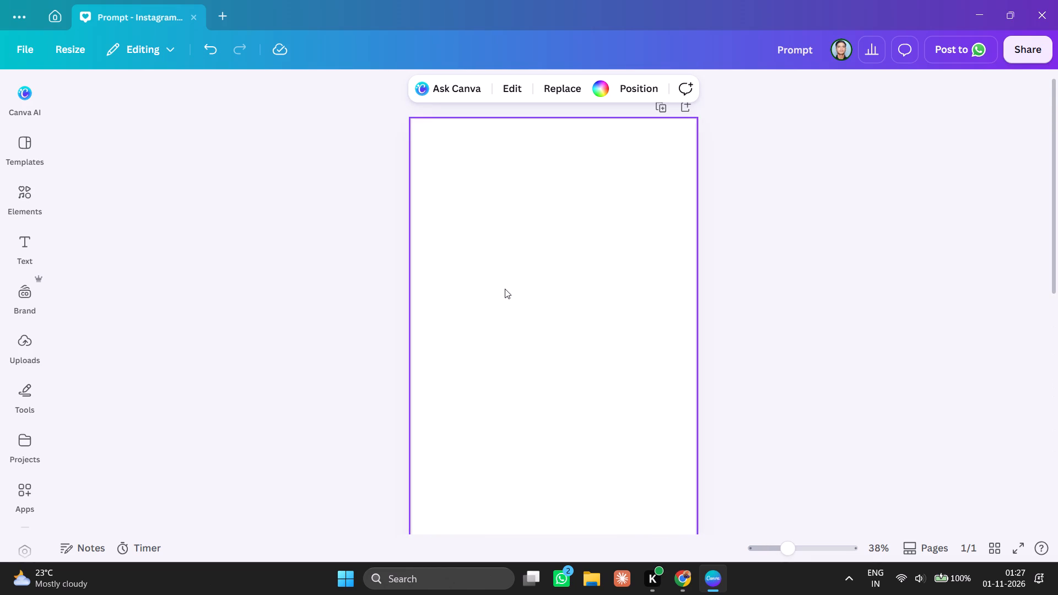
Paste the copied statin prompt snip onto the blank page.
scroll(505, 289, "up", 2)
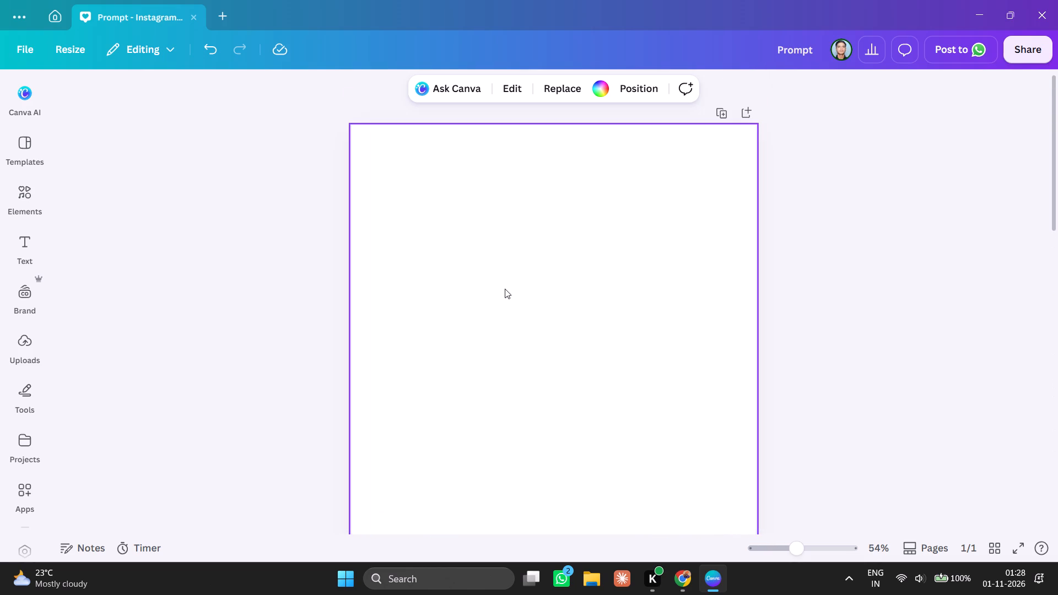
scroll(505, 289, "up", 2)
left_click(506, 207)
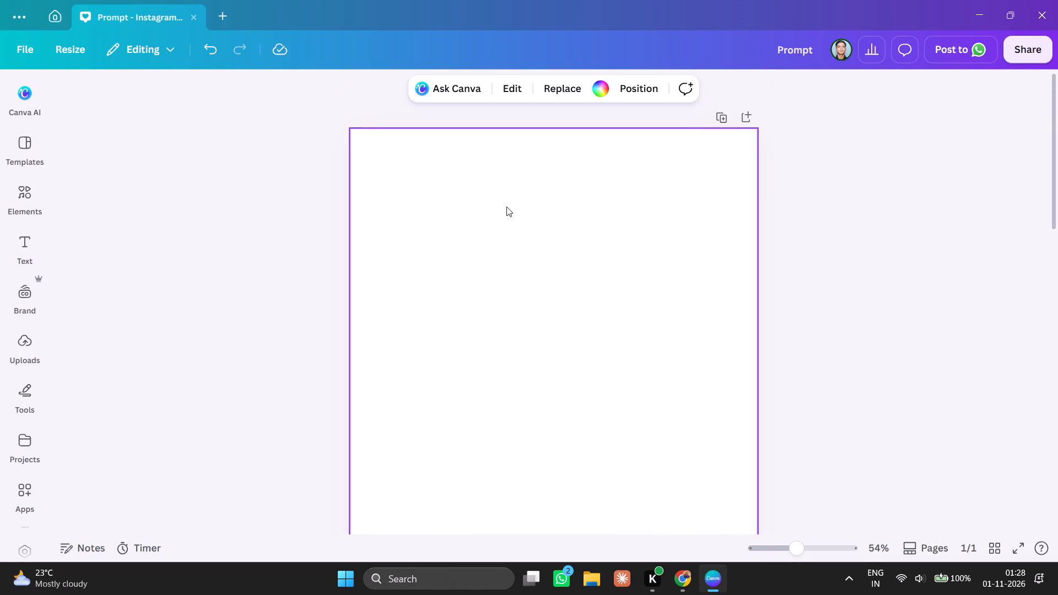
key("ctrl+v")
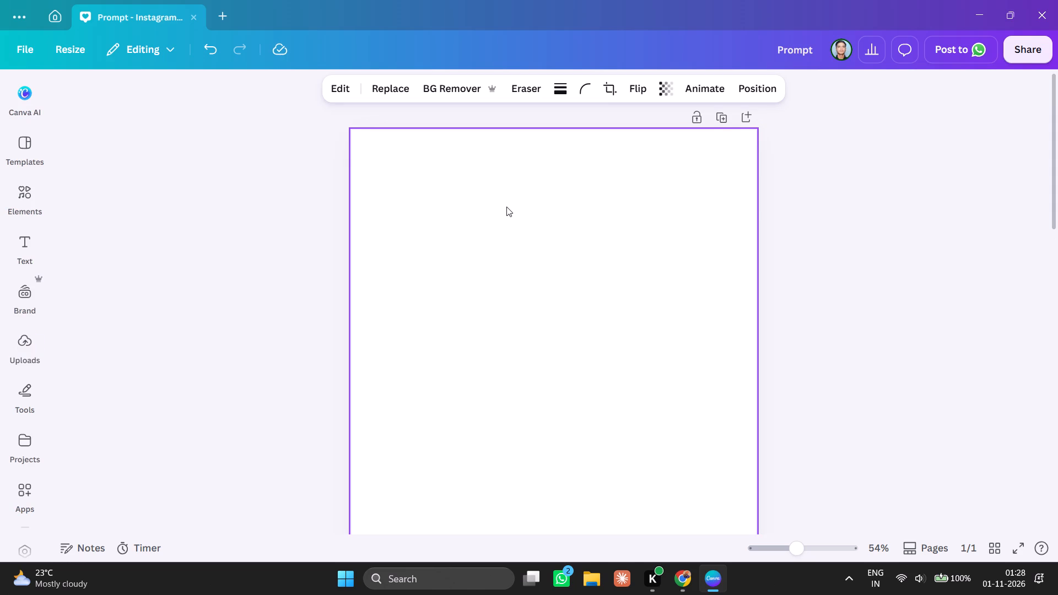
key("super+v")
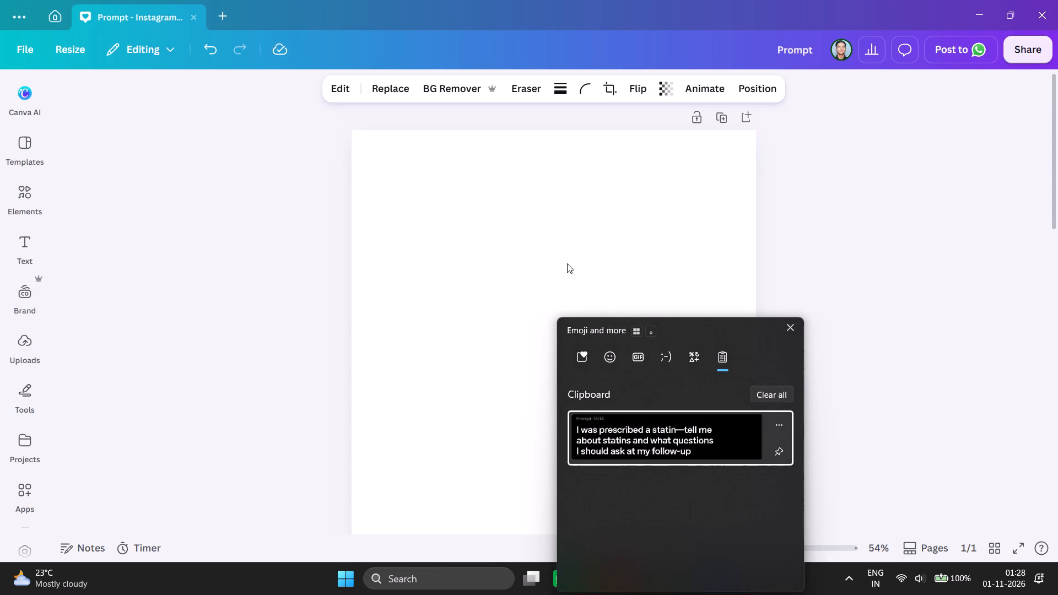
left_click(486, 331)
Move the pasted prompt image into the top-left corner of the page, flush with both edges.
scroll(486, 331, "down", 8)
scroll(486, 331, "up", 3)
scroll(486, 331, "down", 7)
scroll(486, 331, "up", 7)
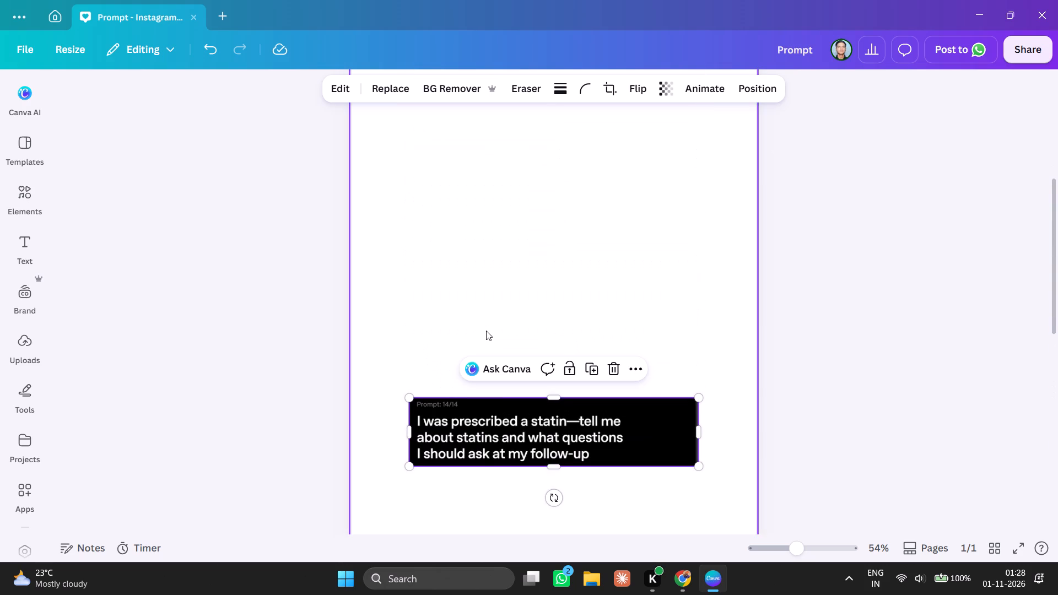
left_click_drag(492, 436, 458, 212)
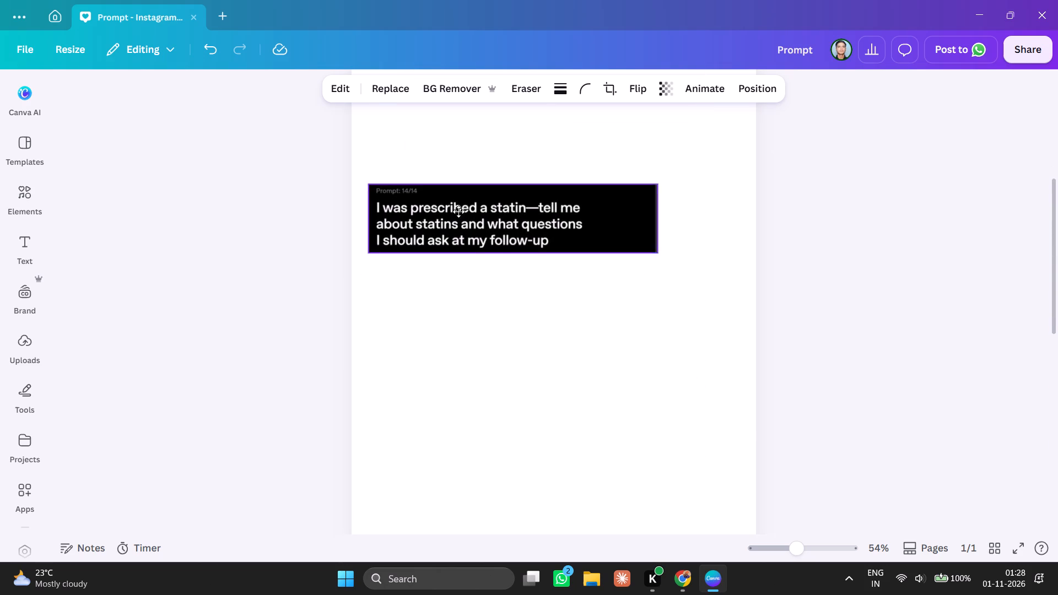
left_click_drag(458, 212, 483, 174)
left_click_drag(483, 174, 482, 132)
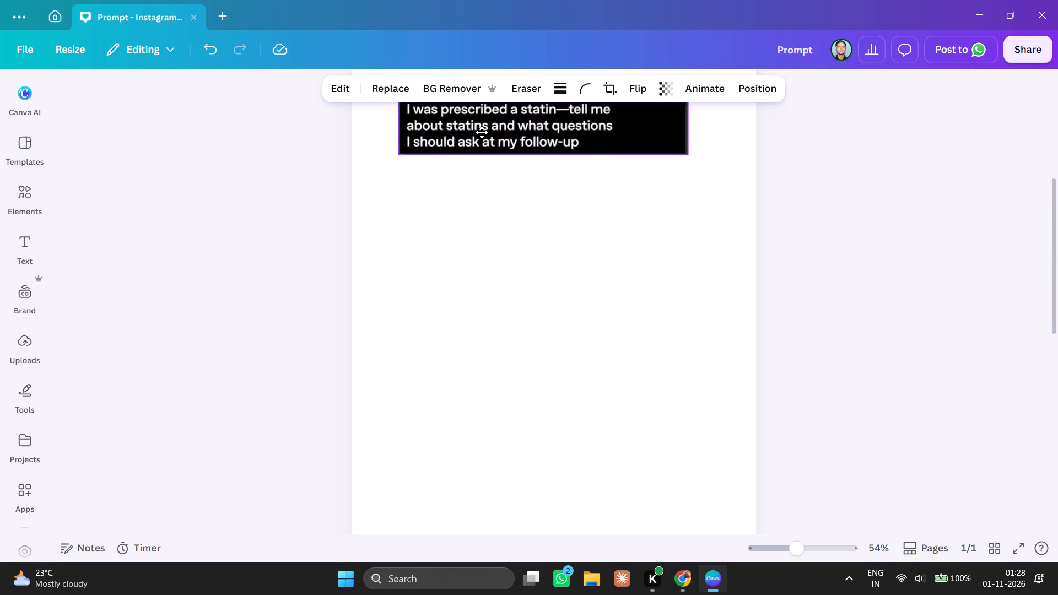
left_click_drag(482, 132, 472, 116)
scroll(508, 255, "up", 5)
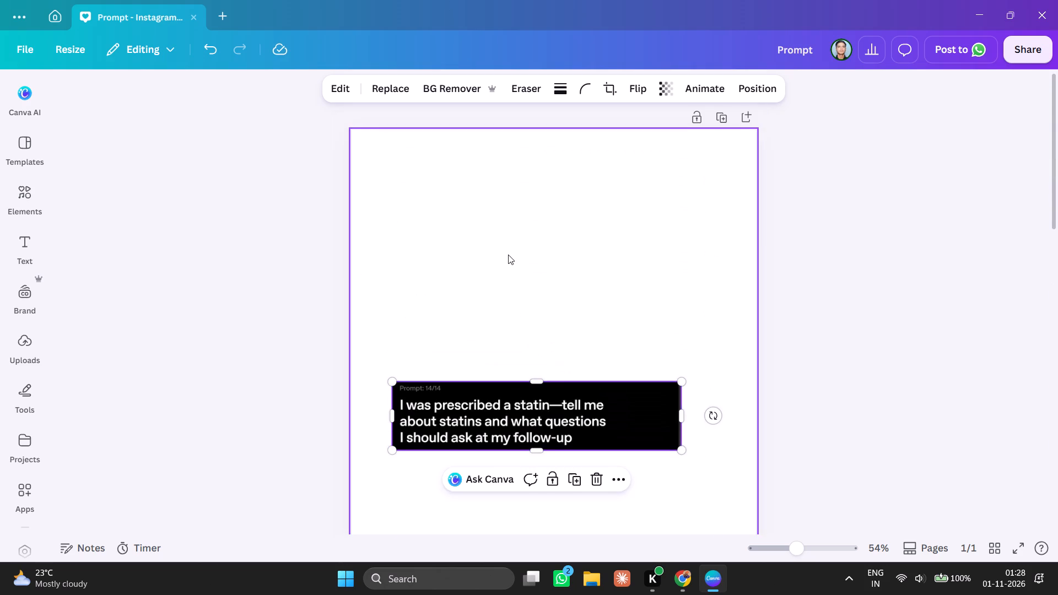
left_click_drag(521, 409, 481, 197)
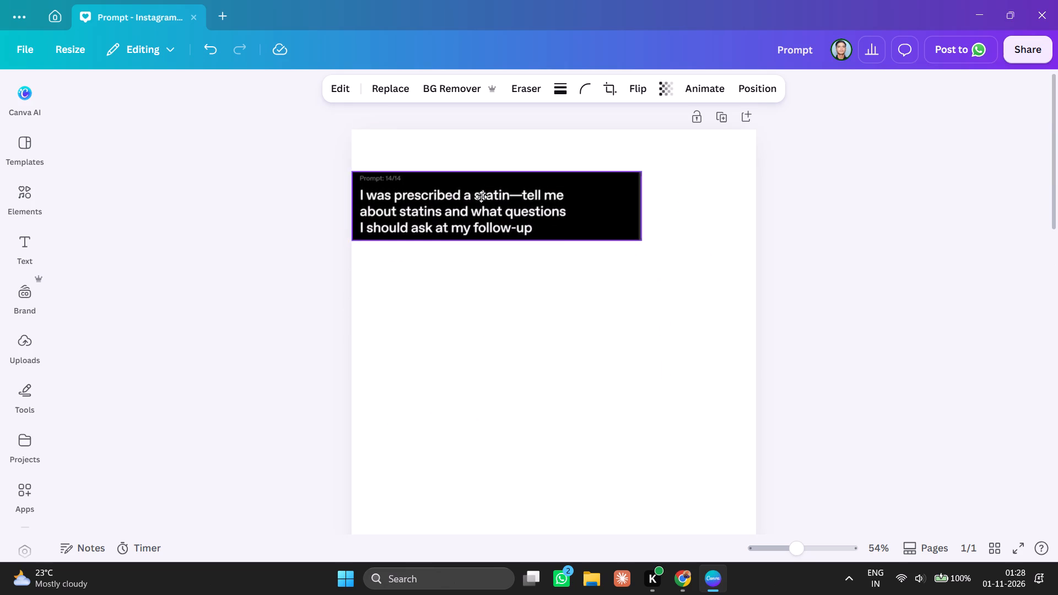
left_click_drag(481, 197, 481, 161)
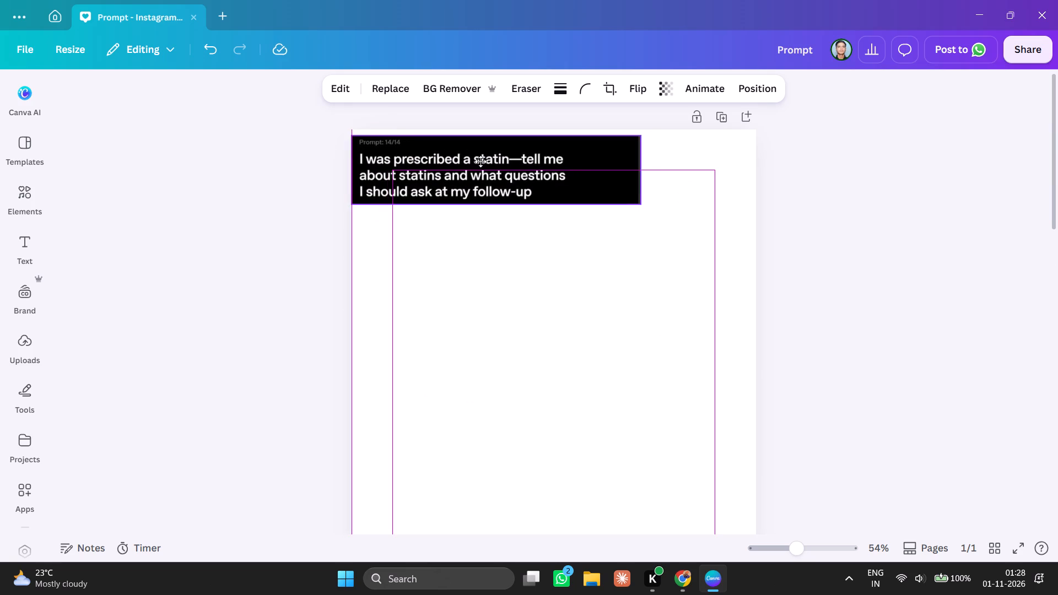
left_click_drag(481, 161, 481, 158)
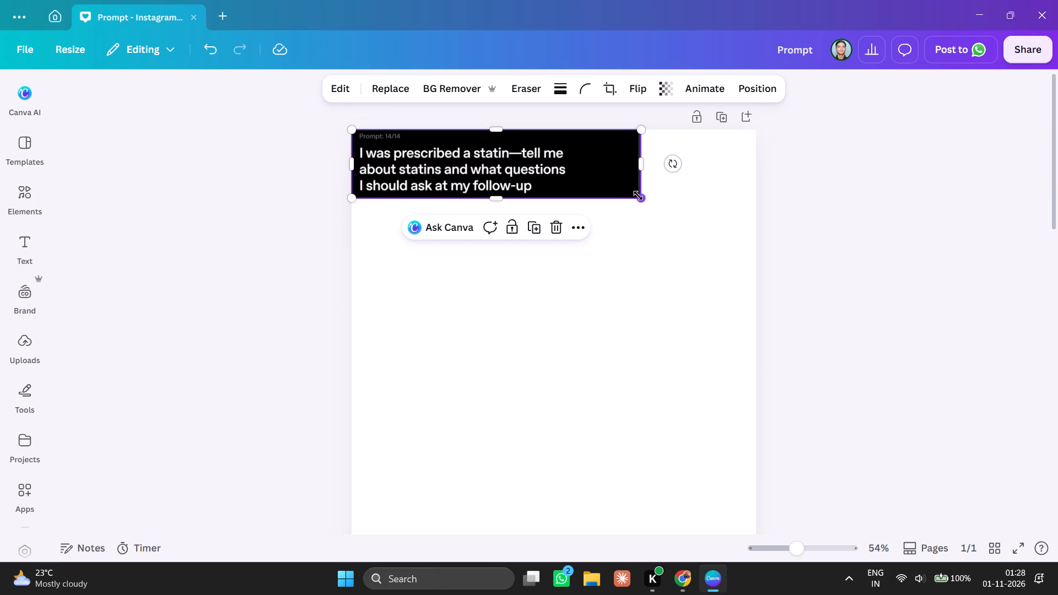
Enlarge the prompt image proportionally to the full page width, 1080 × 257 px, and deselect it.
left_click_drag(638, 196, 724, 229)
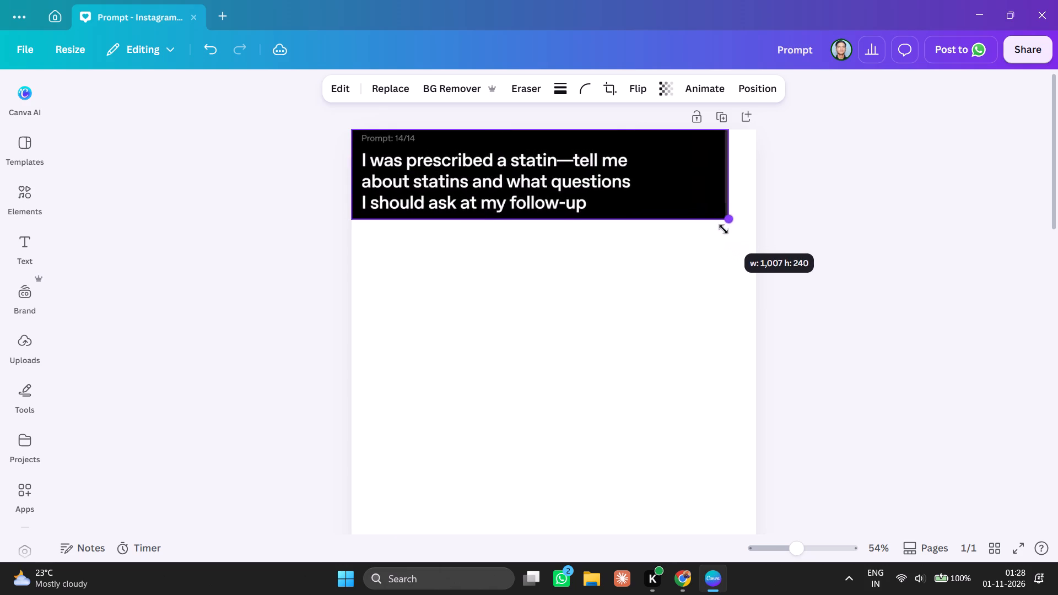
left_click_drag(724, 229, 744, 244)
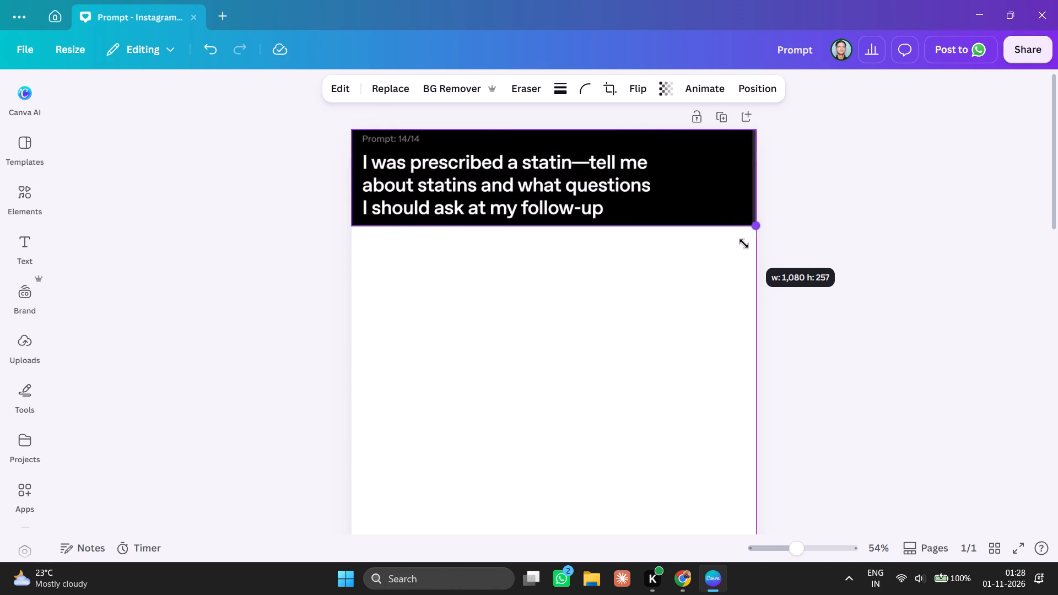
left_click_drag(744, 244, 744, 245)
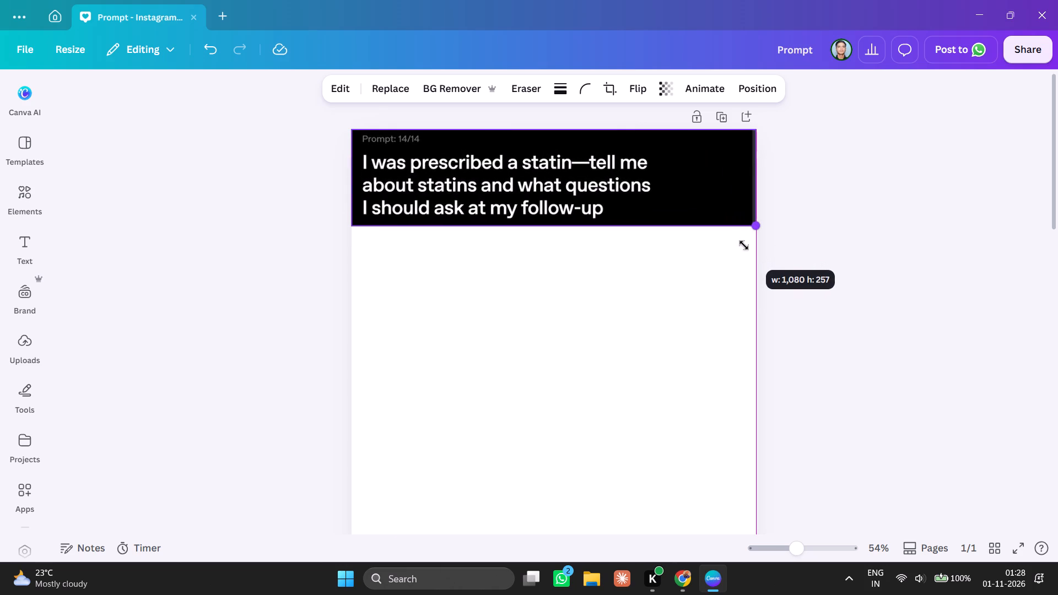
left_click_drag(744, 245, 744, 247)
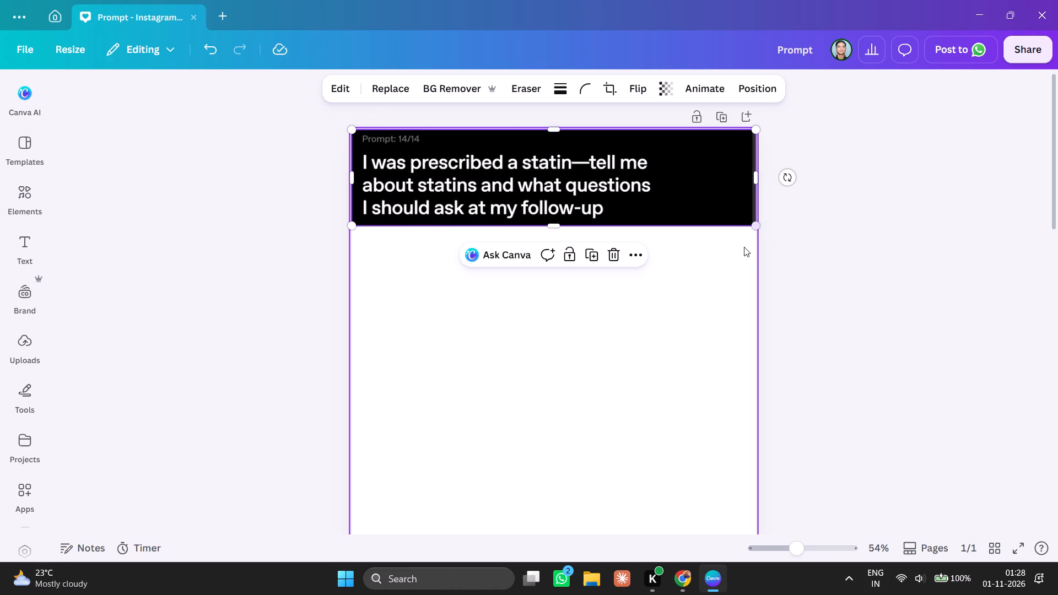
left_click(833, 284)
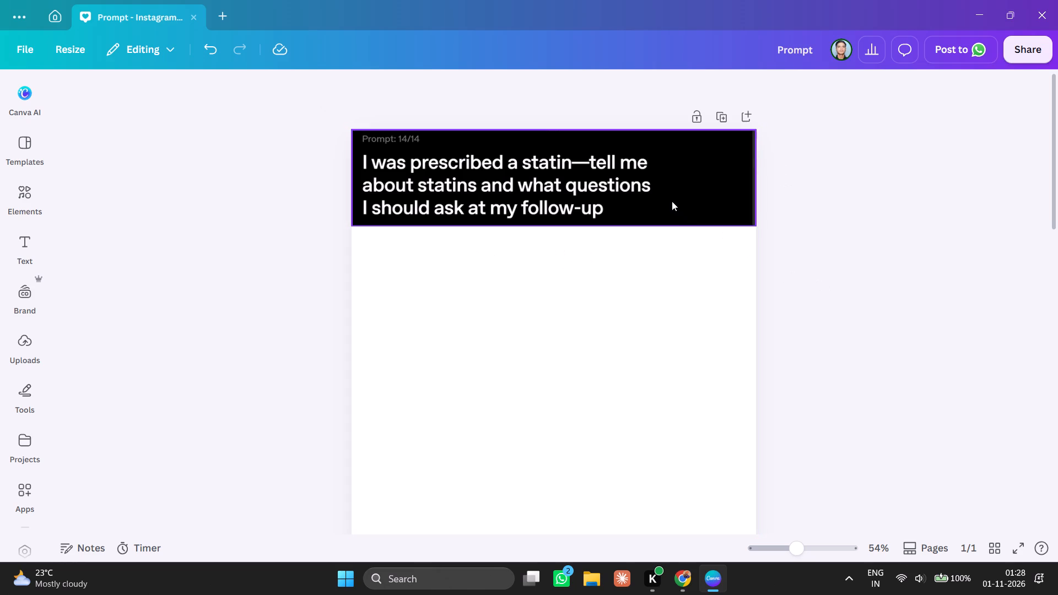
left_click(672, 201)
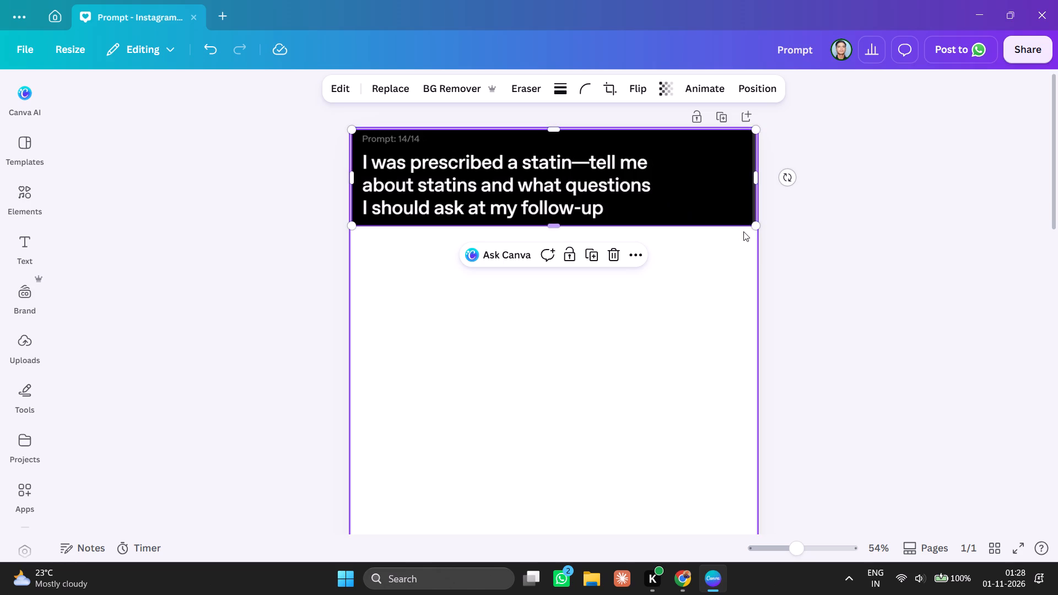
left_click(755, 227)
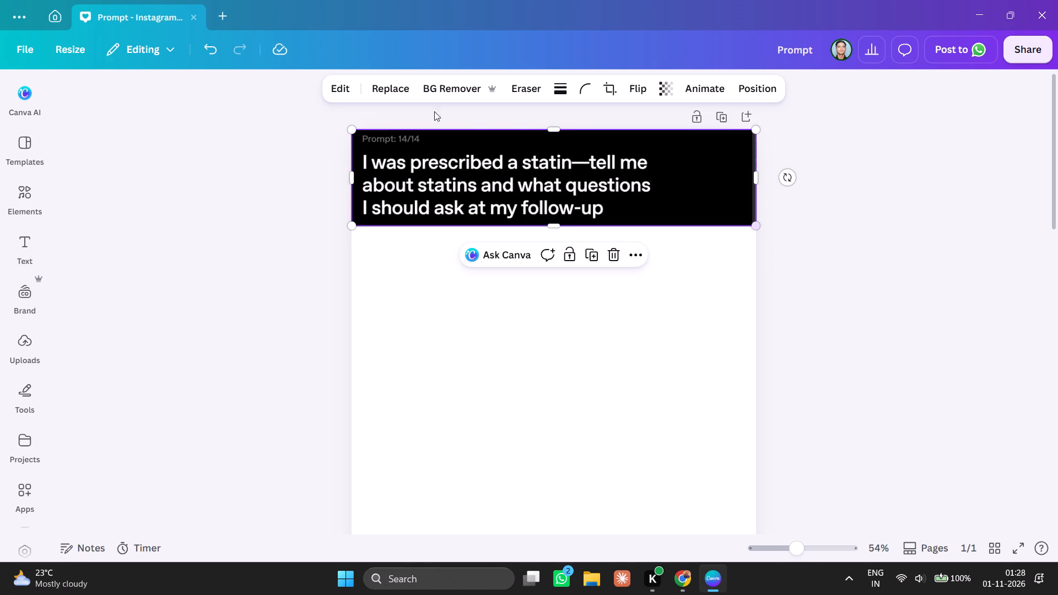
left_click(349, 126)
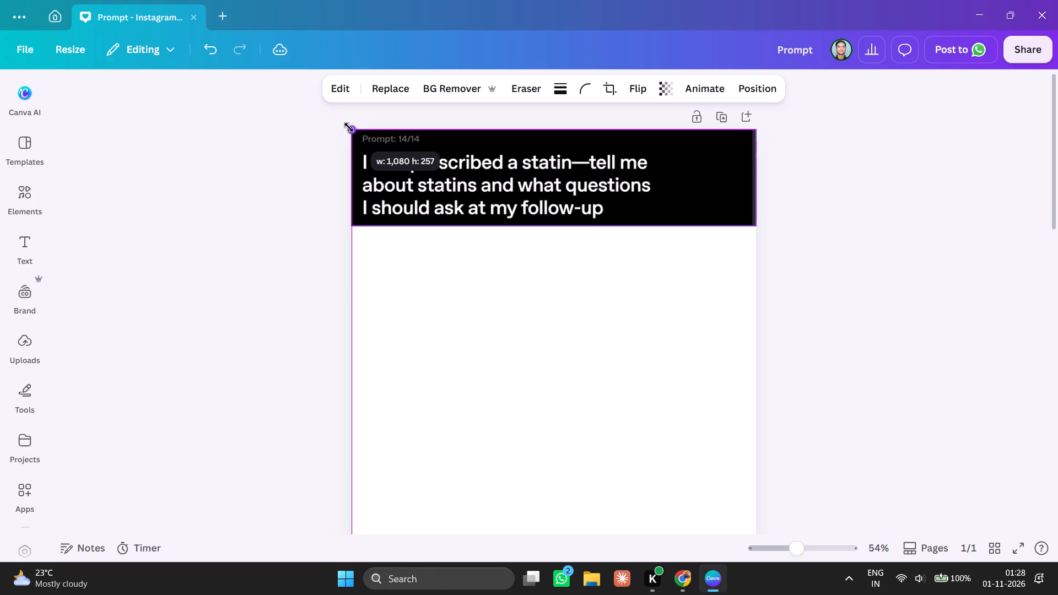
left_click(411, 322)
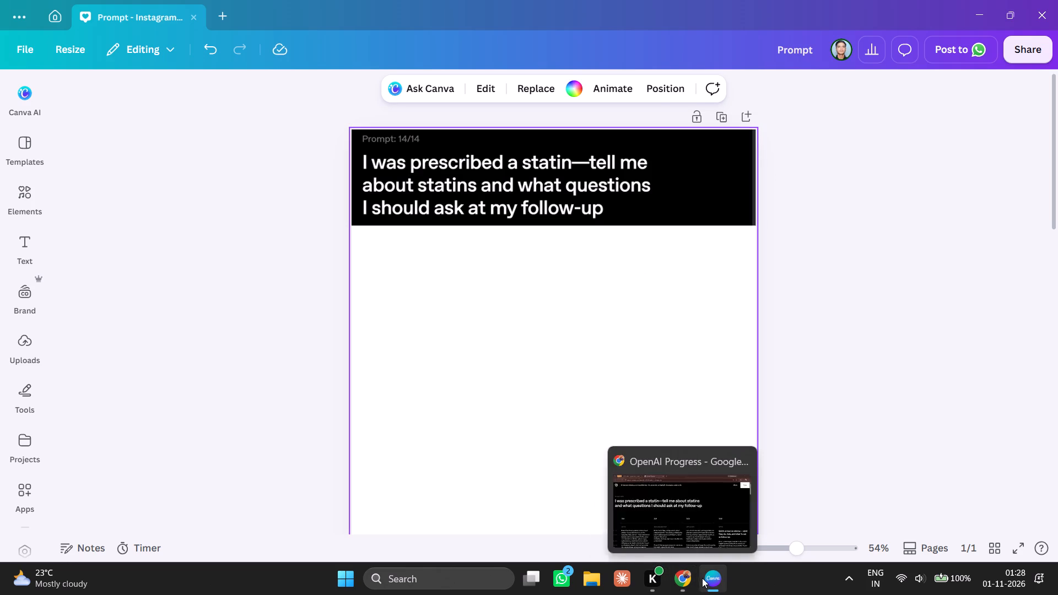
Switch to Chrome and snip the 2023 GPT-4-0314 and 2025 GPT-5 columns from the year headings through "other cardiovascular events.".
left_click(683, 581)
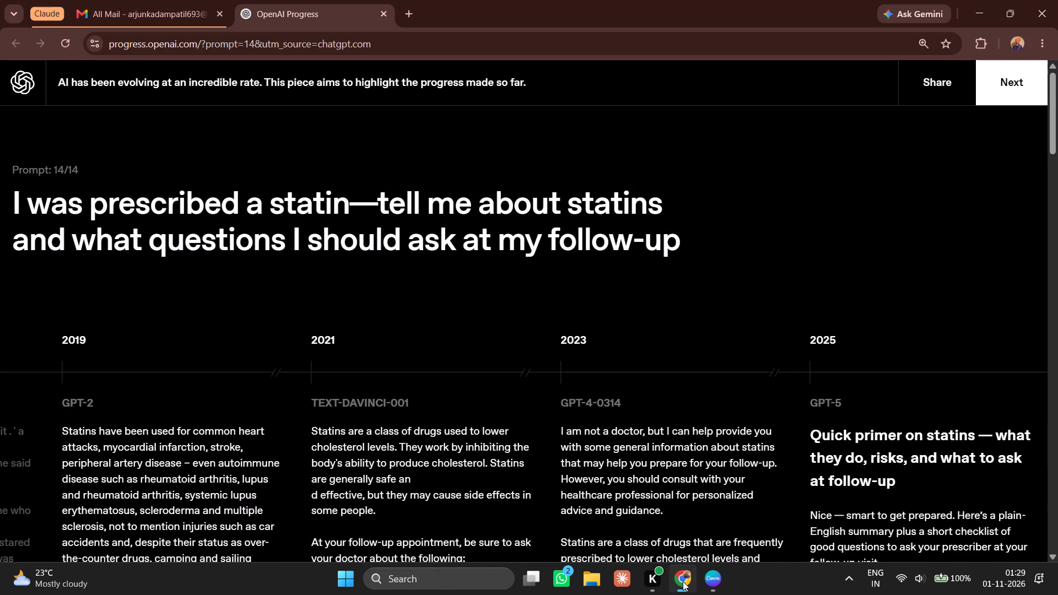
scroll(606, 421, "down", 3)
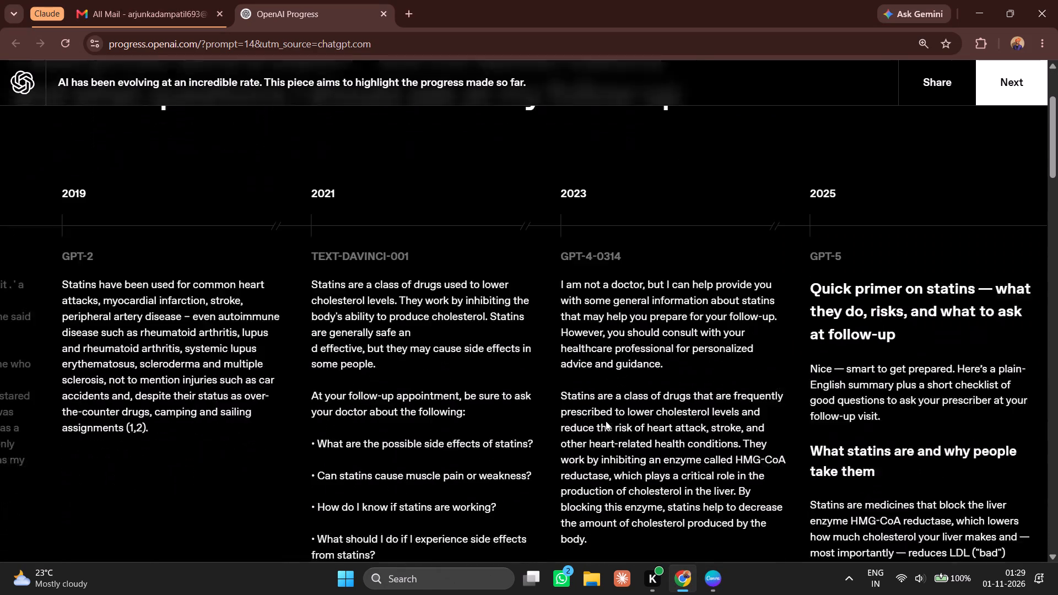
scroll(606, 421, "down", 1)
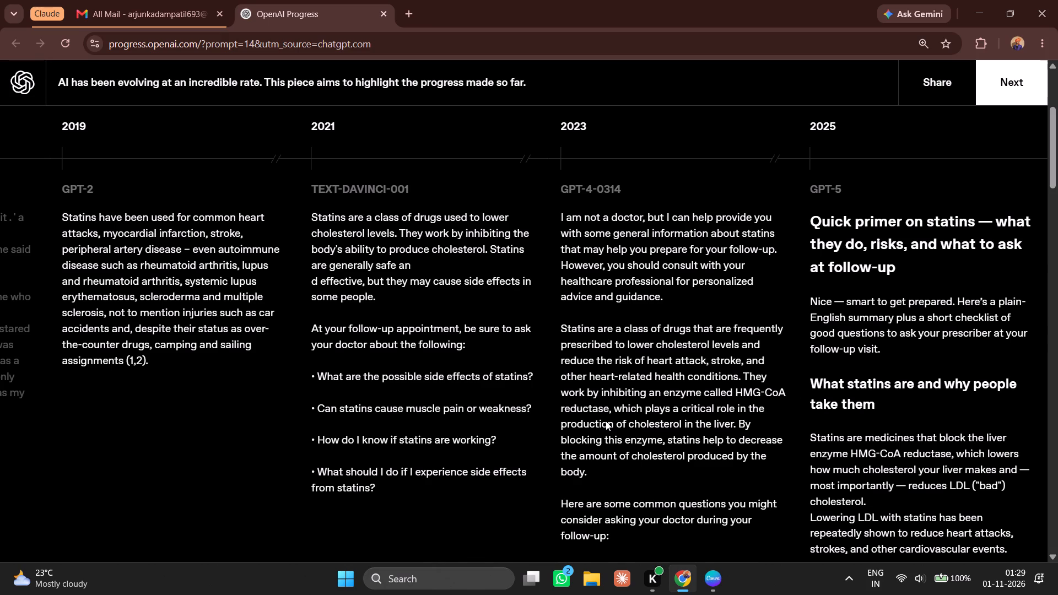
key("shift+super+s")
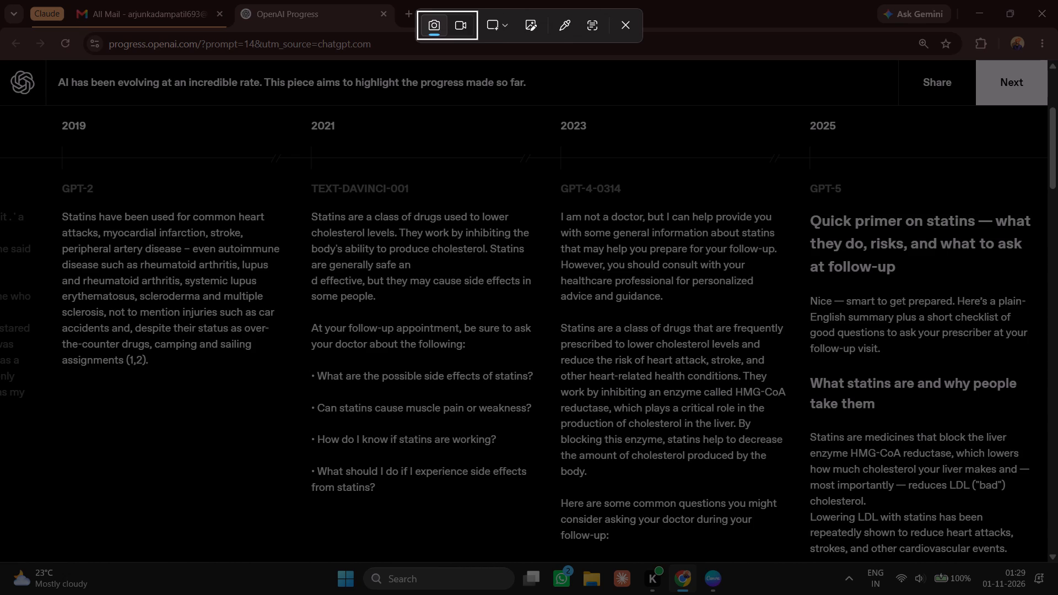
left_click_drag(556, 107, 740, 507)
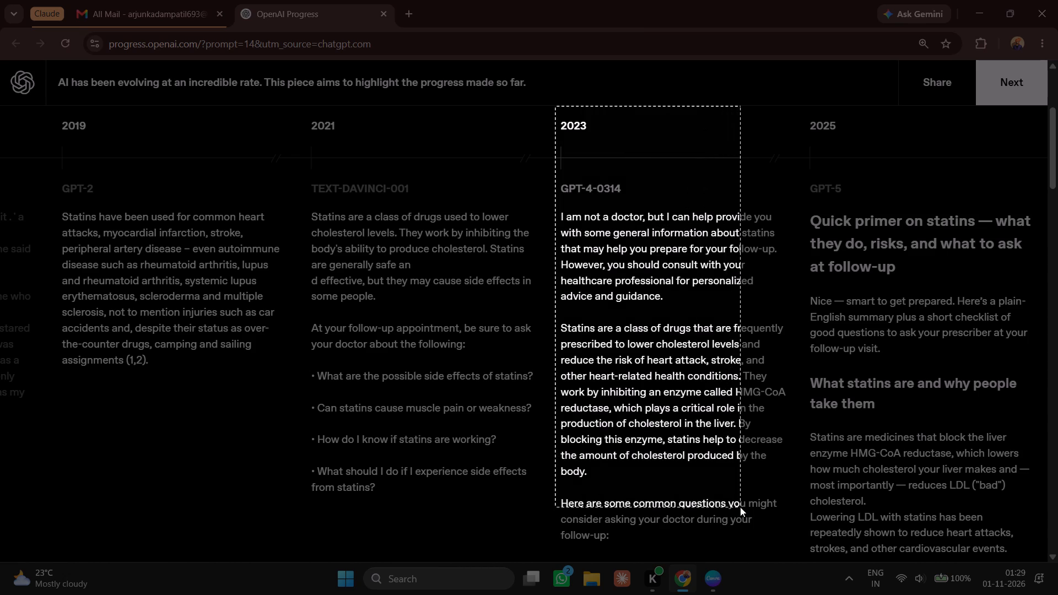
left_click_drag(740, 507, 726, 594)
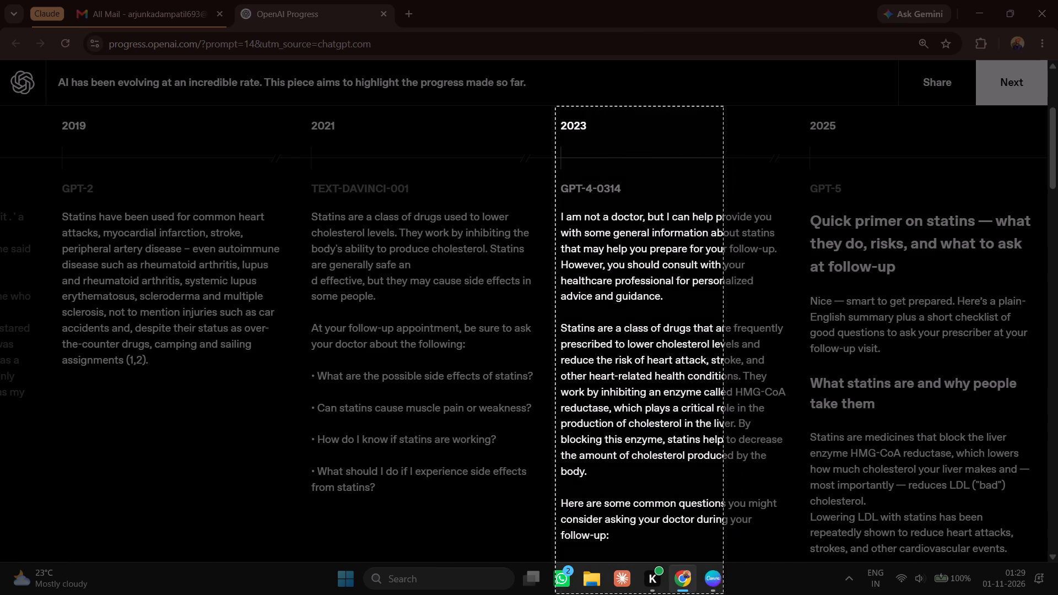
left_click_drag(726, 594, 955, 532)
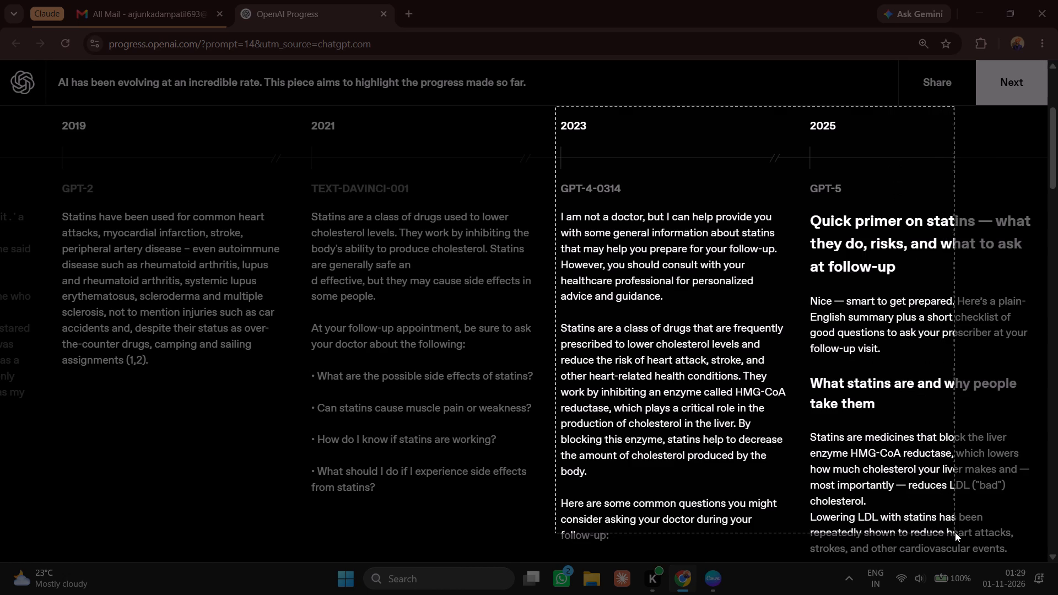
left_click_drag(955, 532, 969, 530)
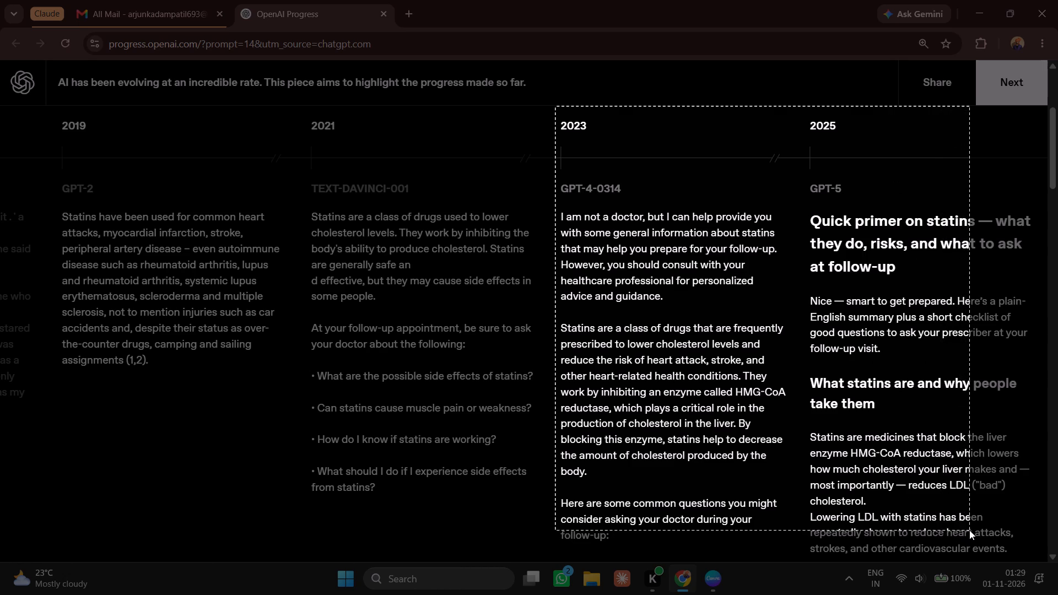
left_click_drag(969, 530, 1055, 538)
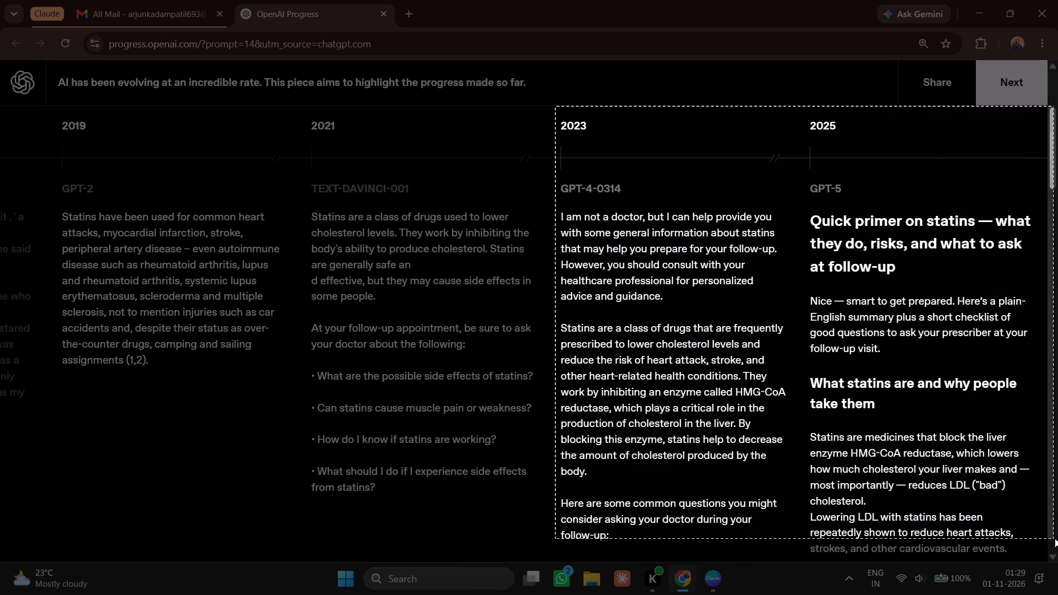
left_click_drag(1055, 538, 1040, 549)
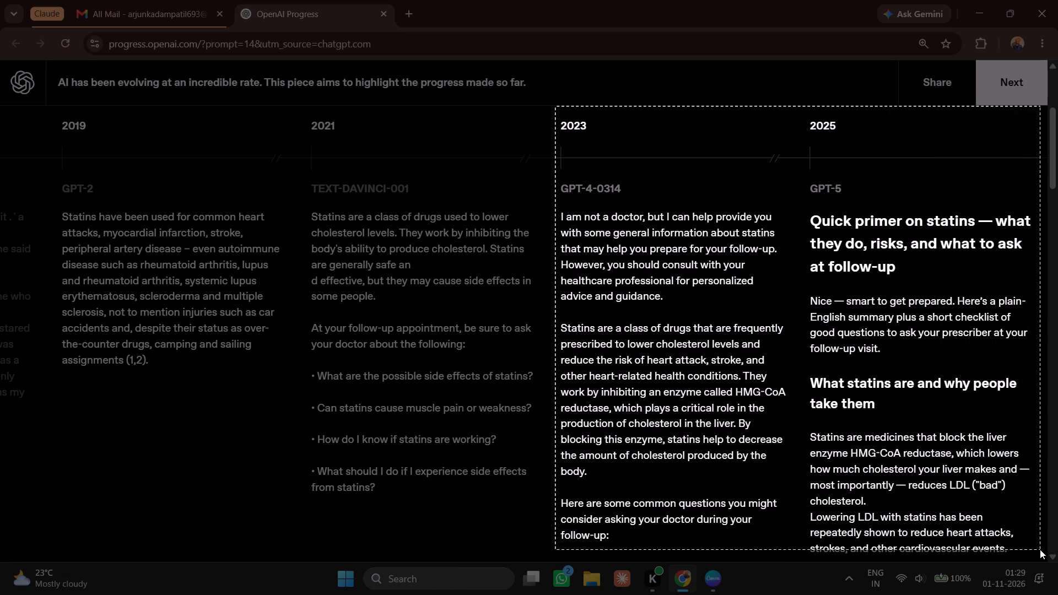
left_click_drag(1040, 549, 1044, 556)
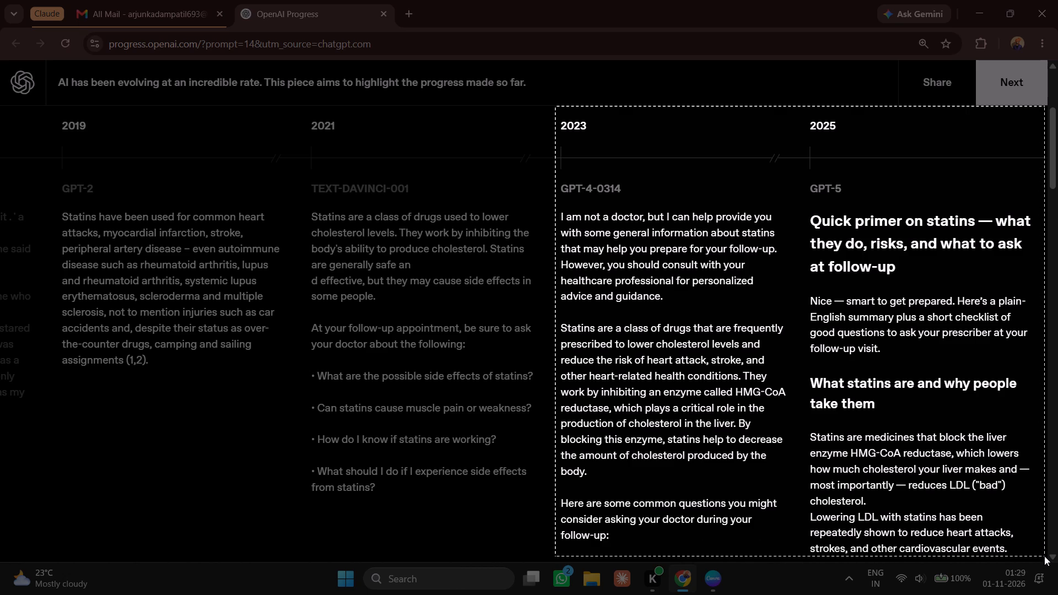
left_click_drag(1044, 556, 1043, 555)
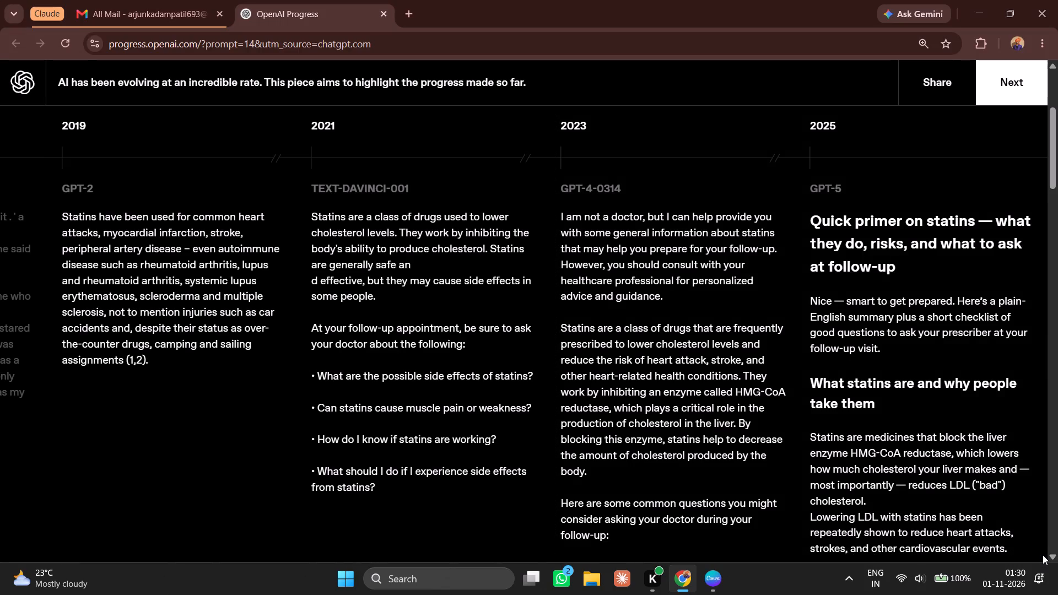
Examine the continuation of the GPT-4-0314 and GPT-5 answers, down to the ten-question list and the common side effects section.
scroll(782, 374, "down", 1)
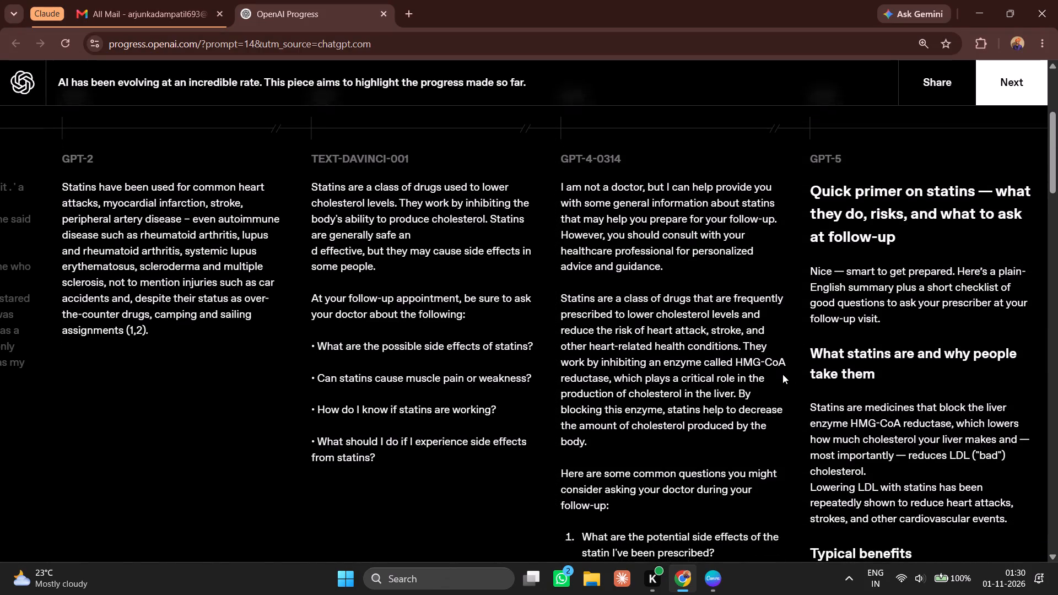
scroll(782, 374, "down", 5)
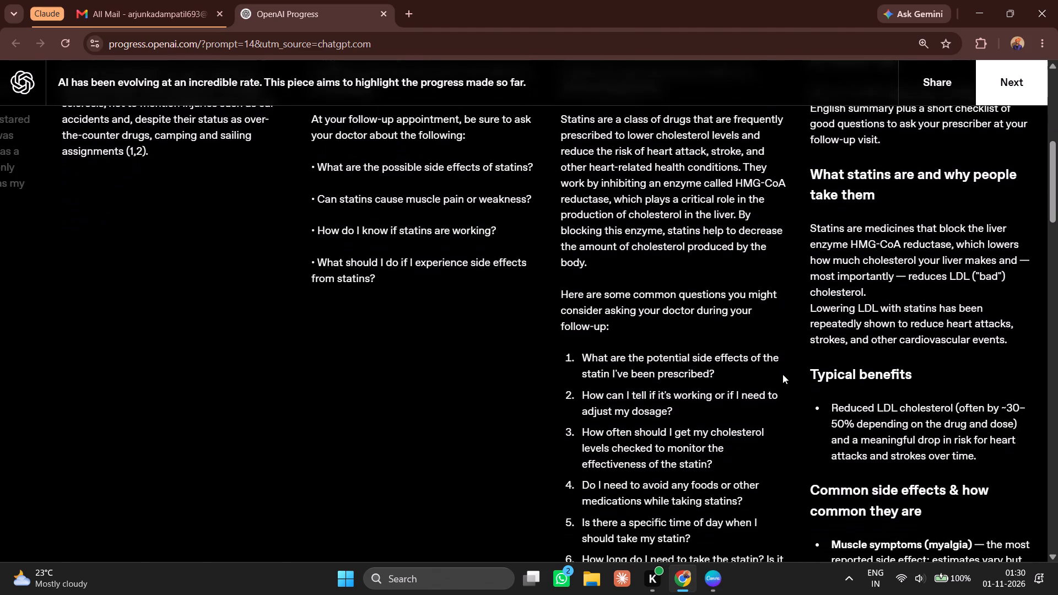
scroll(782, 374, "down", 3)
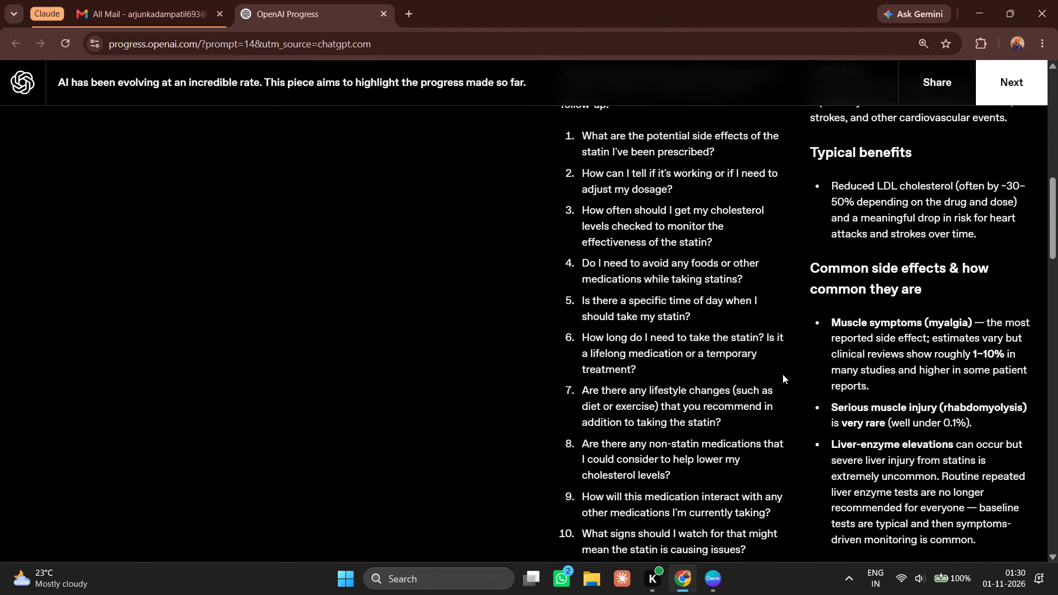
scroll(782, 374, "down", 2)
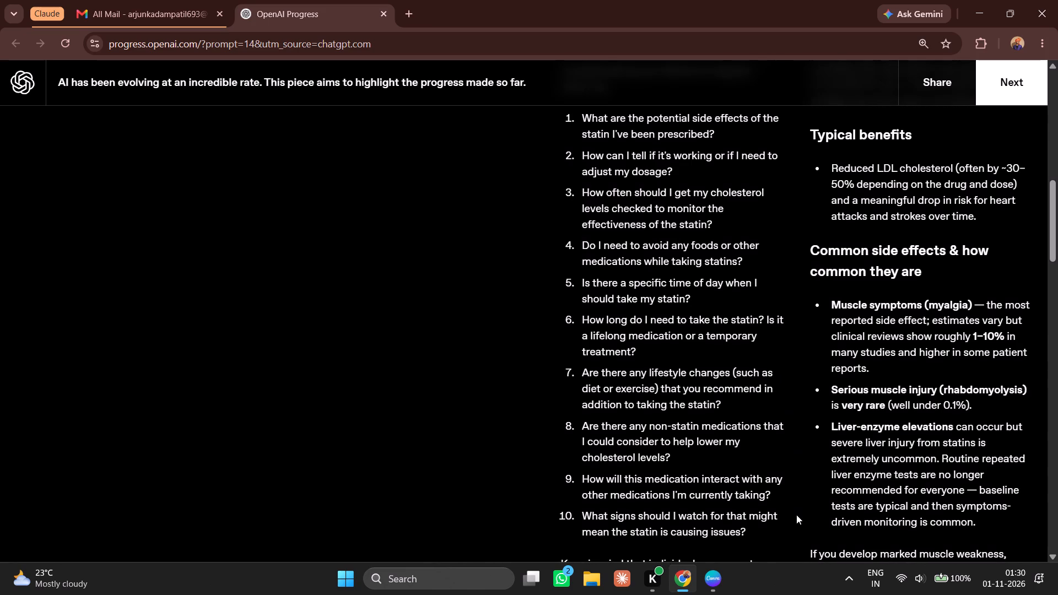
Switch to Canva and paste the snipped 2023 GPT-4-0314 and 2025 GPT-5 comparison onto the prompt page.
scroll(799, 424, "left", 1)
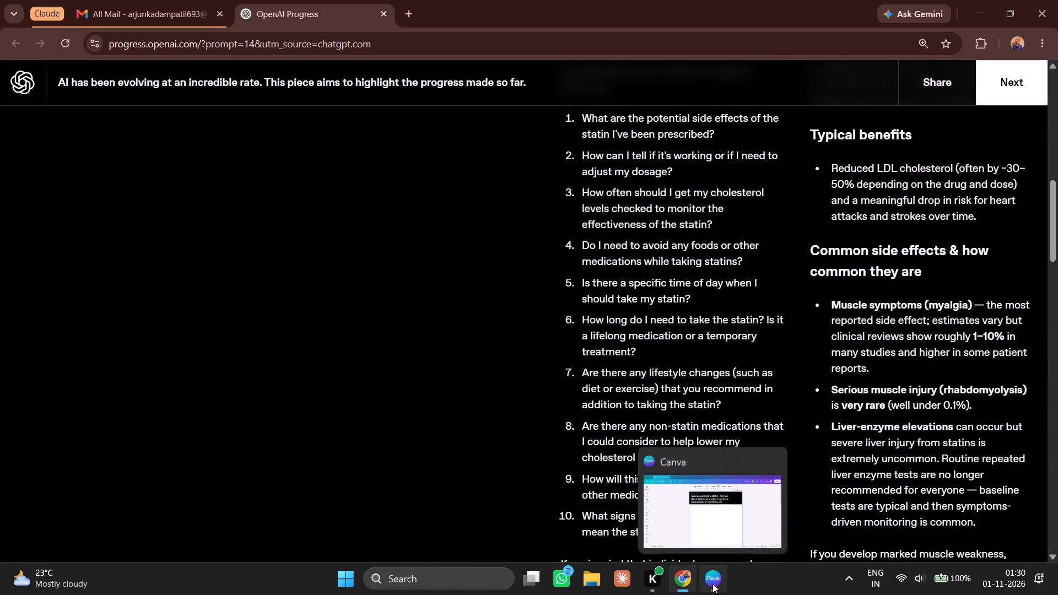
left_click(678, 584)
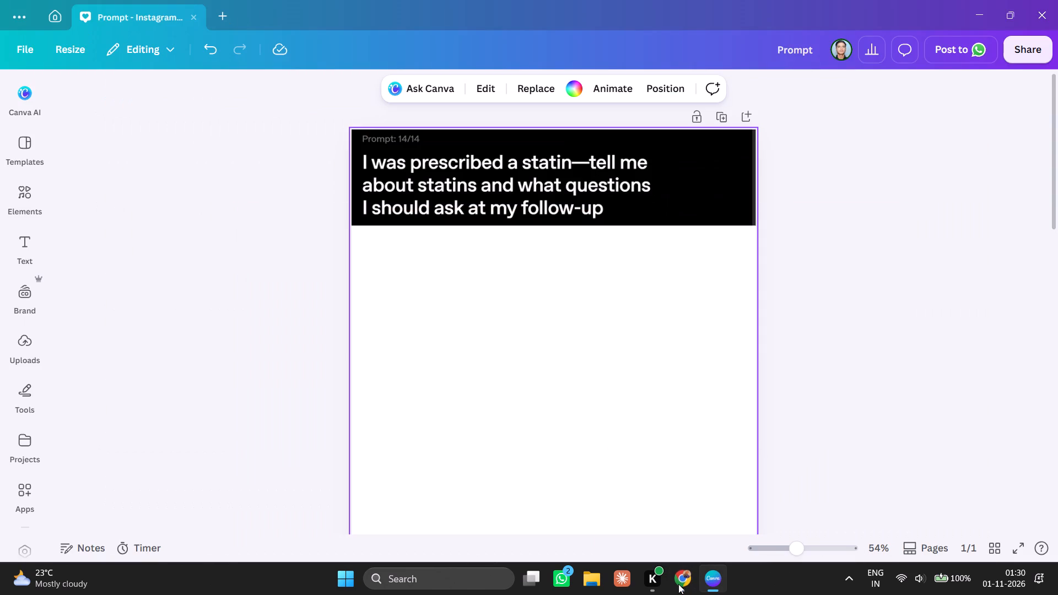
left_click(613, 448)
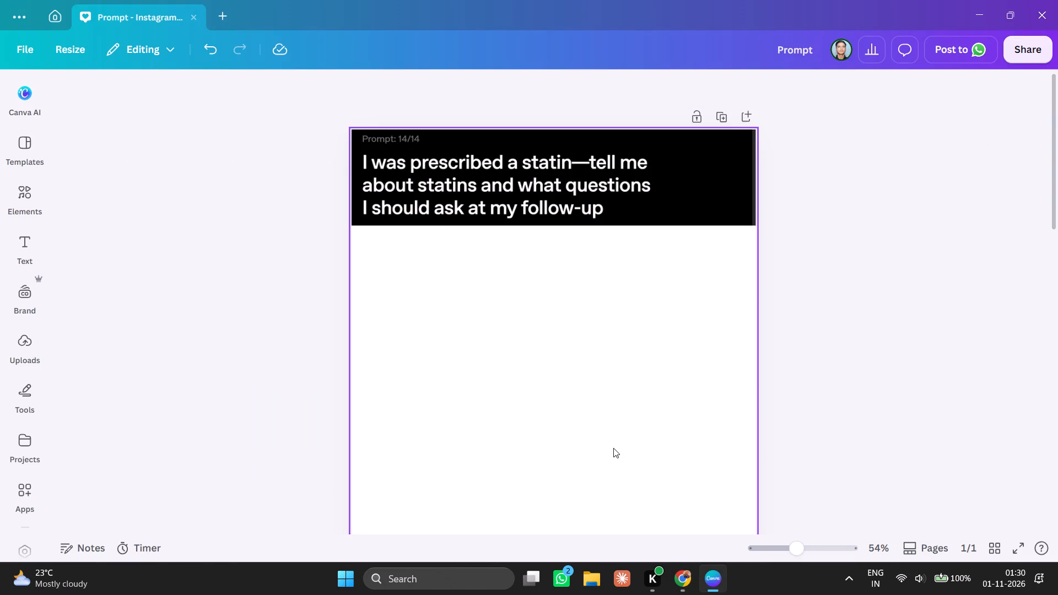
key("ctrl+v")
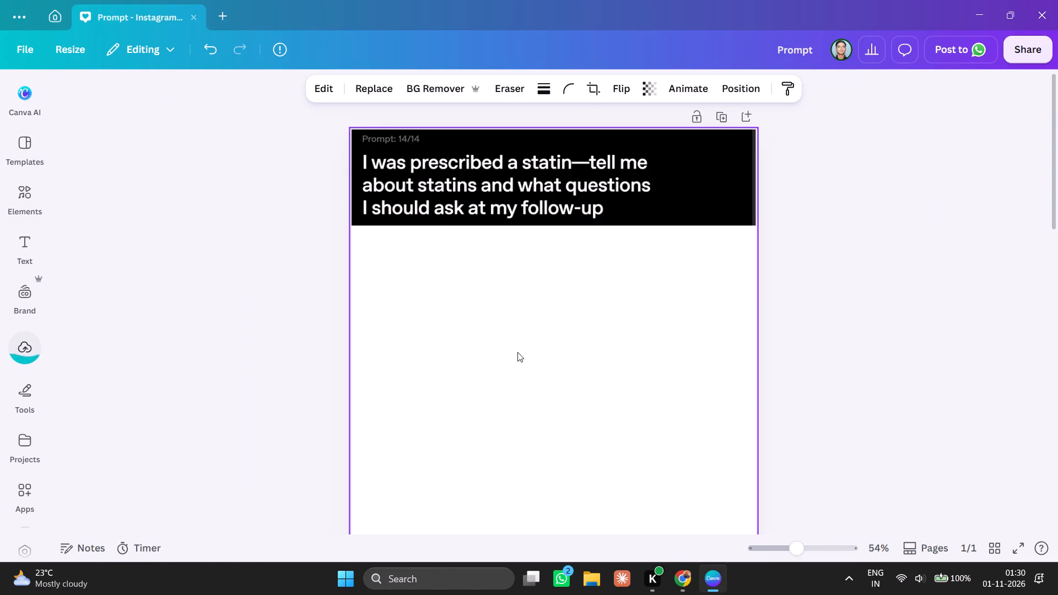
Move the pasted comparison image flush with the page's left edge, just below the black prompt banner.
scroll(517, 352, "down", 5)
left_click_drag(517, 352, 515, 84)
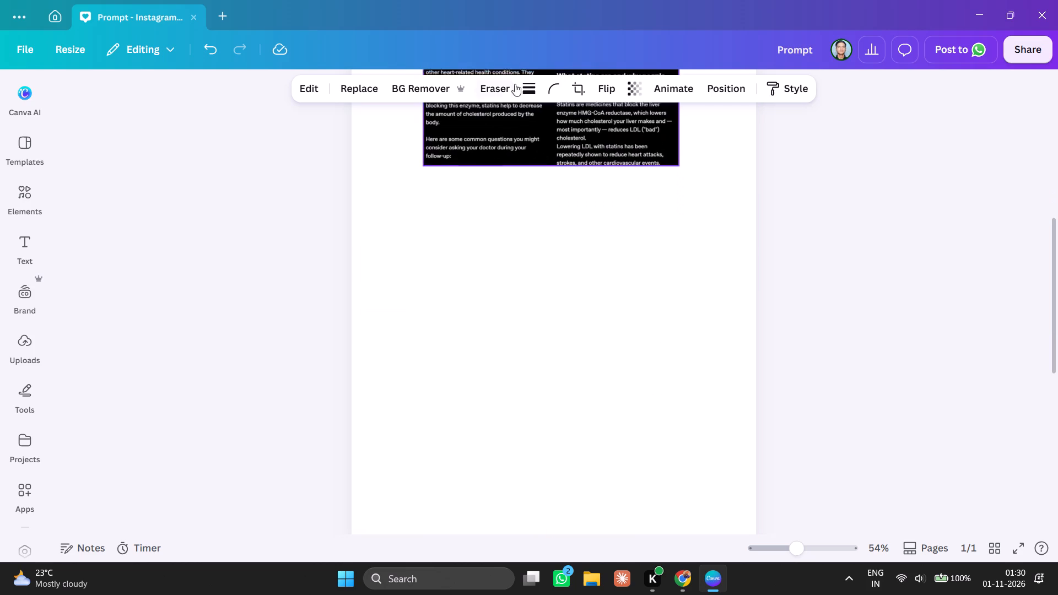
left_click_drag(515, 84, 512, 92)
scroll(538, 323, "up", 4)
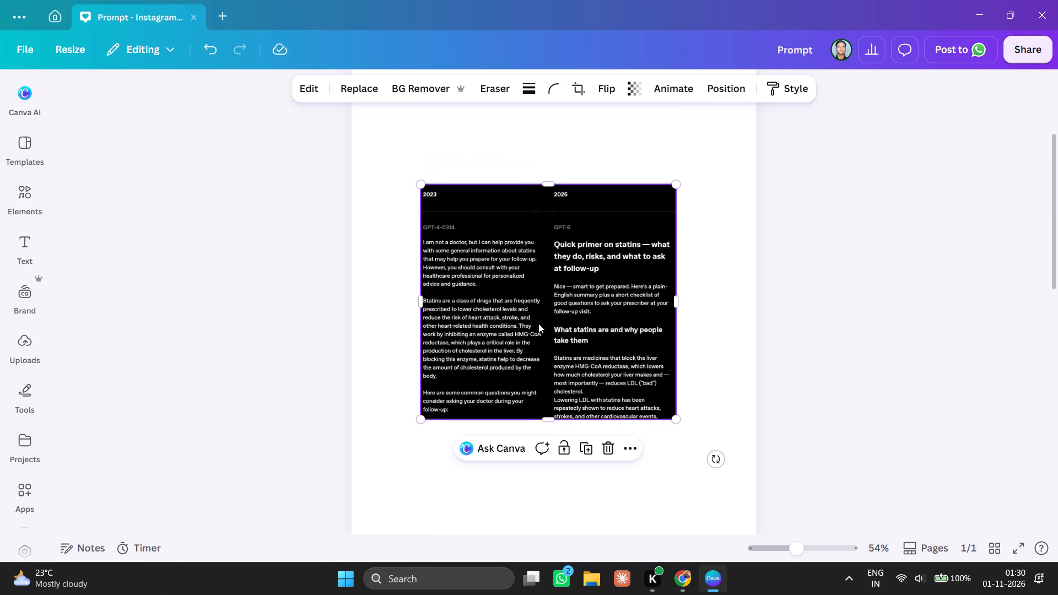
scroll(367, 209, "up", 2)
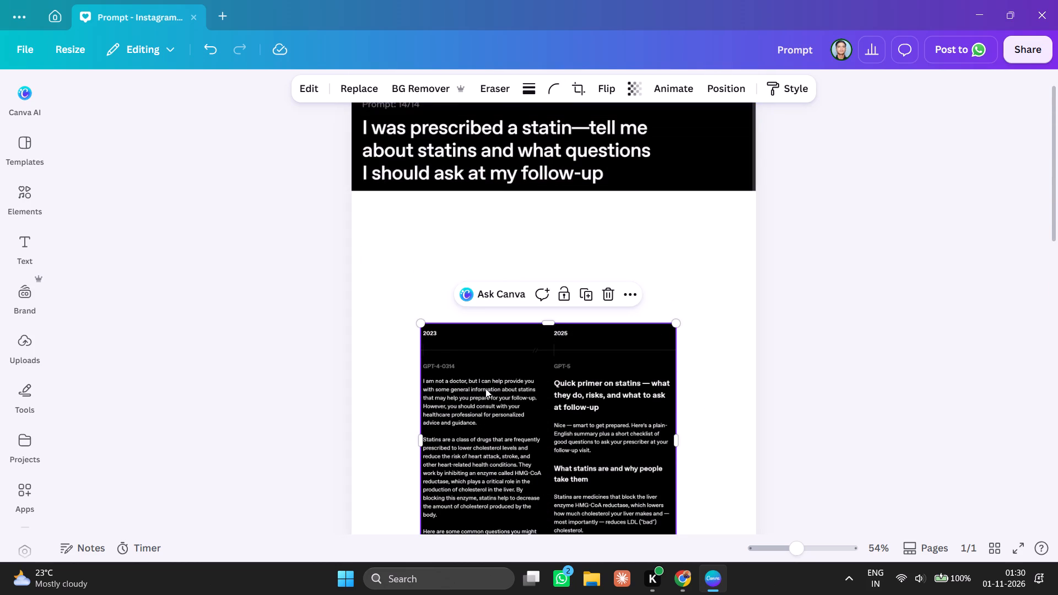
left_click_drag(485, 388, 418, 266)
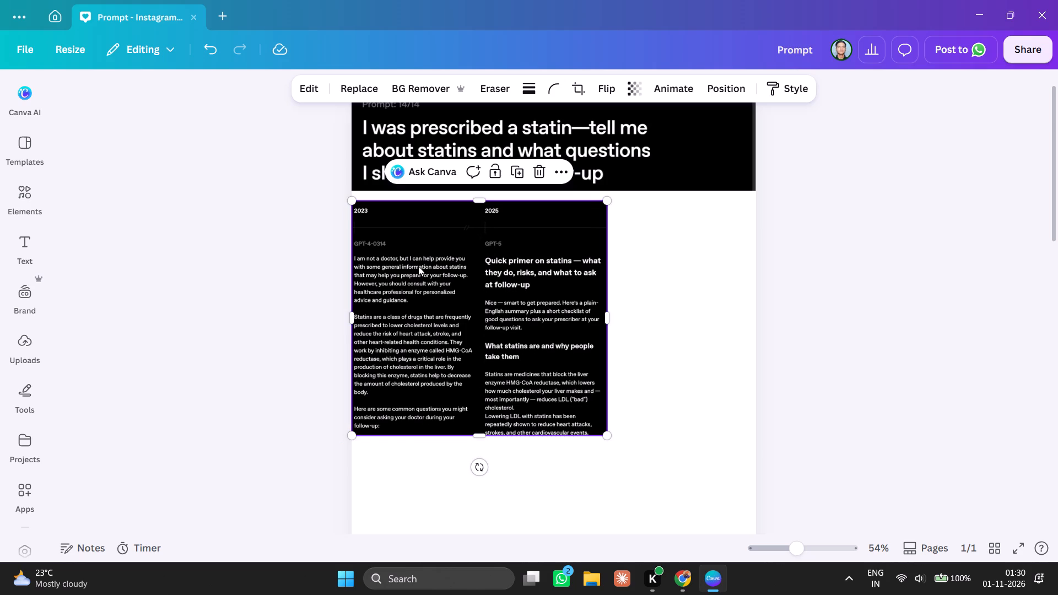
Nudge the comparison image up in fine increments until its top edge meets the bottom edge of the prompt banner.
key("Up")
key("Up")
key("Up")
key("Up")
key("Up")
key("Up")
key("Up")
key("Up")
key("Up")
key("Up")
key("Up")
key("Up")
key("Up")
key("Up")
key("Up")
key("Up")
key("Up")
key("Up")
key("Up")
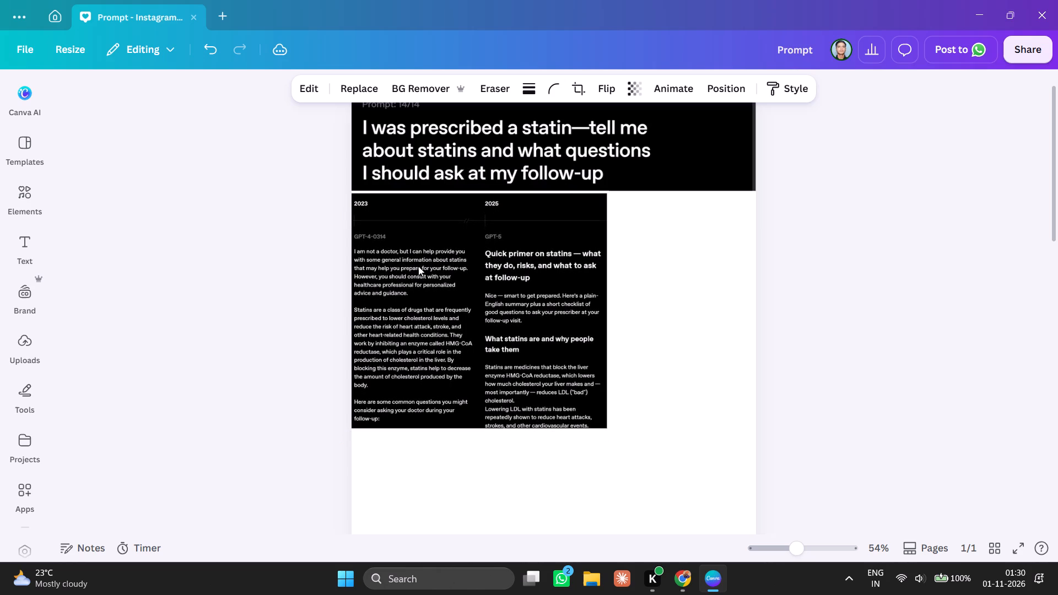
key("Up")
key("Up")
key("Up")
key("Up")
key("Up")
key("Up")
key("Up")
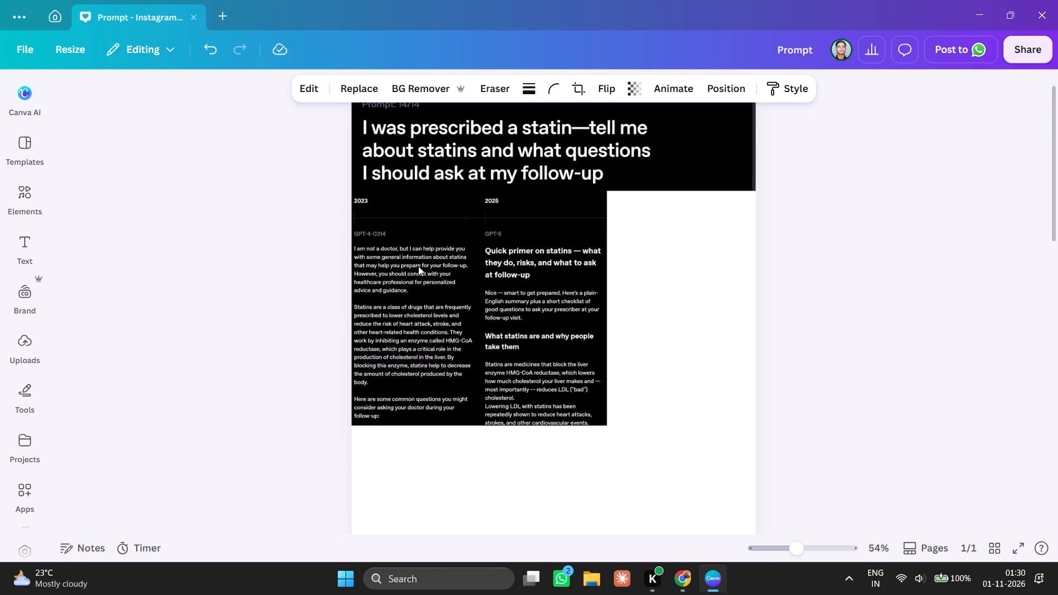
key("Down")
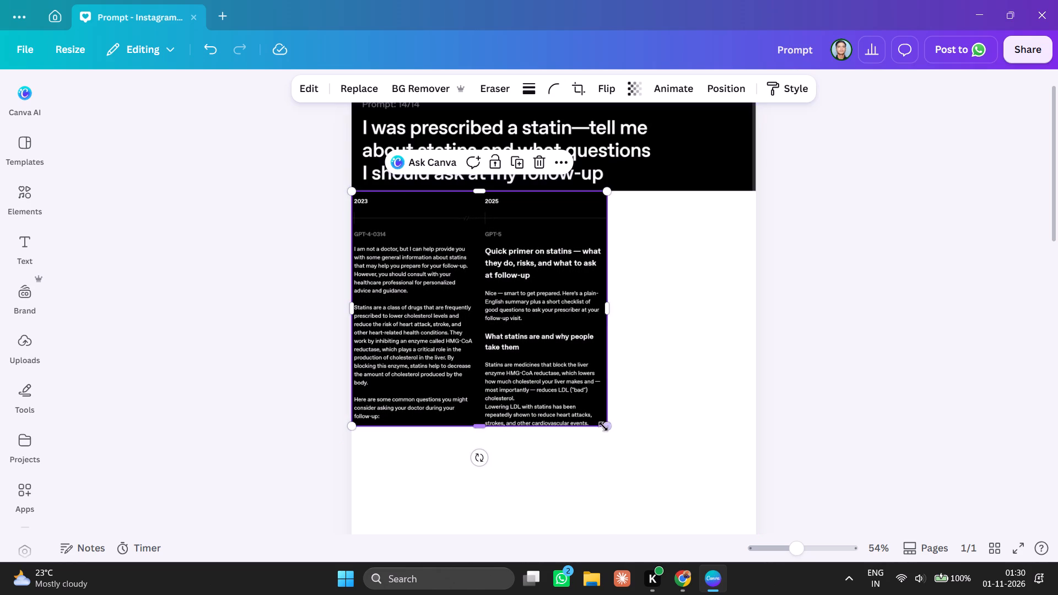
In Canva, enlarge the pasted 2023/2025 answer image proportionally to the full page width beneath the prompt, and deselect it.
left_click_drag(607, 425, 662, 456)
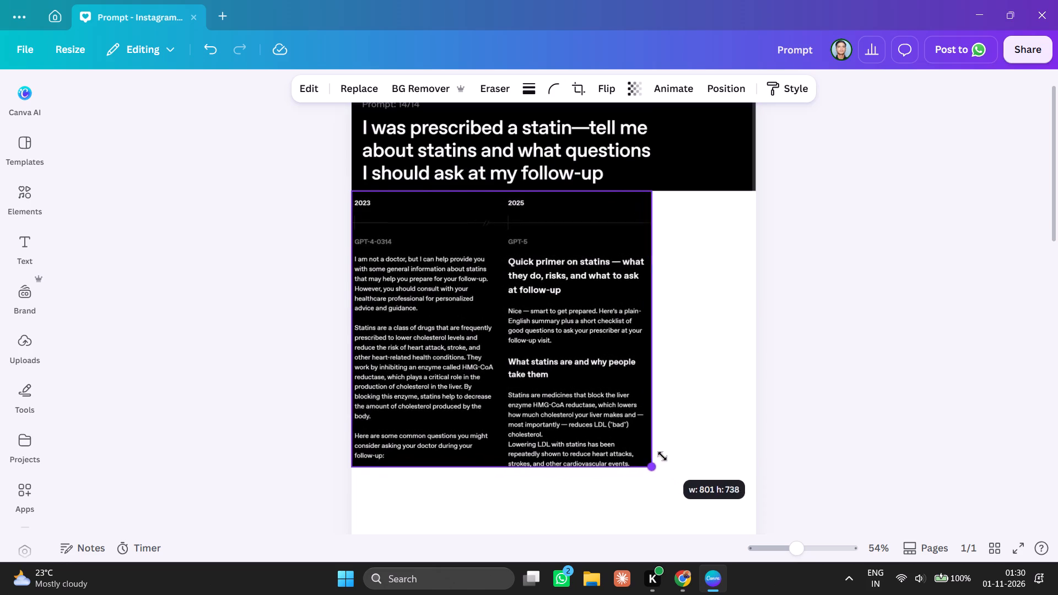
left_click_drag(662, 456, 757, 564)
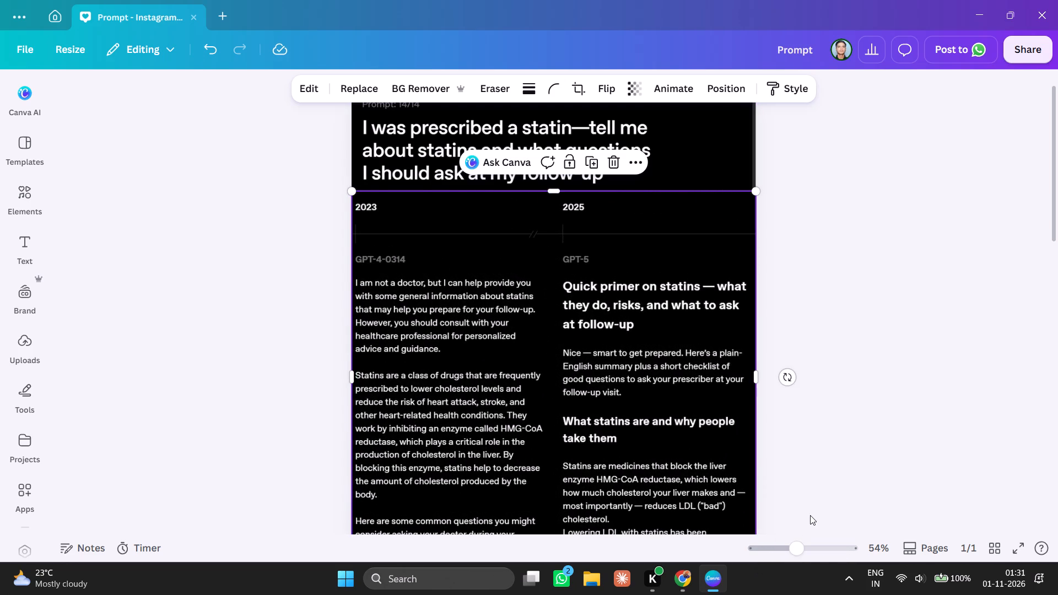
left_click(810, 515)
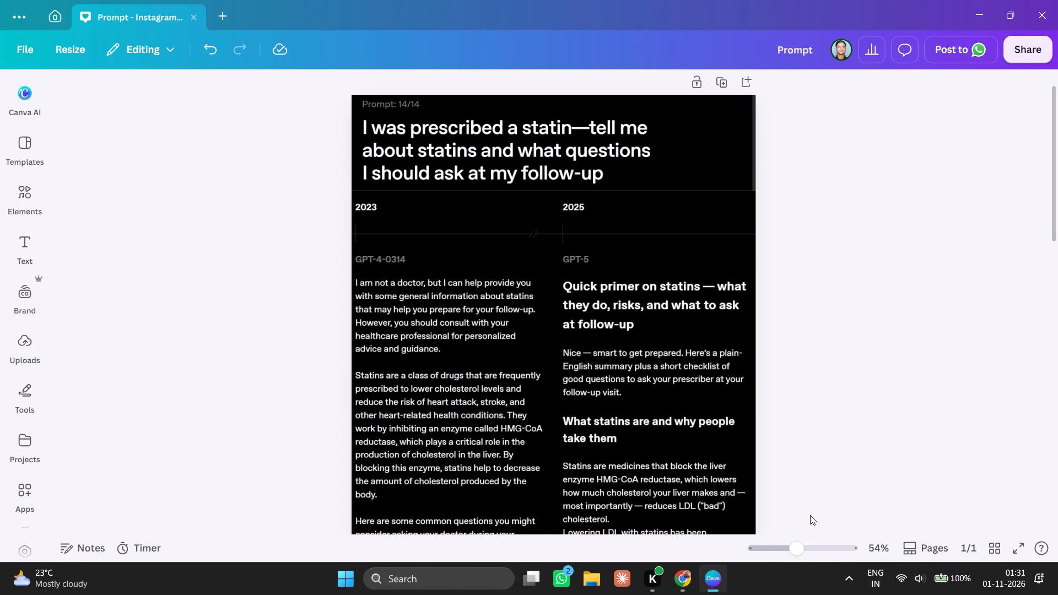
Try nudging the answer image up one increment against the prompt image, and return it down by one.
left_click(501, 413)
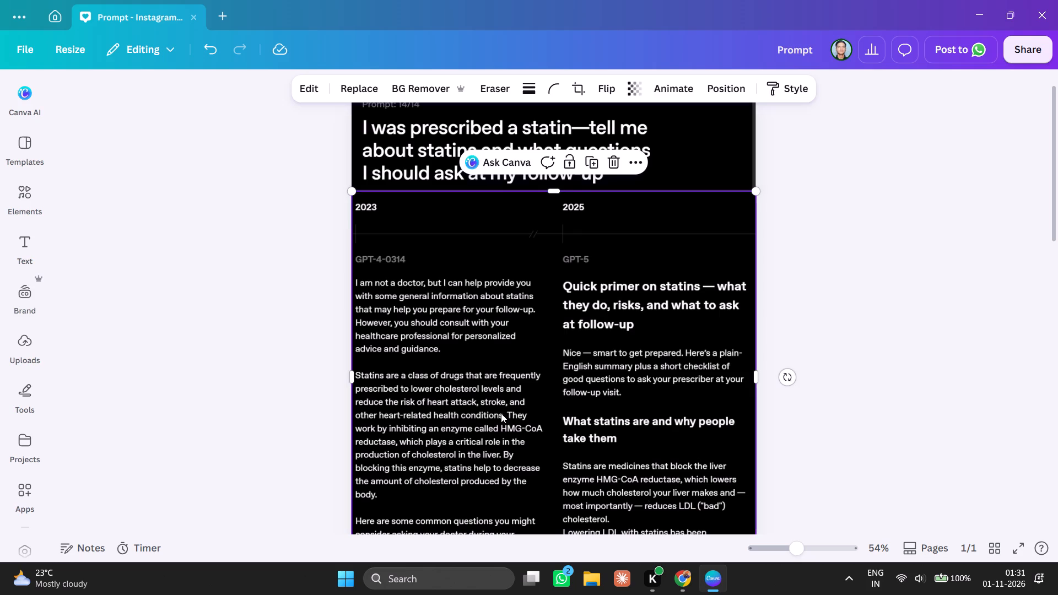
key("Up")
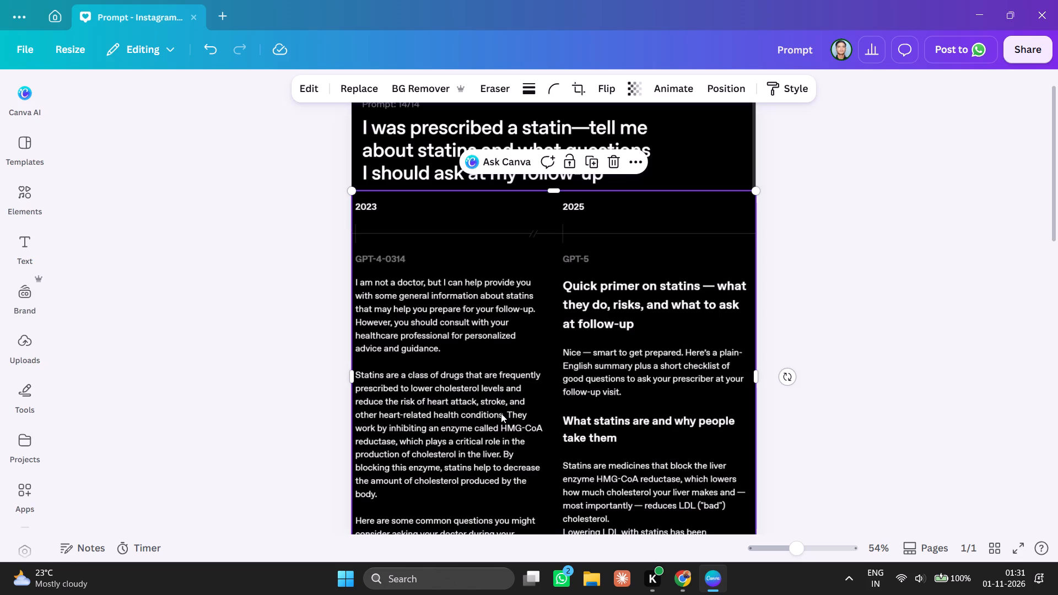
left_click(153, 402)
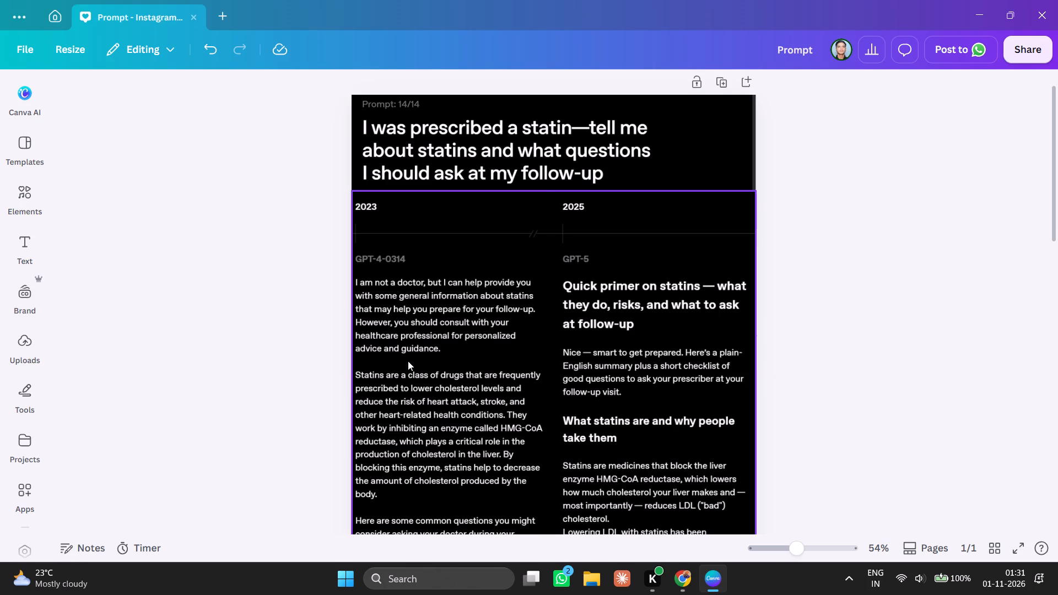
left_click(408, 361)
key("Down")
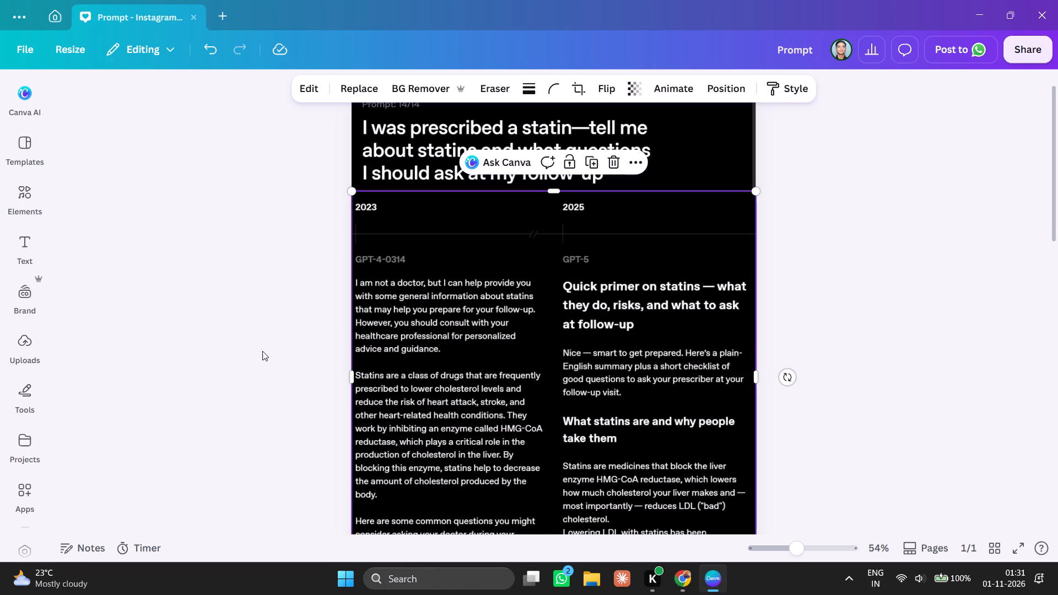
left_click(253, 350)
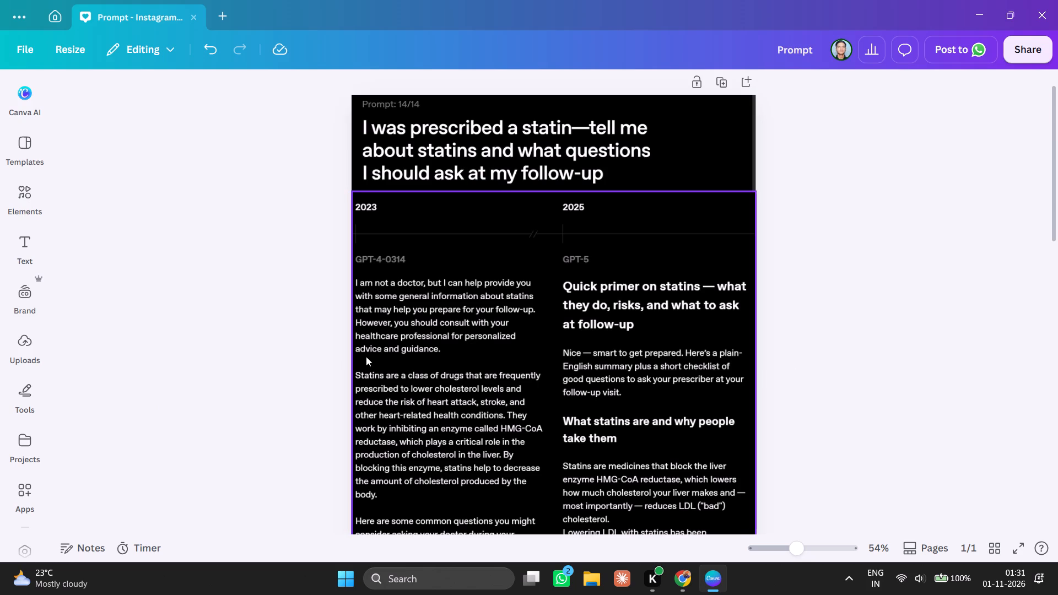
Nudge the prompt and answer images together down by three increments, and deselect them.
left_click(299, 139)
left_click_drag(299, 139, 371, 216)
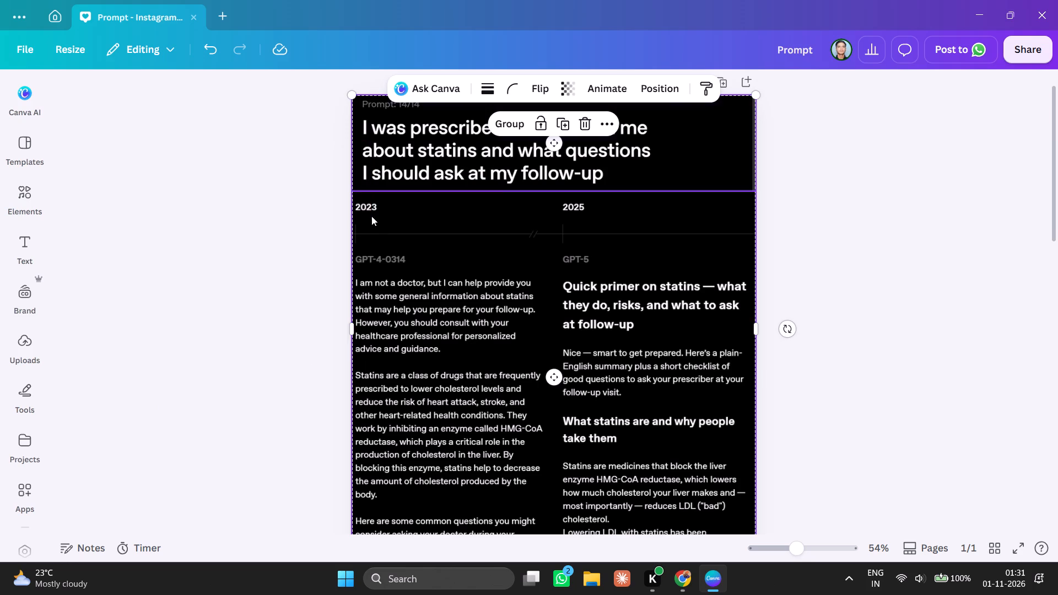
key("Down")
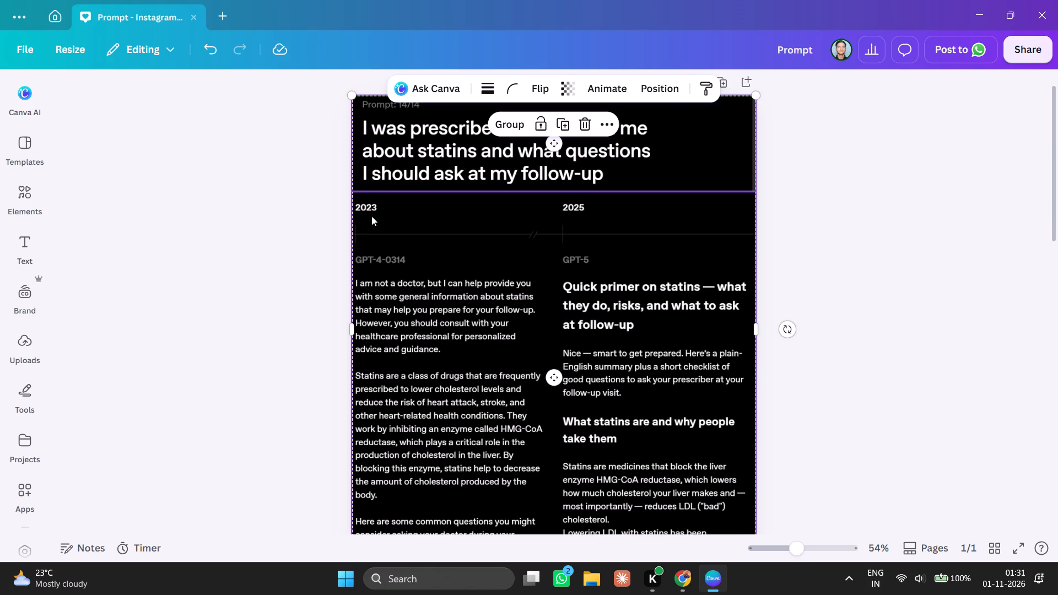
left_click(282, 180)
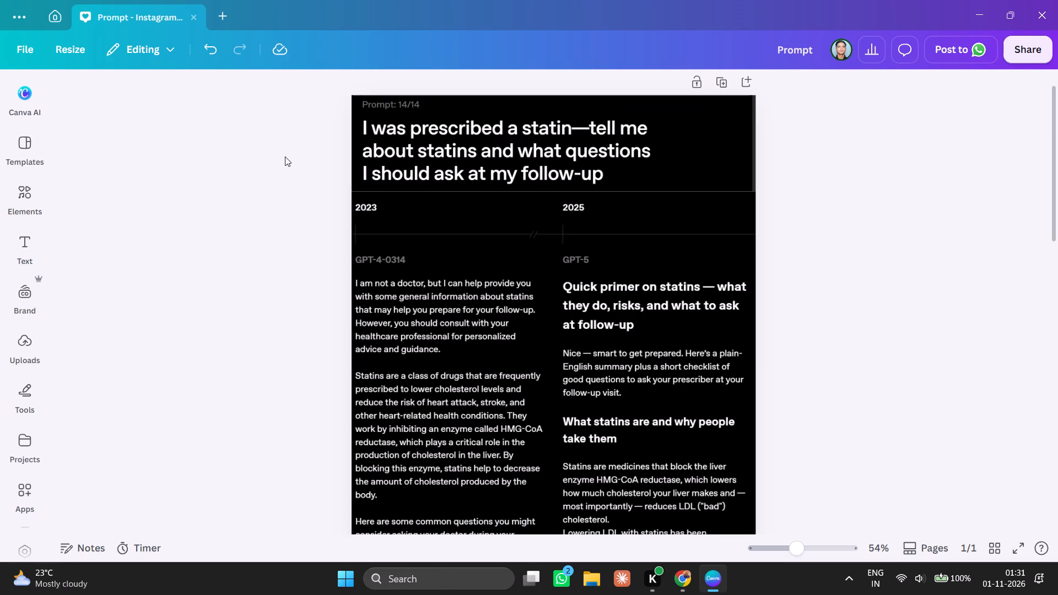
left_click_drag(285, 156, 403, 246)
key("Down")
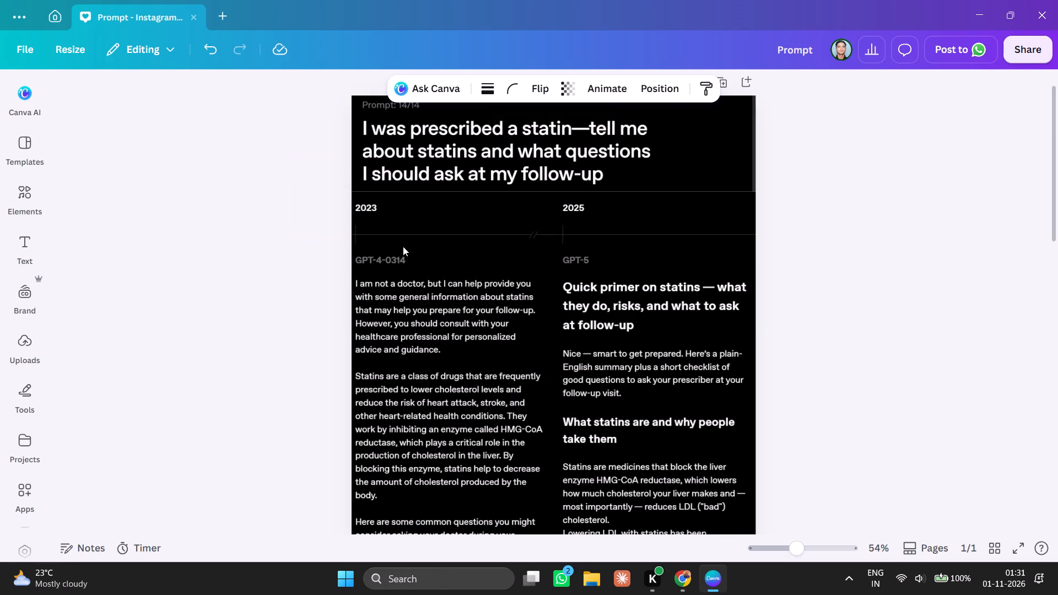
key("Down")
left_click(294, 196)
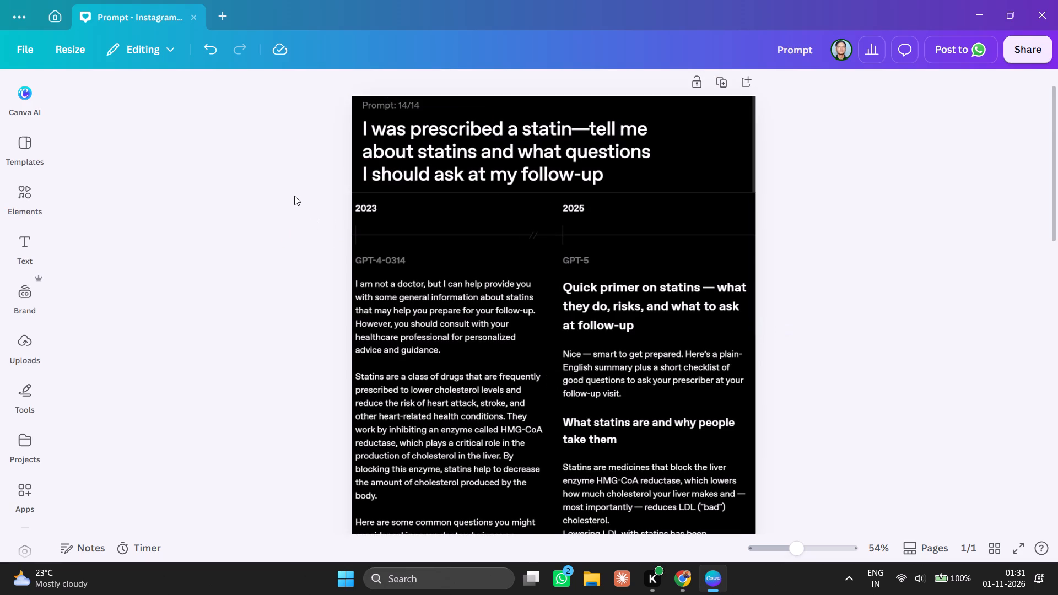
Review the whole page from the prompt to the blank area below the answer image.
scroll(510, 279, "down", 7)
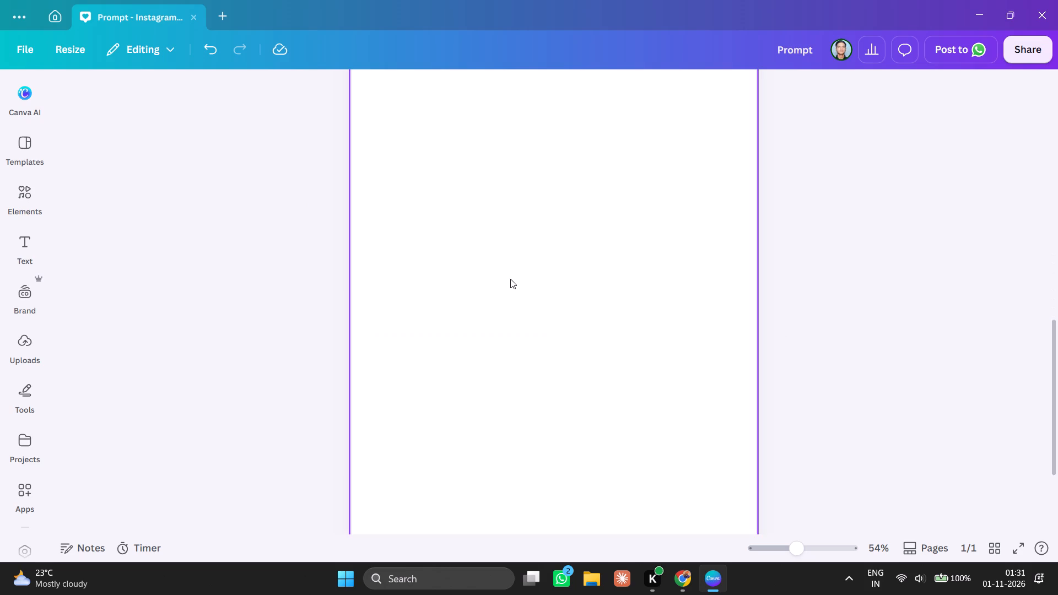
scroll(510, 279, "down", 1)
scroll(510, 279, "up", 9)
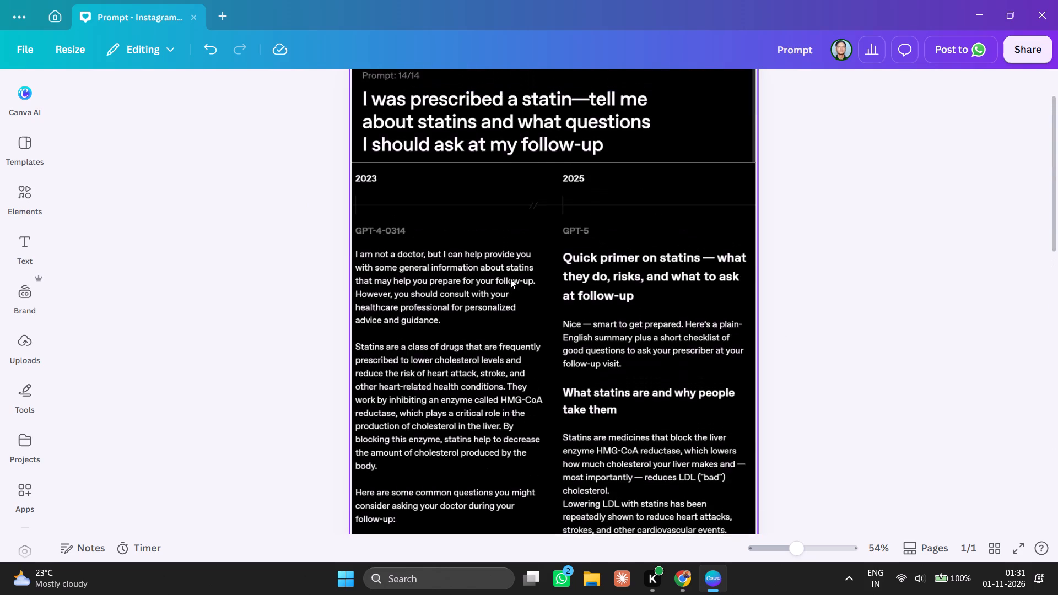
scroll(510, 279, "up", 3)
scroll(510, 279, "down", 13)
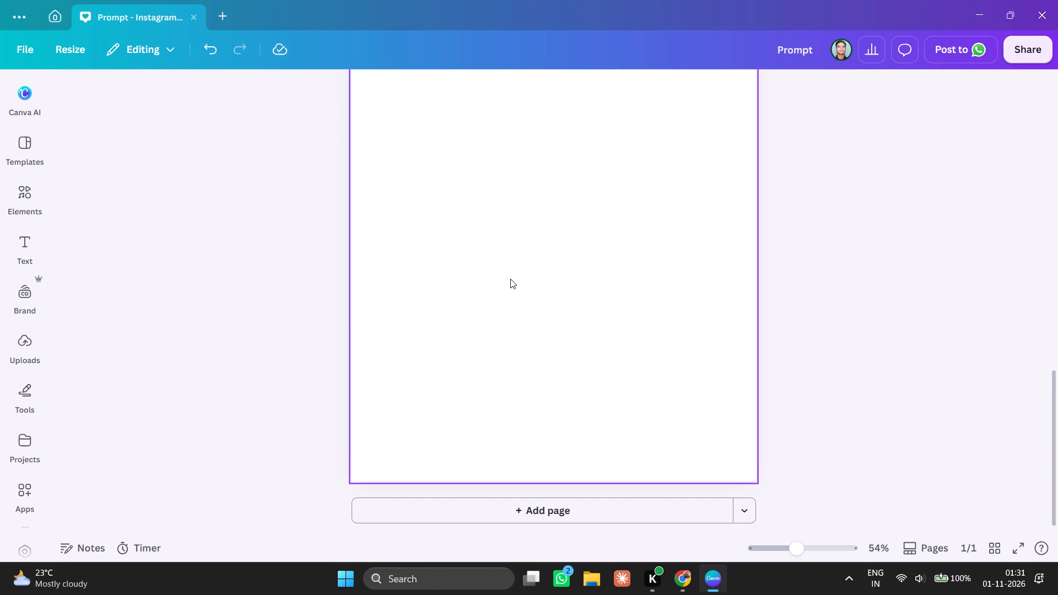
Switch to OpenAI Progress in Chrome and snip both columns, covering questions 1–10 and Typical benefits through the liver-enzyme bullet.
left_click(678, 584)
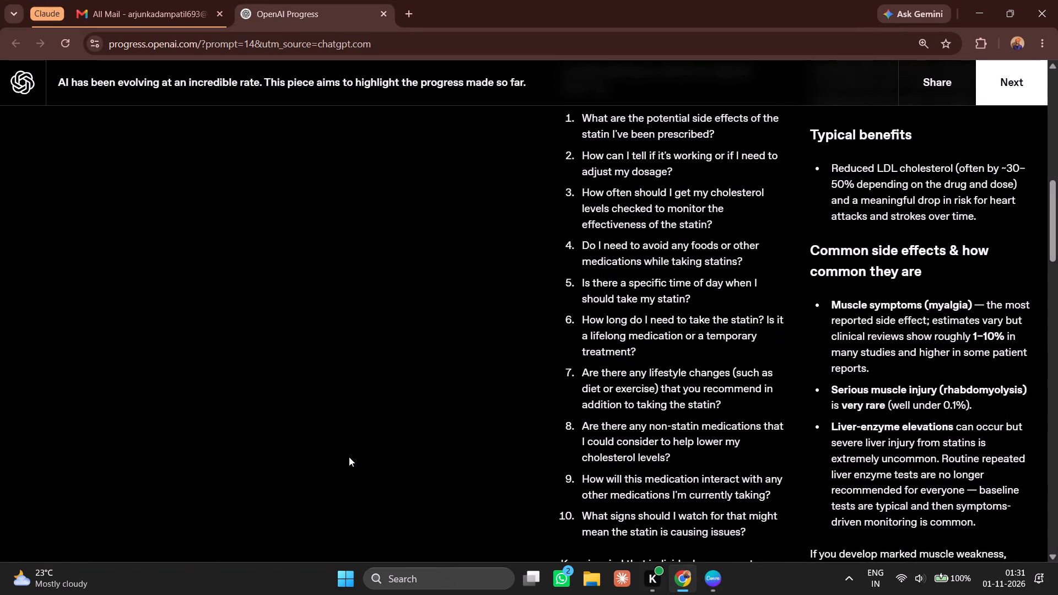
key("shift+super+s")
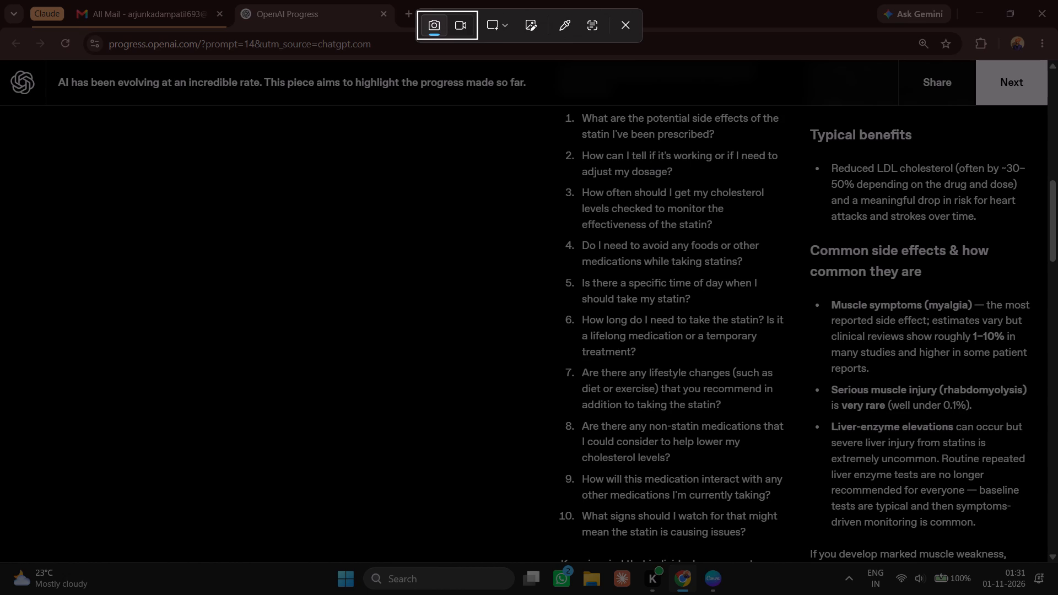
left_click_drag(1044, 109, 379, 226)
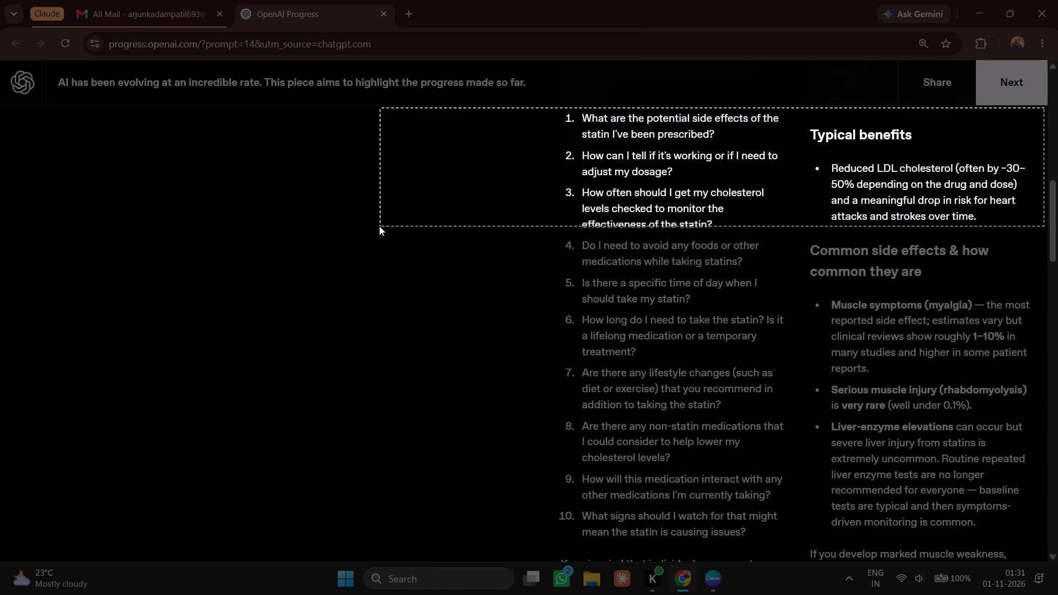
left_click_drag(379, 226, 458, 469)
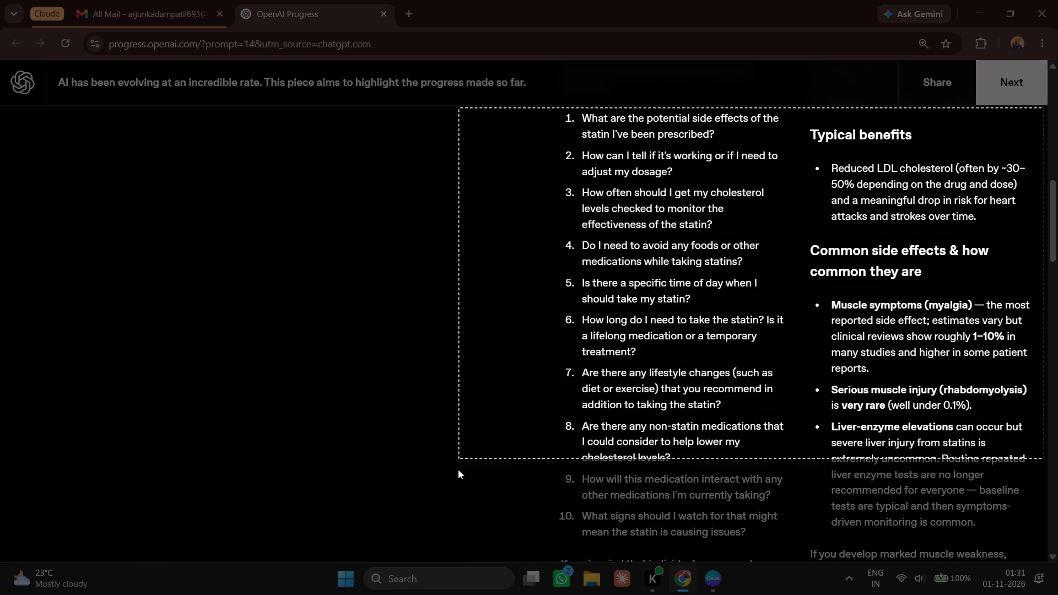
left_click_drag(458, 469, 518, 542)
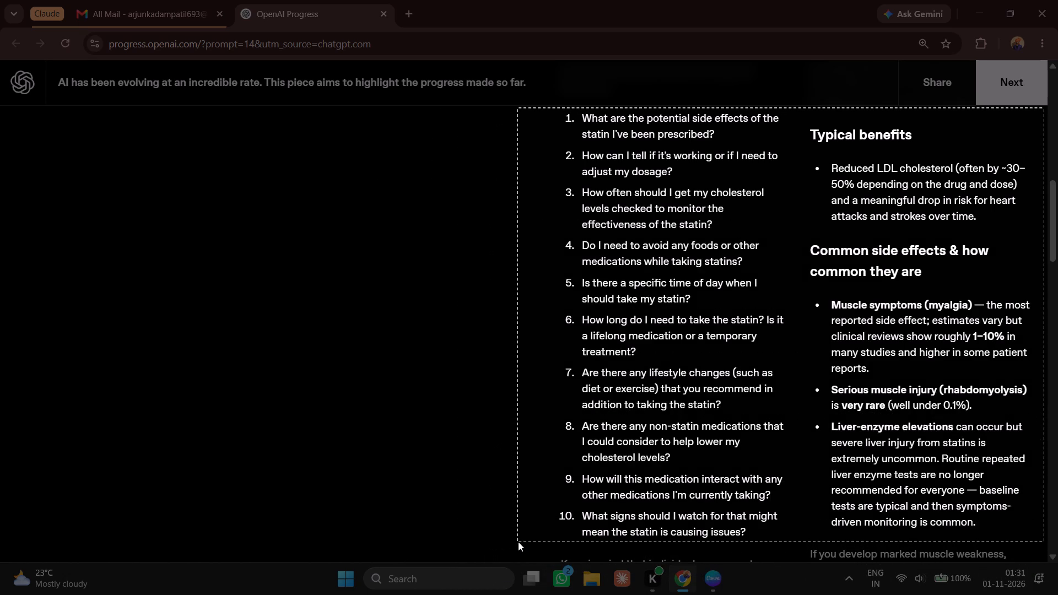
left_click_drag(518, 542, 535, 545)
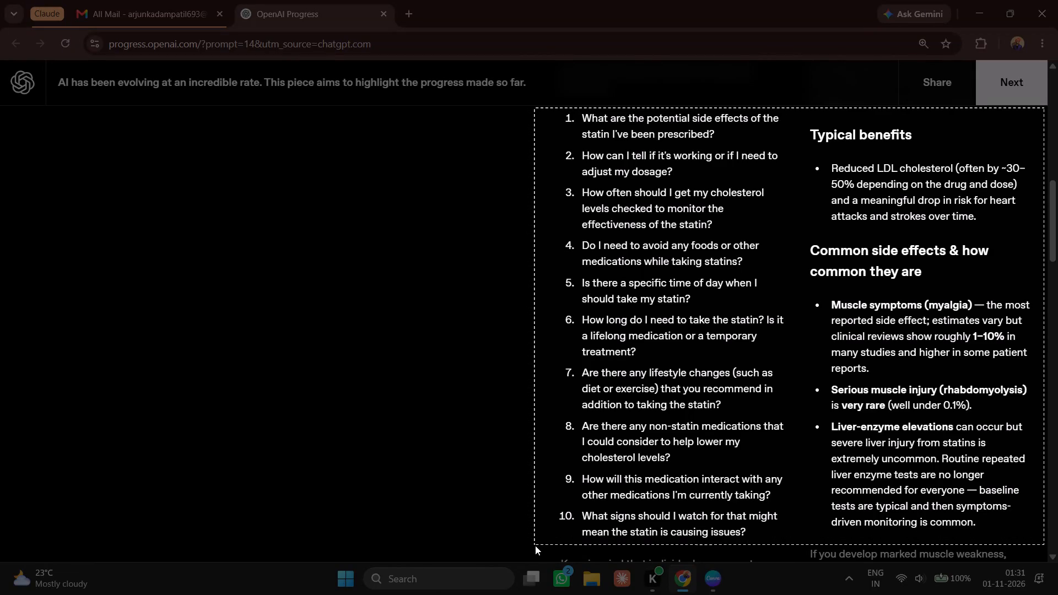
left_click_drag(535, 545, 540, 543)
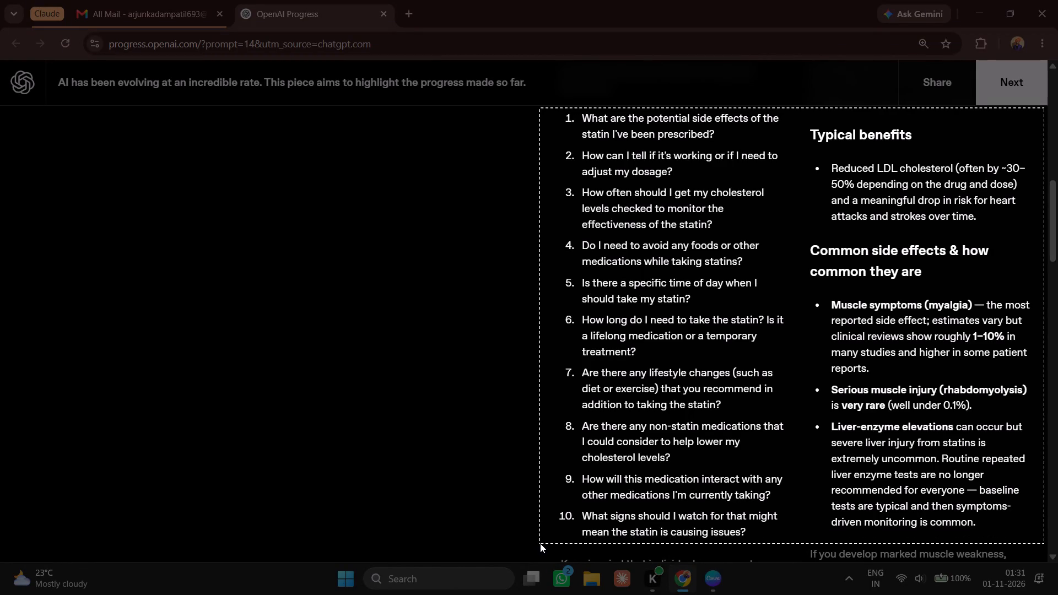
left_click_drag(540, 543, 553, 539)
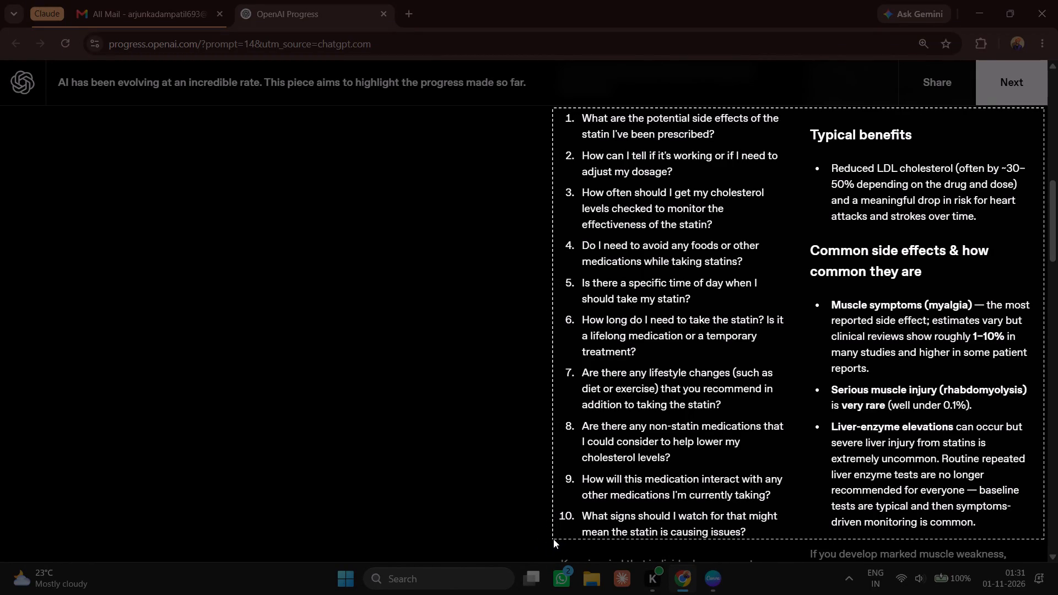
left_click_drag(553, 539, 553, 541)
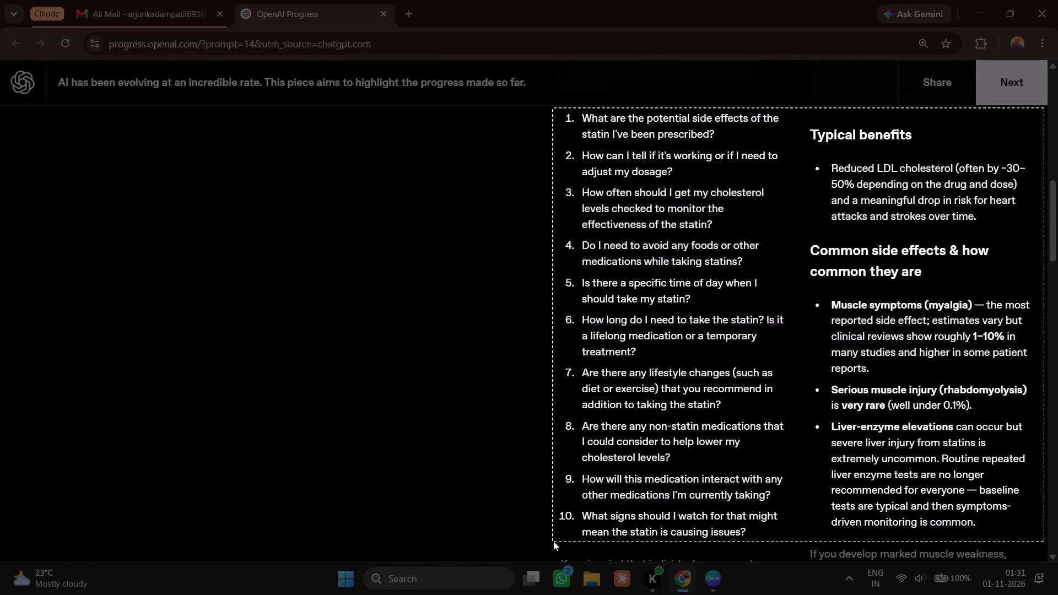
left_click_drag(553, 541, 552, 541)
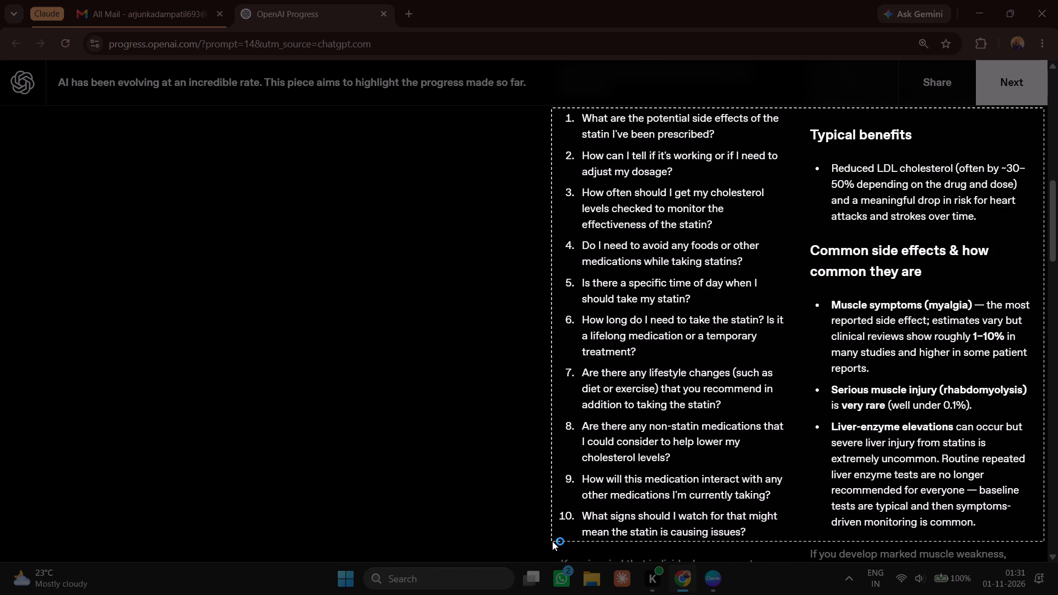
left_click_drag(552, 541, 552, 542)
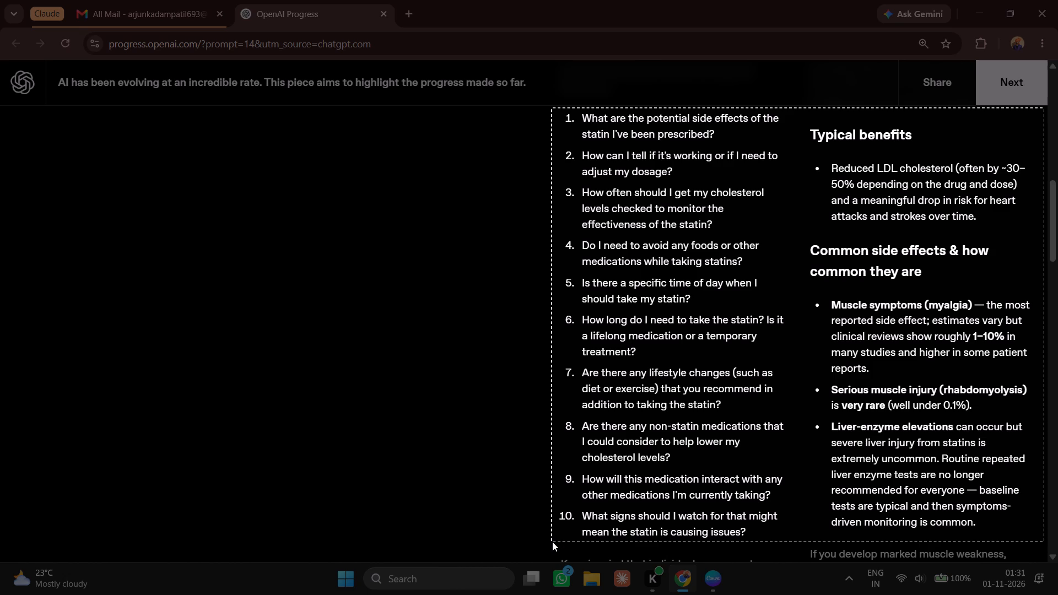
left_click_drag(552, 542, 552, 543)
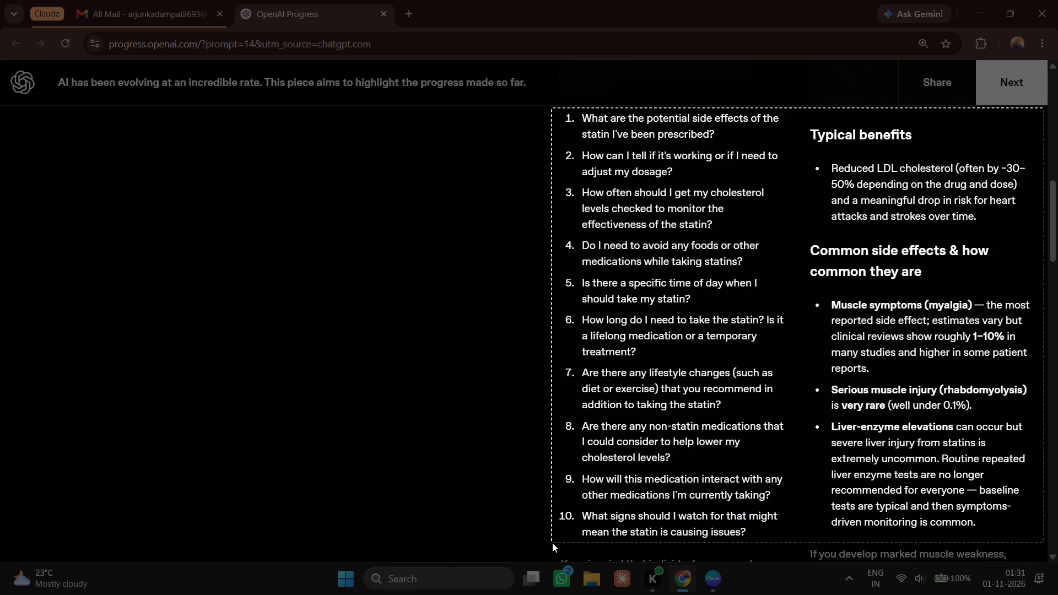
left_click_drag(552, 543, 551, 546)
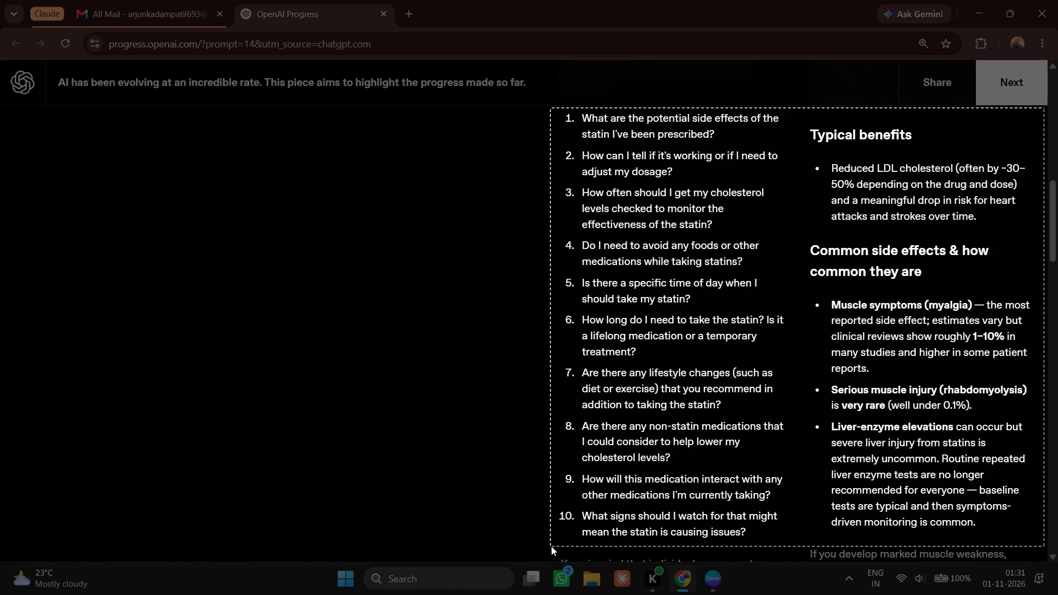
left_click_drag(551, 546, 553, 548)
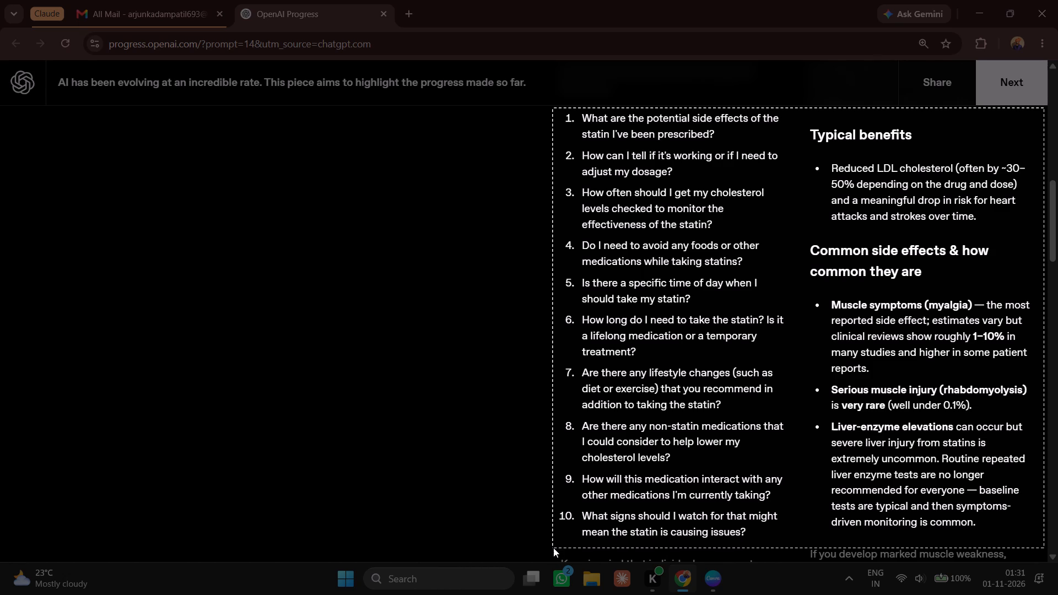
left_click_drag(553, 548, 554, 548)
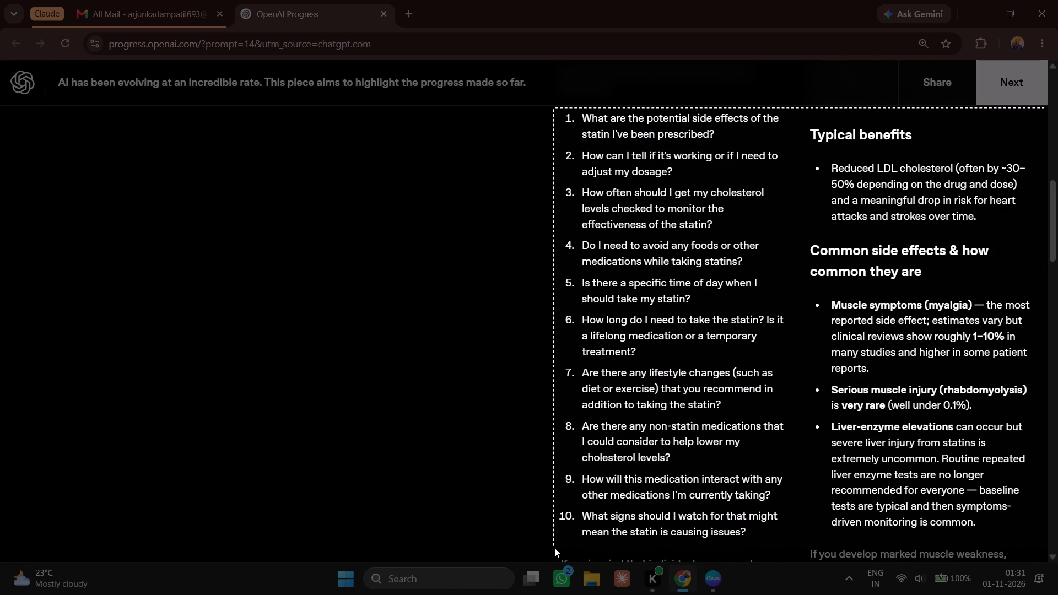
left_click_drag(554, 548, 554, 548)
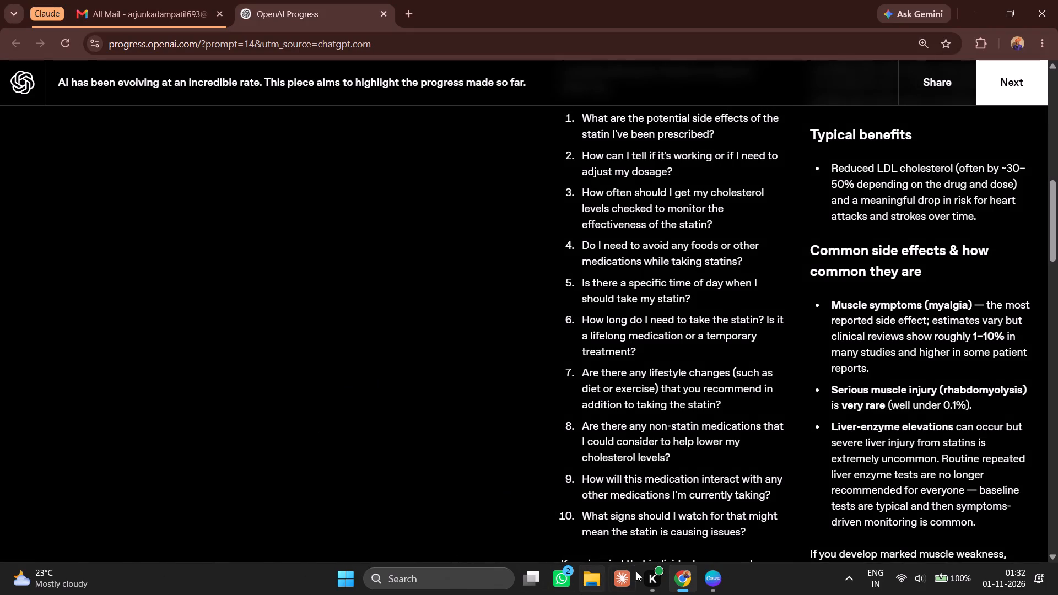
Return to Canva, paste the snip below the first answer image, and align it with the page's left edge.
left_click(678, 589)
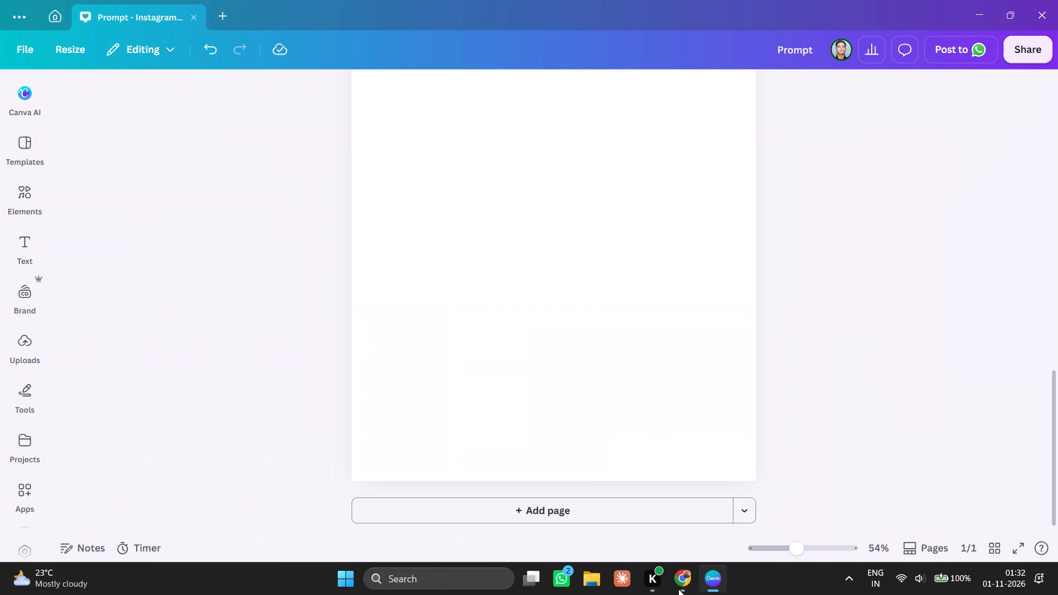
scroll(550, 330, "up", 6)
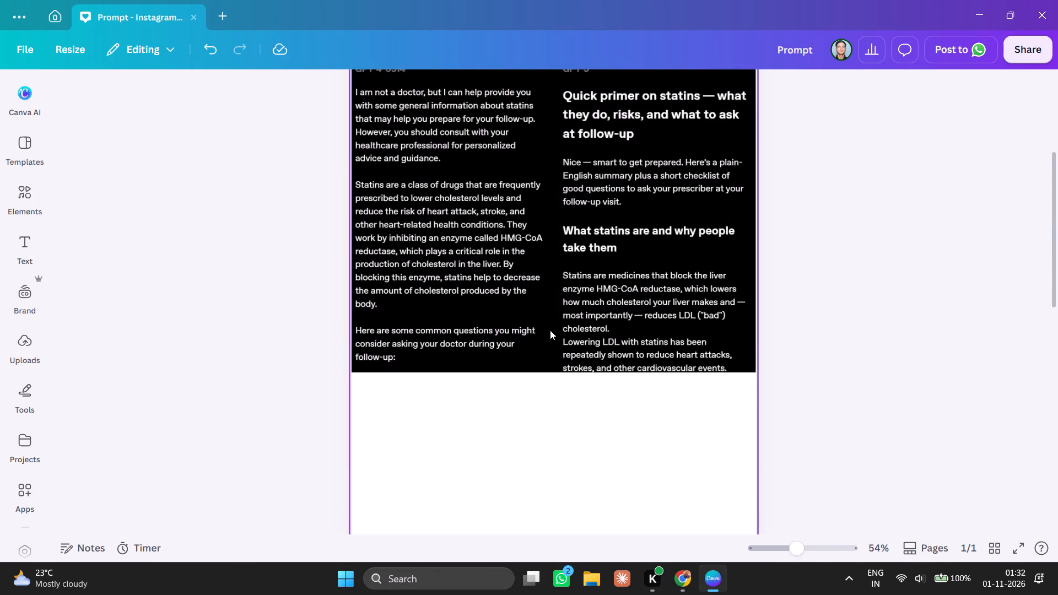
scroll(550, 330, "down", 1)
left_click(550, 330)
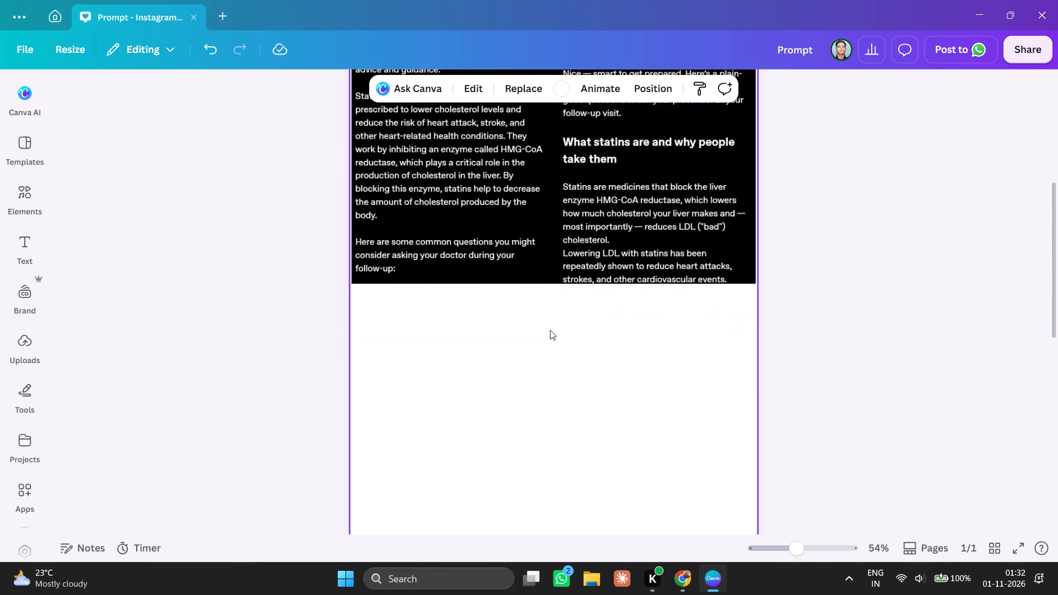
key("ctrl+v")
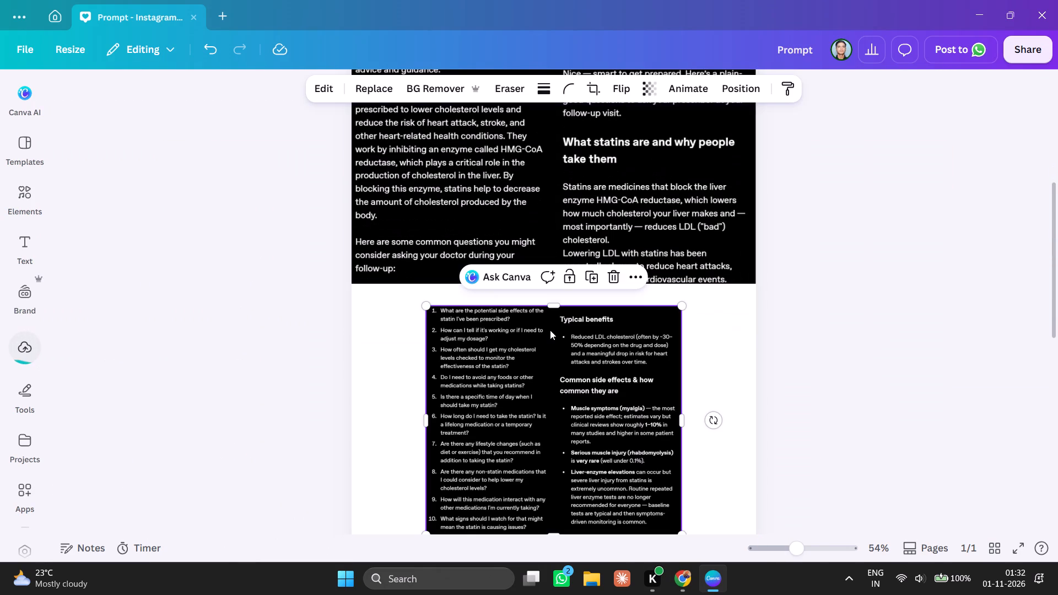
left_click_drag(515, 321, 447, 309)
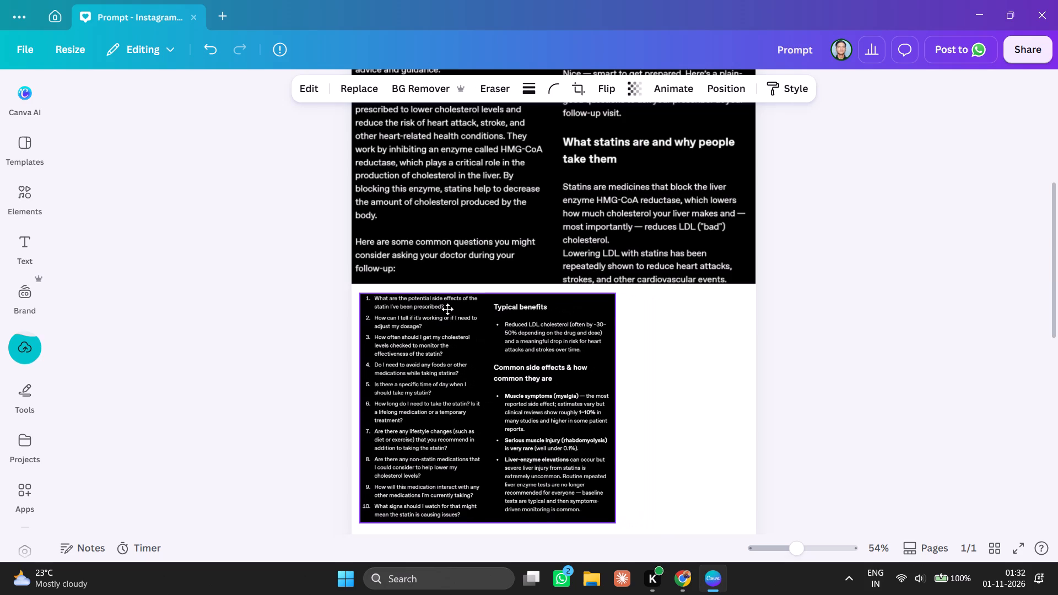
left_click_drag(447, 309, 441, 309)
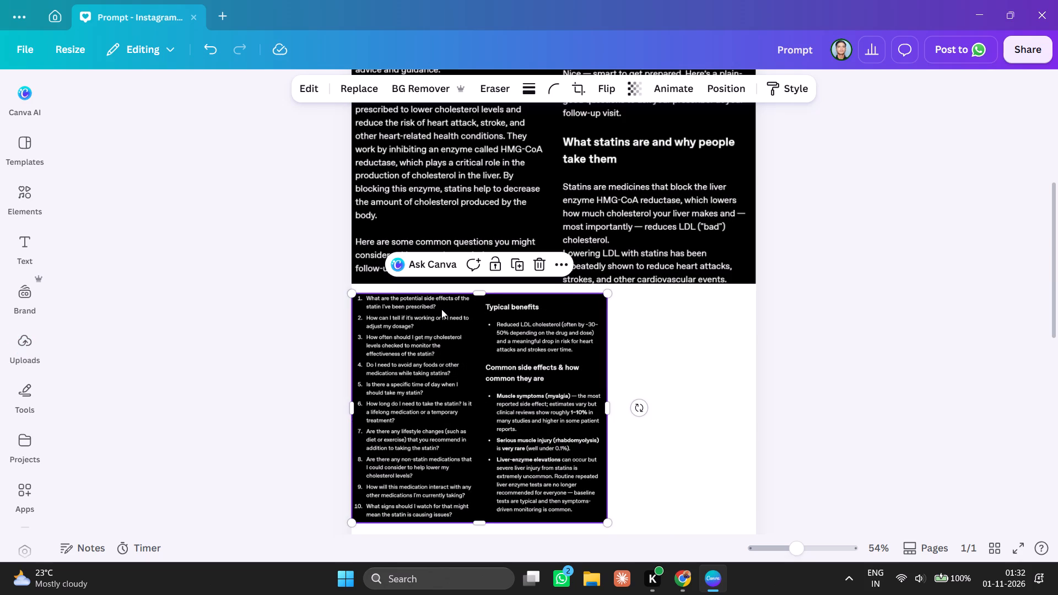
Nudge the pasted questions and side-effects image up until it meets the answer image above, and deselect it.
scroll(441, 309, "up", 2)
scroll(441, 309, "down", 1)
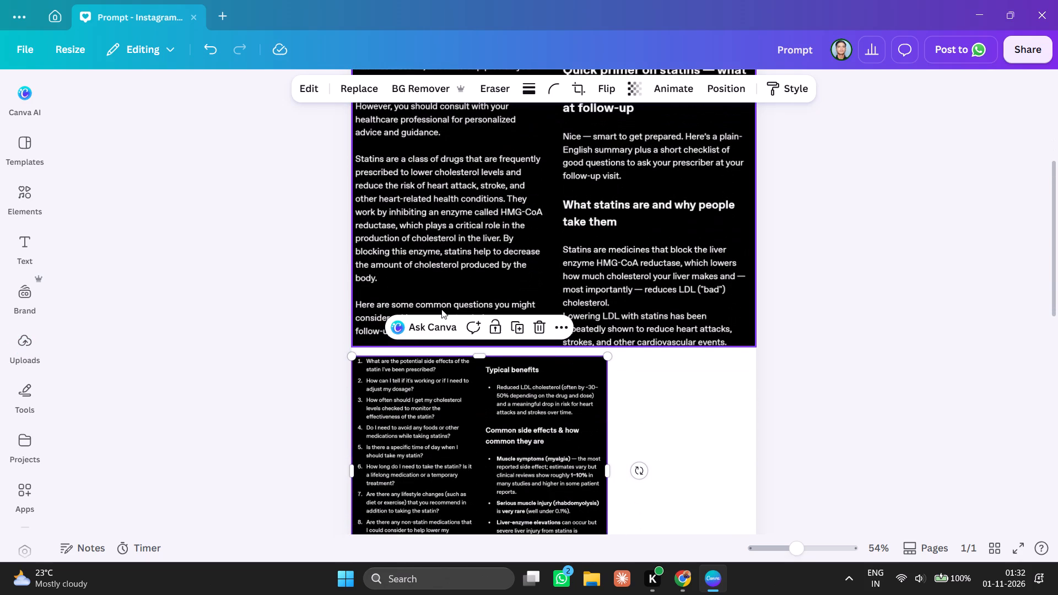
key("Up")
key("Up")
key("Up")
key("Up")
key("Up")
key("Up")
key("Up")
key("Up")
key("Up")
key("Up")
key("Up")
key("Up")
key("Up")
key("Up")
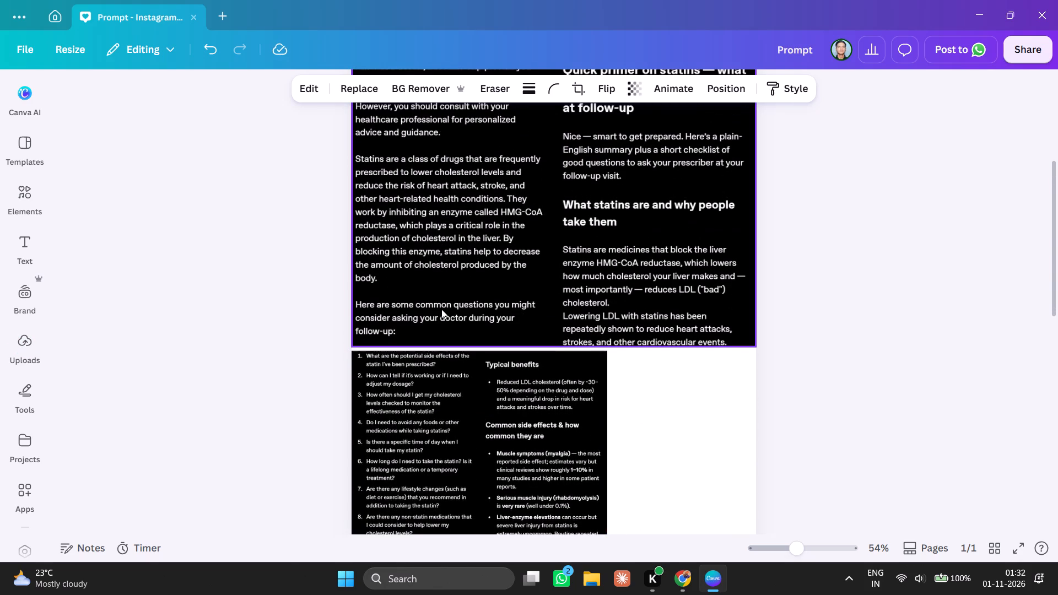
key("Up")
key("Up")
key("Up")
key("Up")
key("Up")
key("Up")
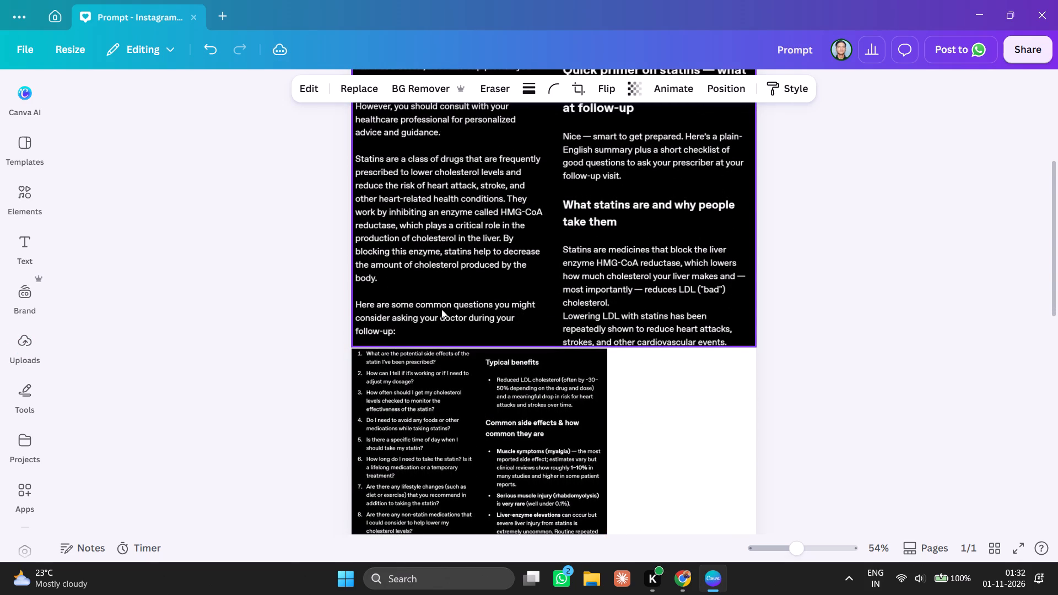
key("Up")
key("Up")
key("Up")
key("Up")
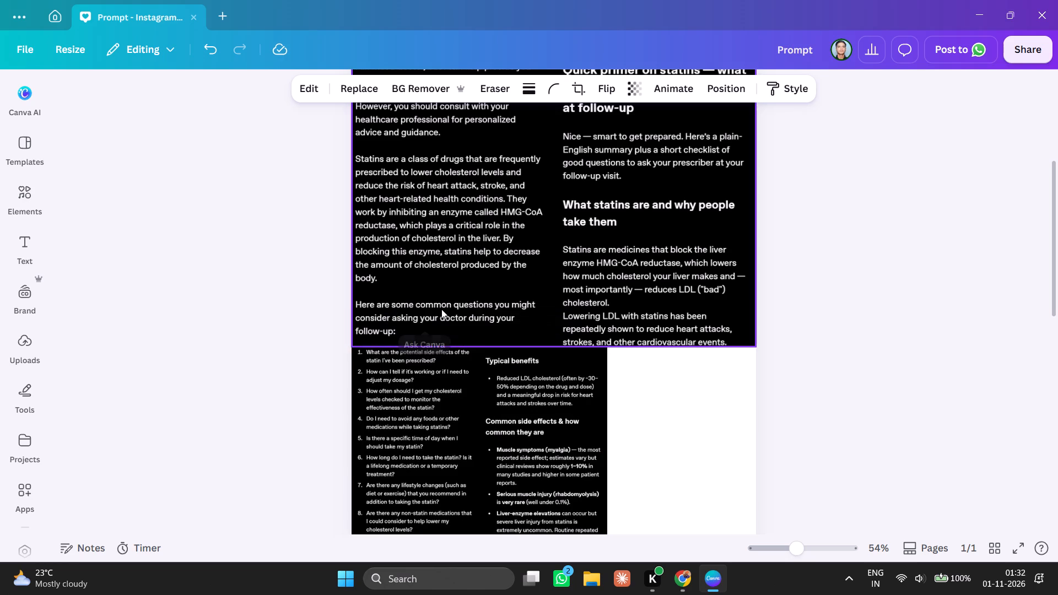
key("Up")
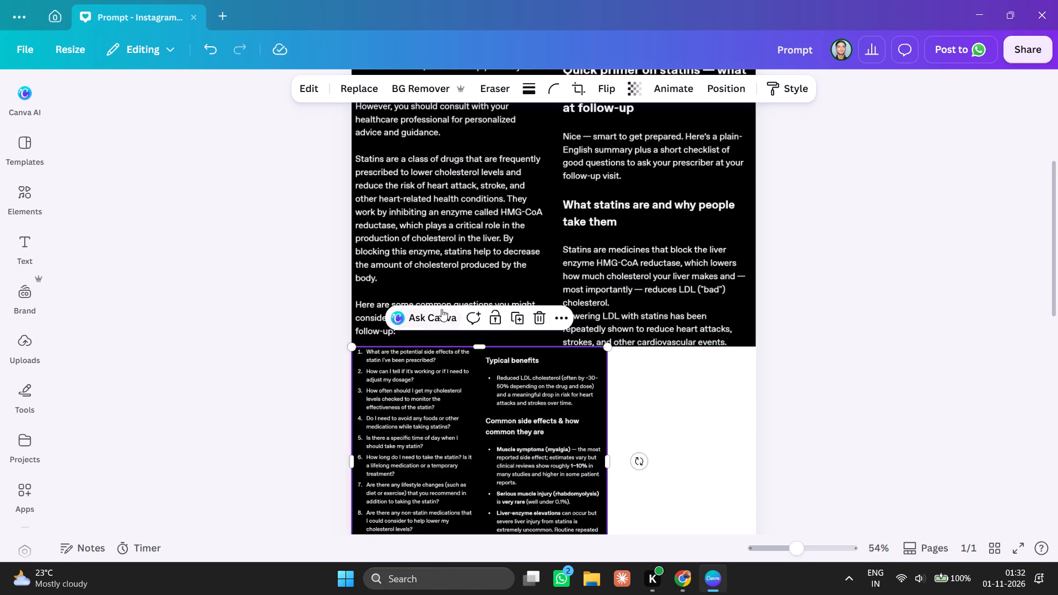
key("Up")
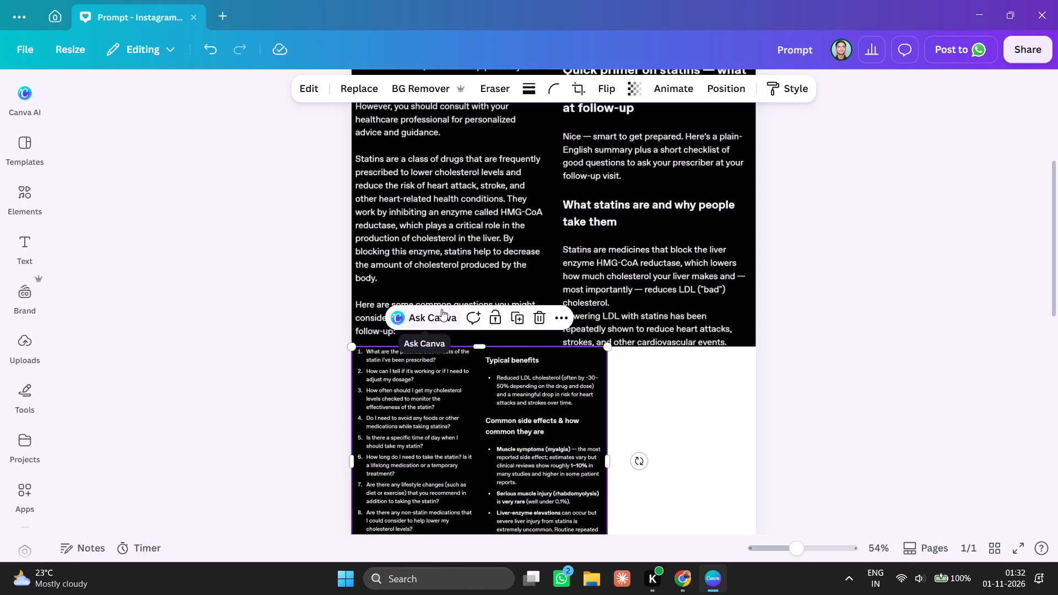
key("Down")
key("Up")
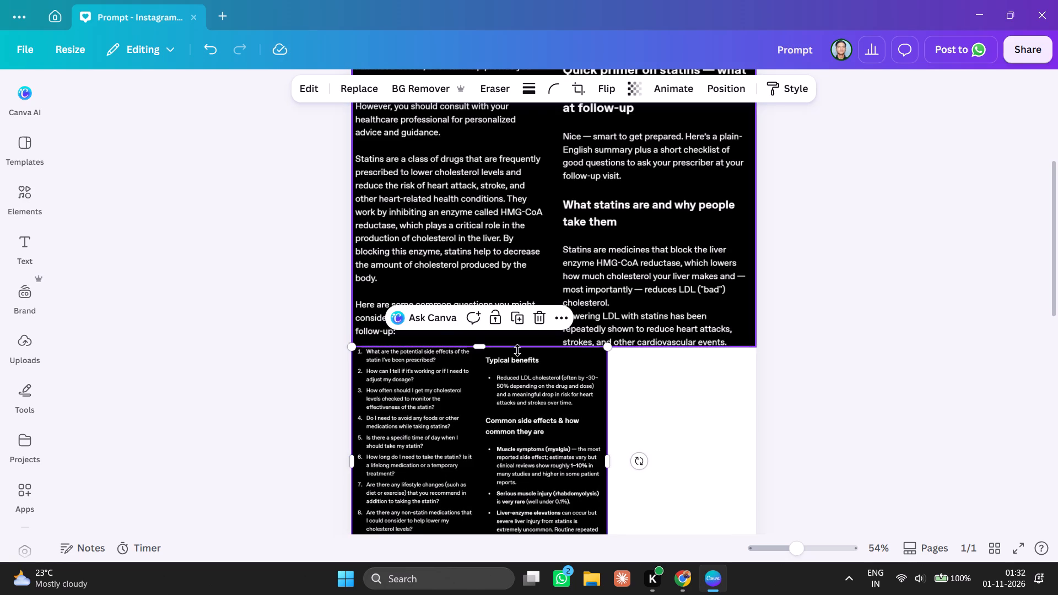
left_click(708, 424)
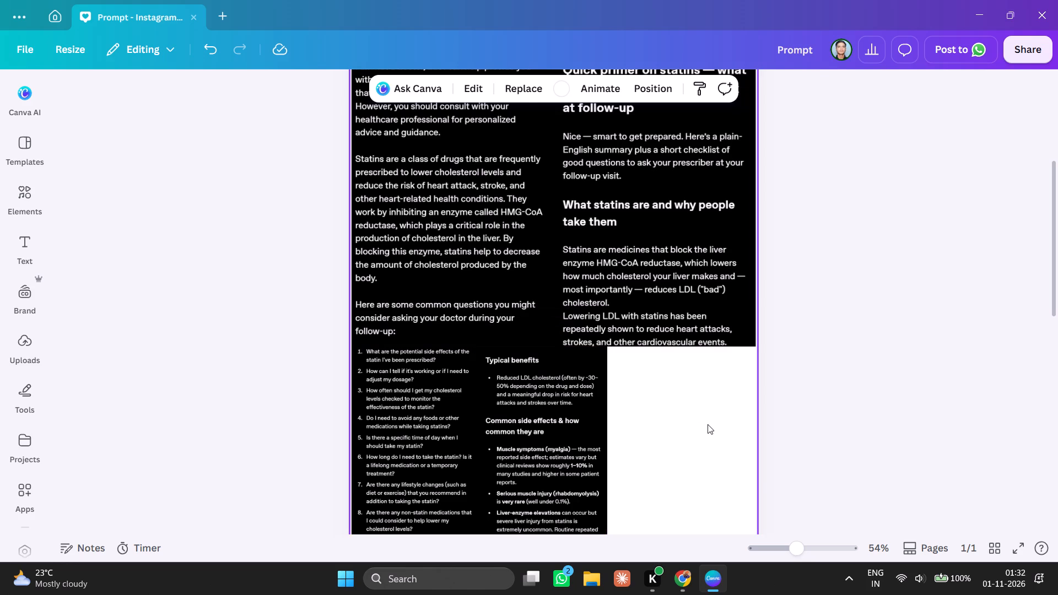
Enlarge the questions and side-effects image proportionally to the full page width, 1,080 × 970.
scroll(708, 424, "down", 4)
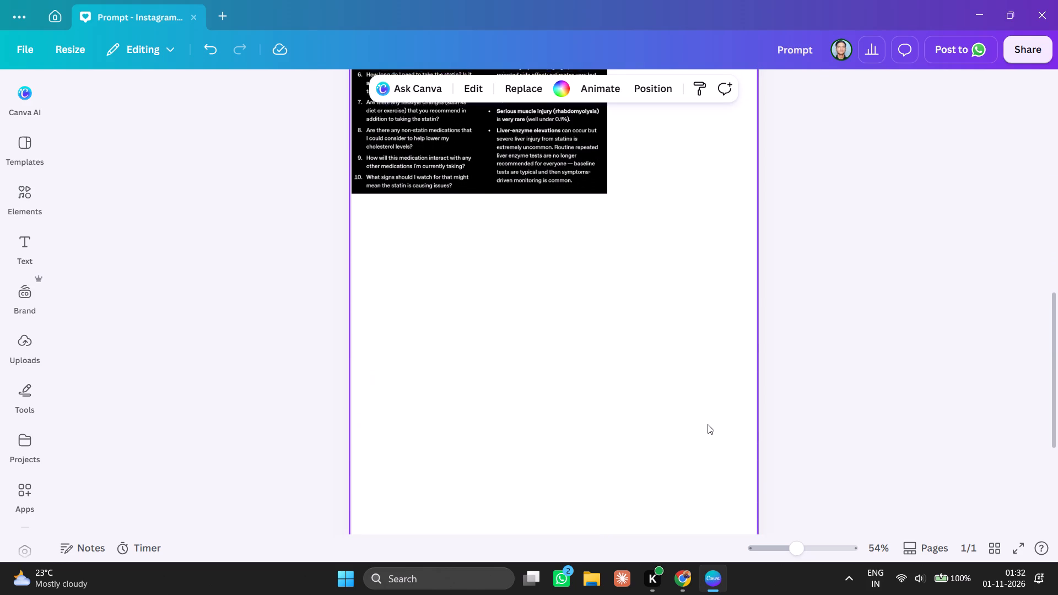
scroll(708, 424, "down", 2)
left_click(503, 162)
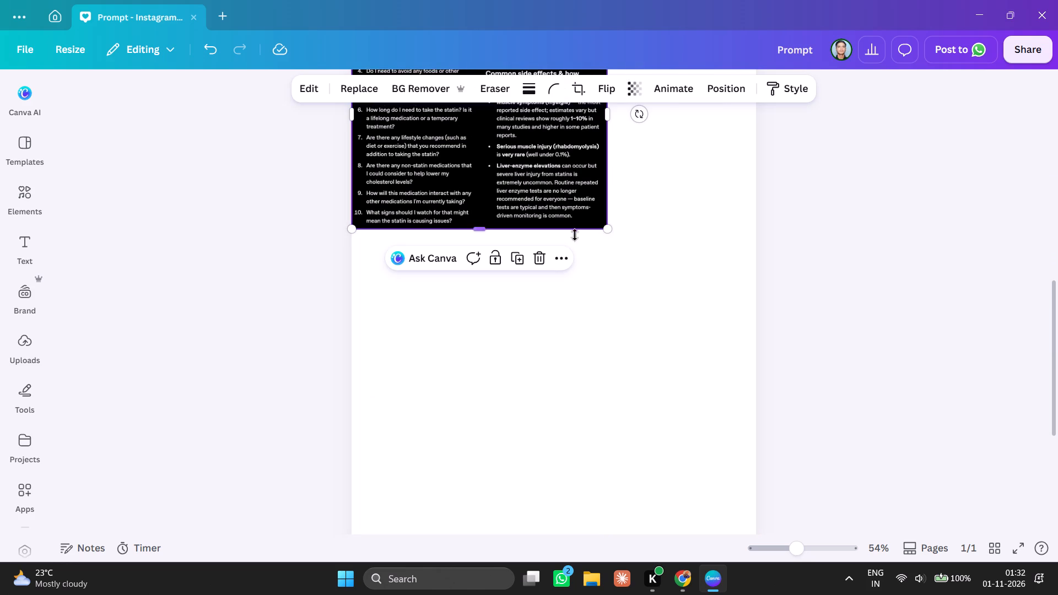
left_click_drag(608, 230, 737, 347)
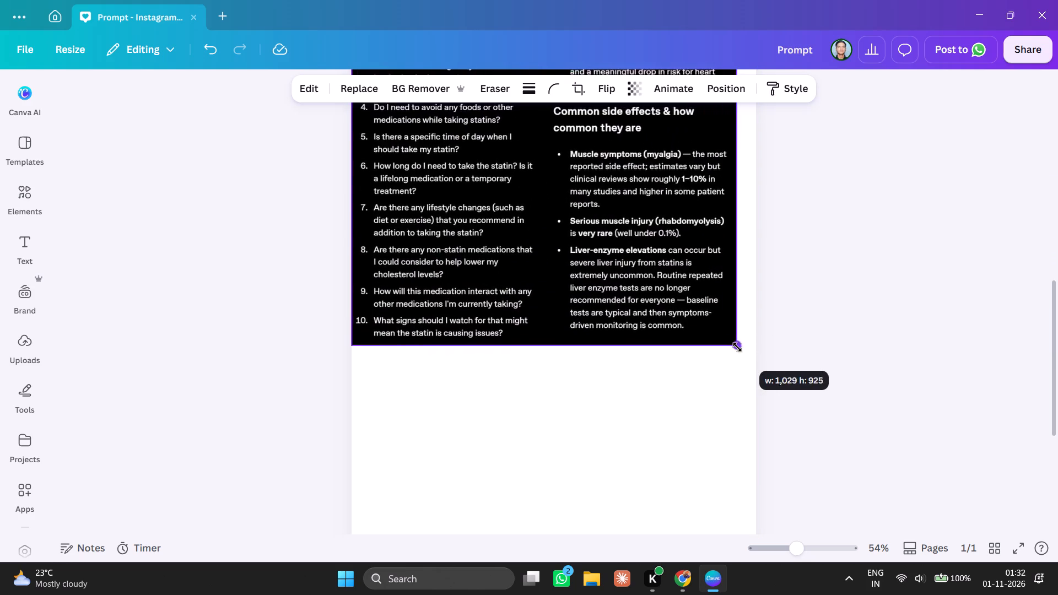
left_click_drag(737, 347, 753, 365)
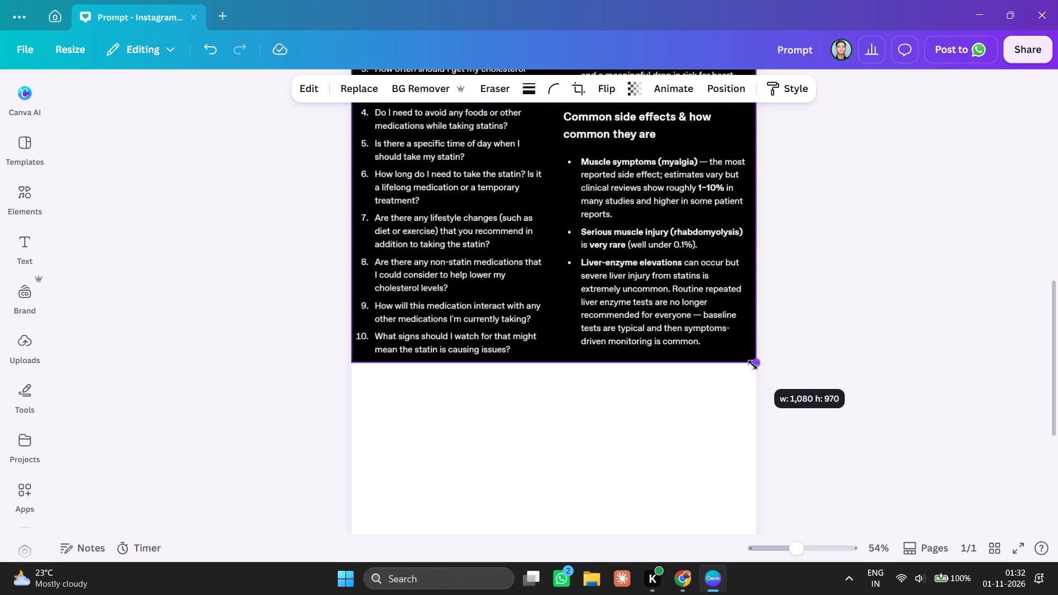
left_click_drag(753, 365, 752, 370)
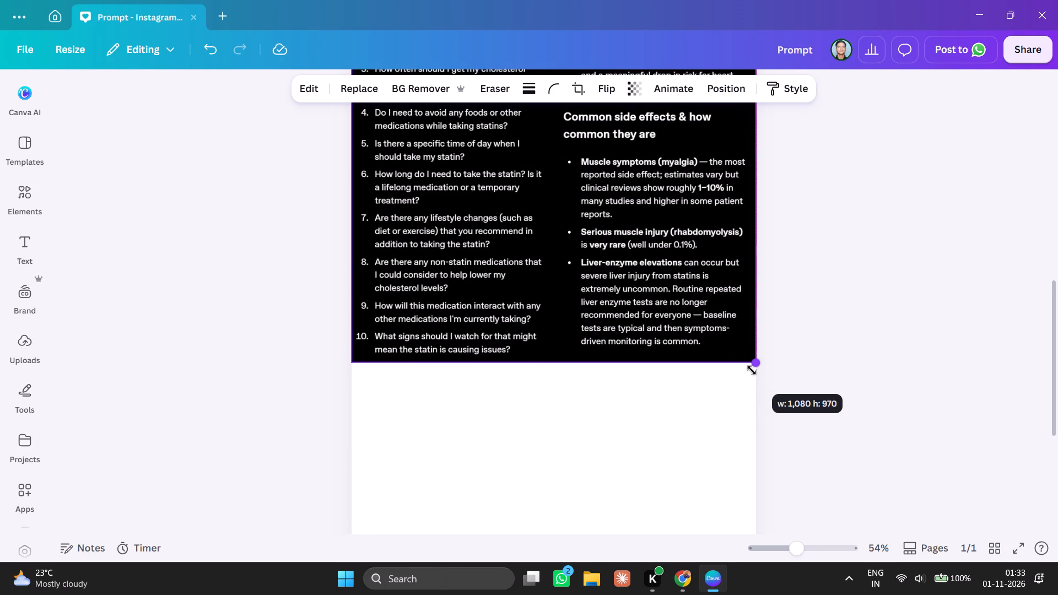
Fine-tune both lower corners of the questions and side-effects image so it spans the full page width at 1,080 × 970.
left_click_drag(752, 370, 752, 371)
left_click(798, 396)
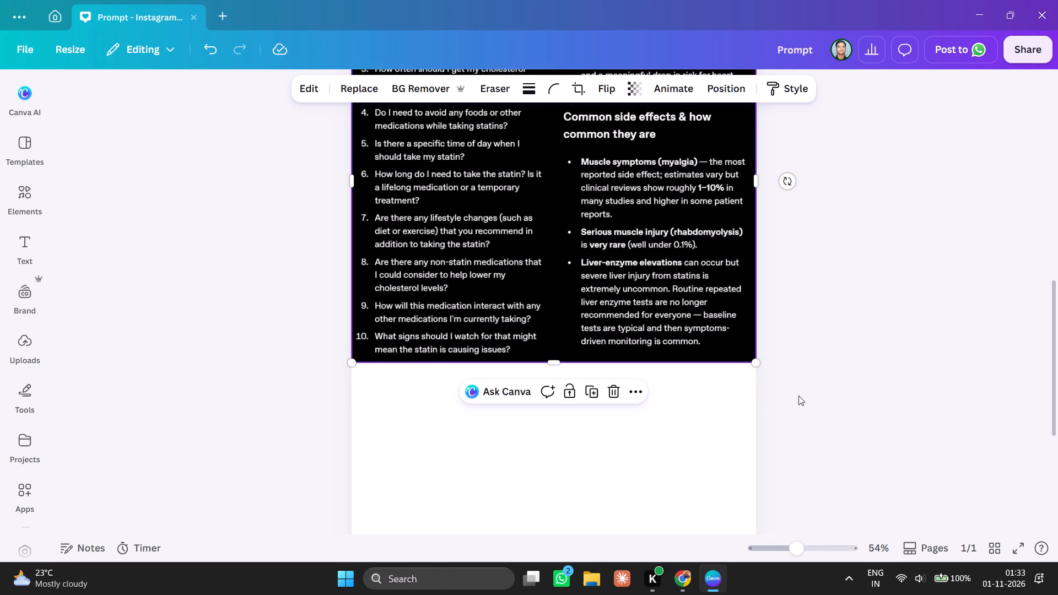
left_click(714, 343)
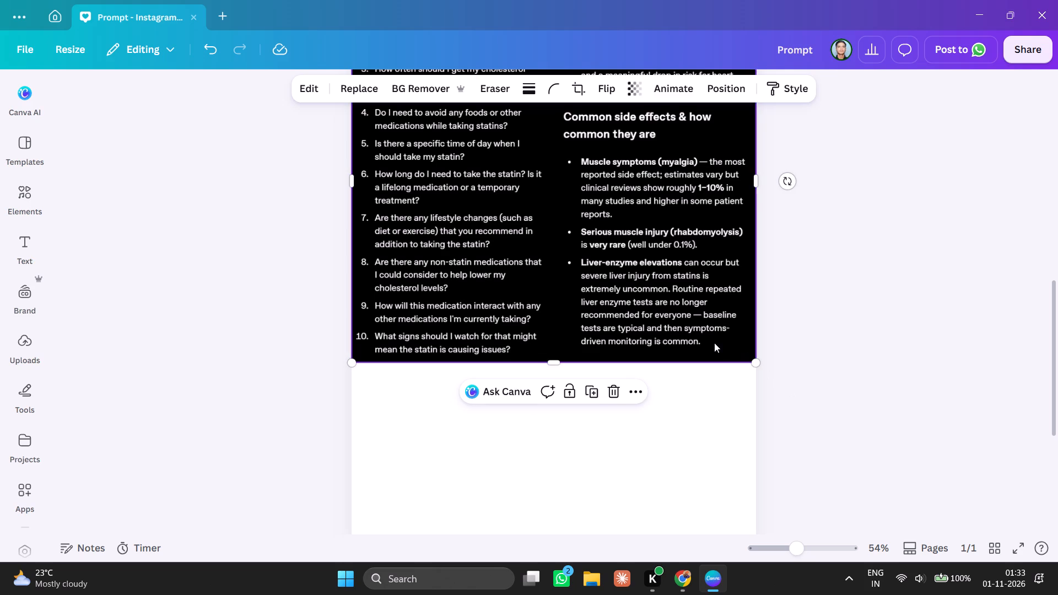
left_click_drag(754, 364, 753, 369)
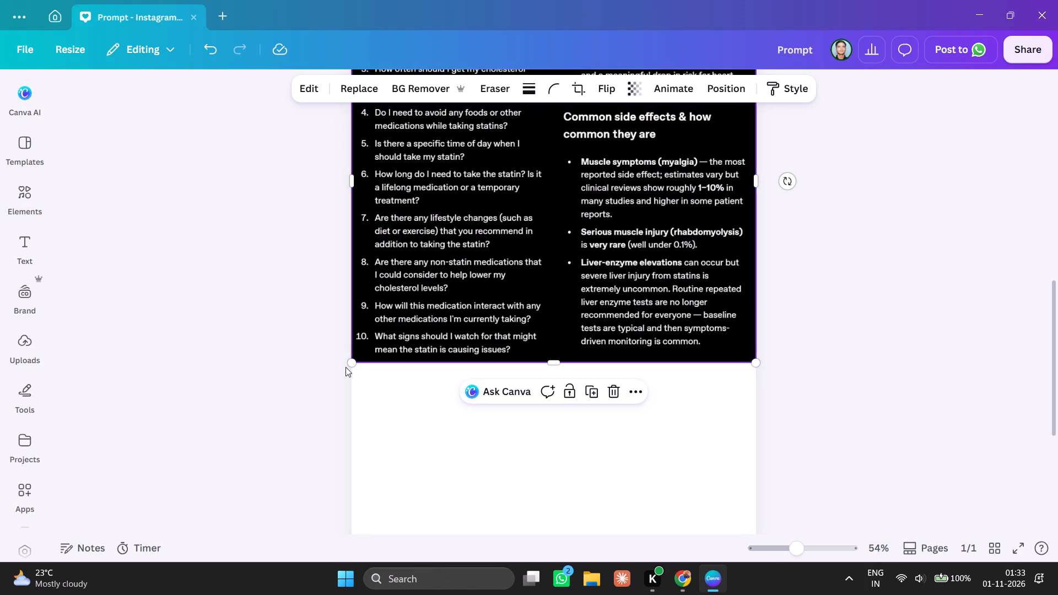
left_click(353, 365)
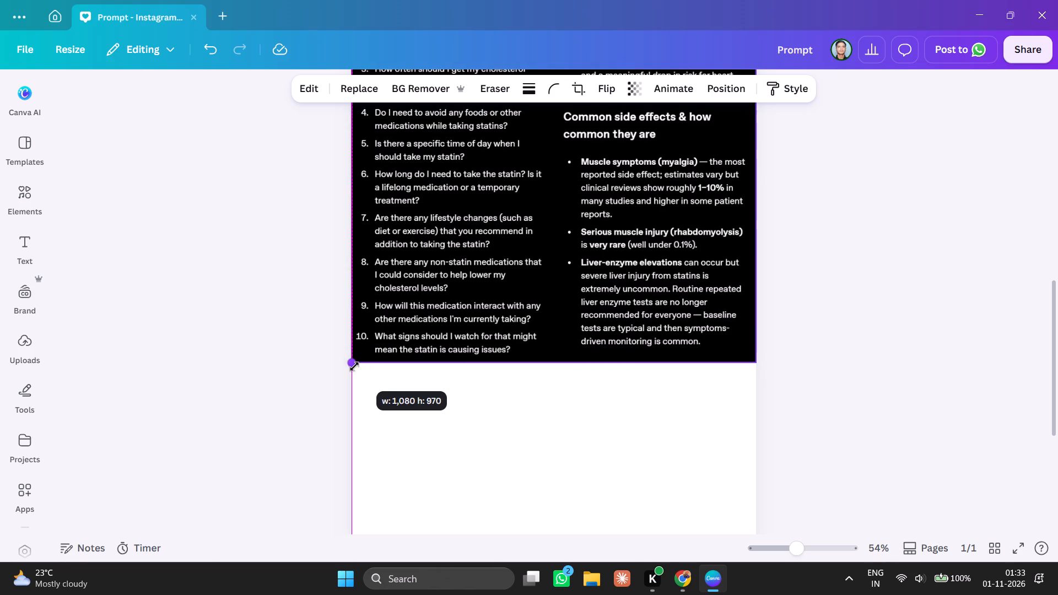
left_click(397, 392)
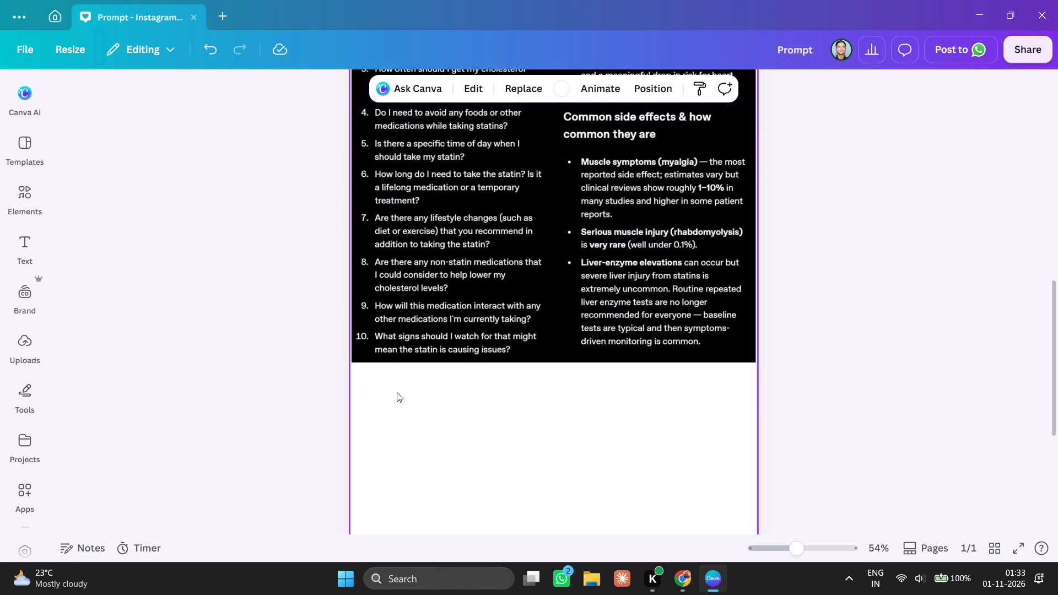
left_click(362, 343)
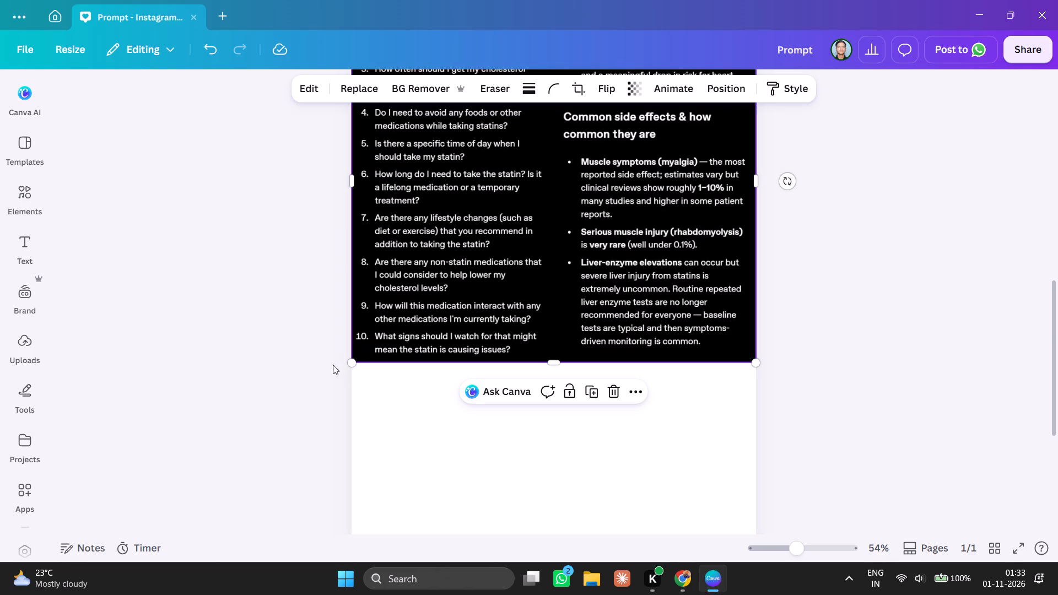
left_click(352, 362)
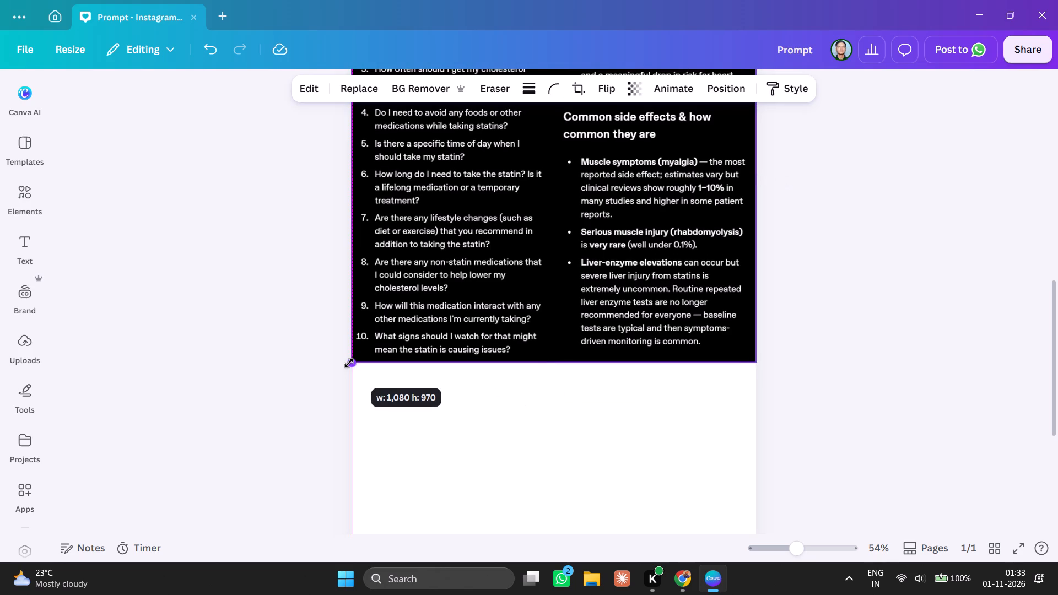
Nudge the questions and side-effects image up one increment to close the seam with the answer image above, and deselect it.
scroll(463, 426, "up", 2)
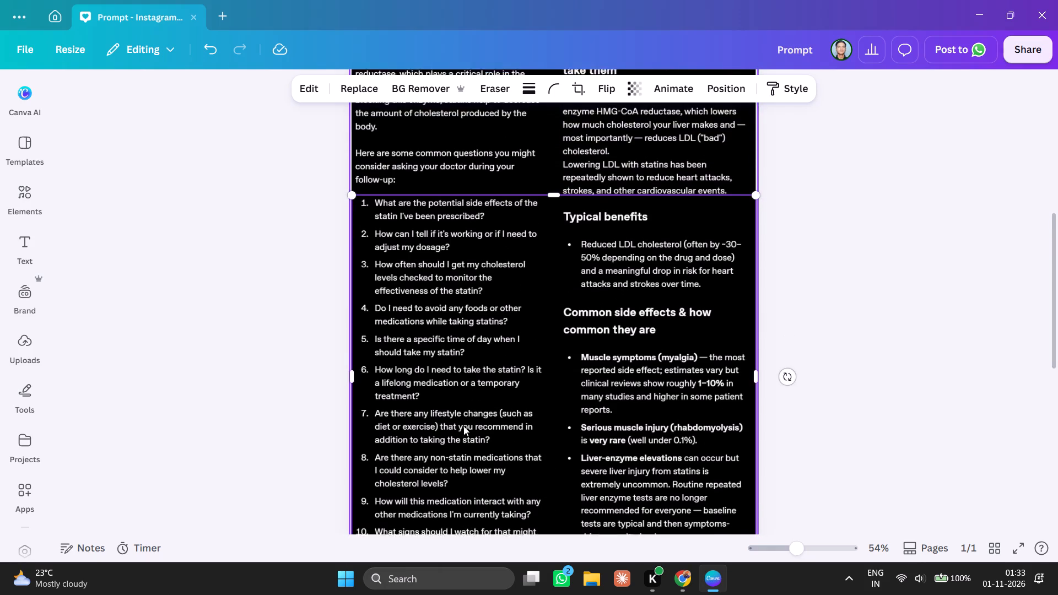
scroll(463, 426, "up", 1)
left_click(267, 382)
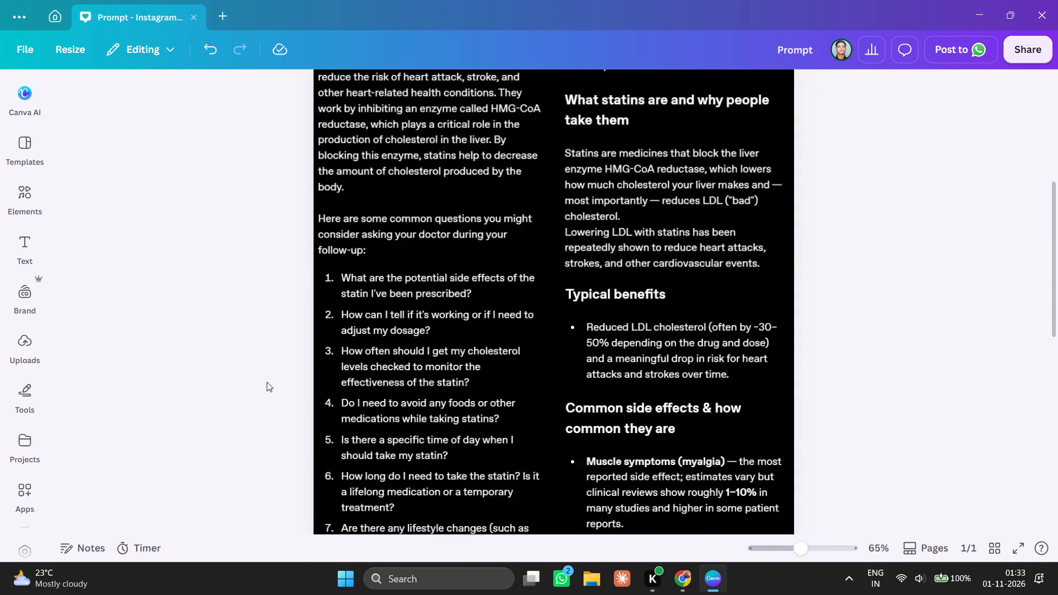
scroll(267, 382, "up", 1)
scroll(267, 382, "left", 3)
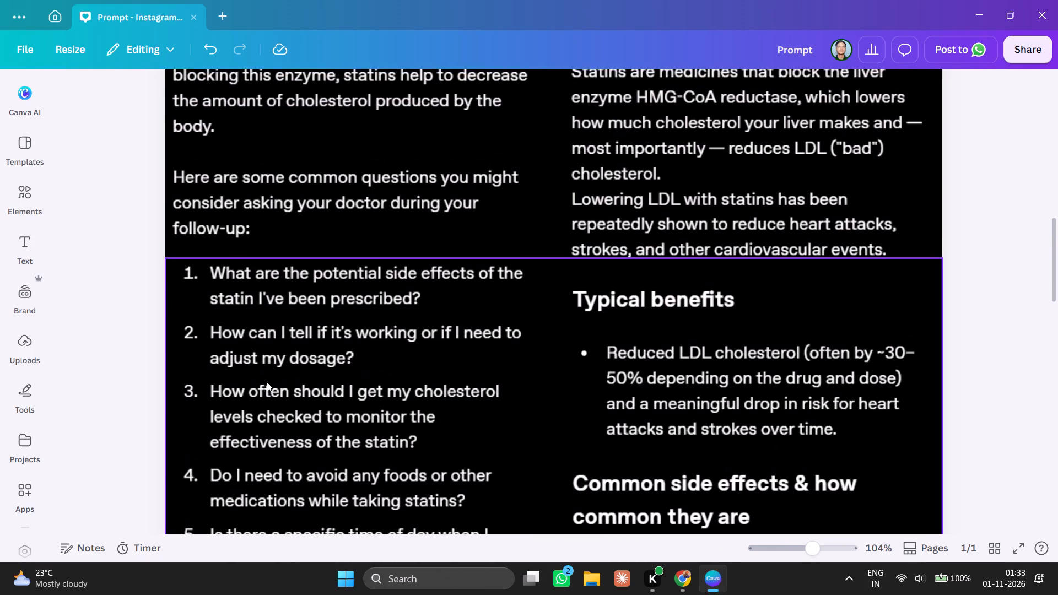
left_click(981, 274)
left_click(989, 327)
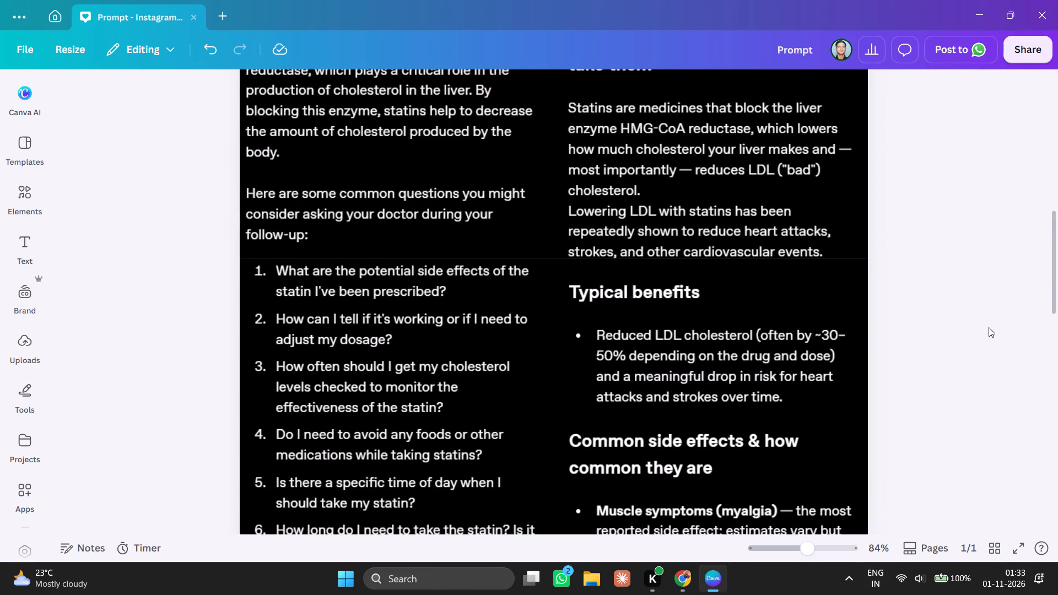
left_click(805, 342)
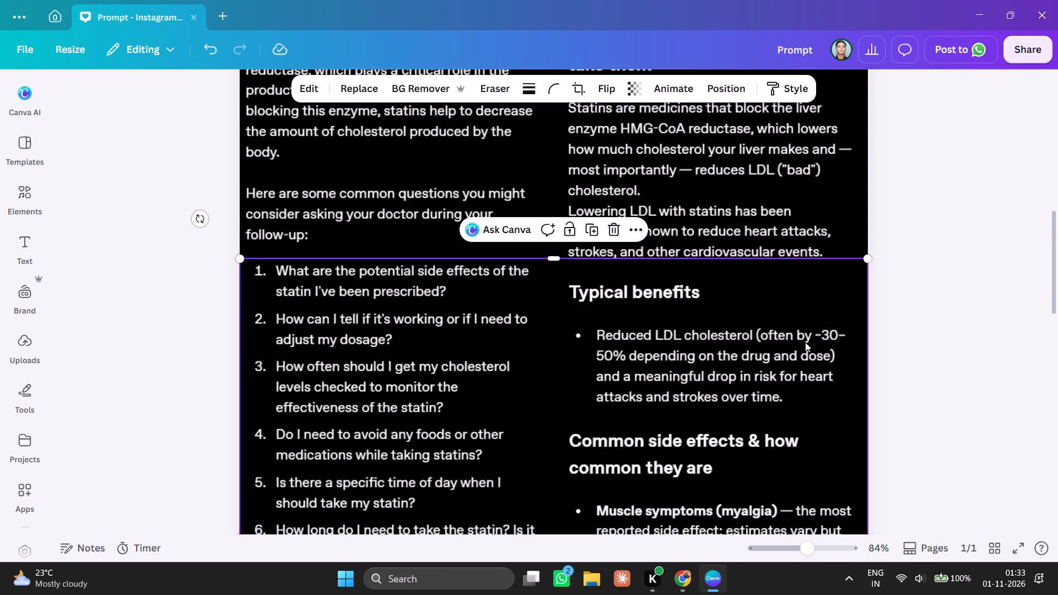
key("Up")
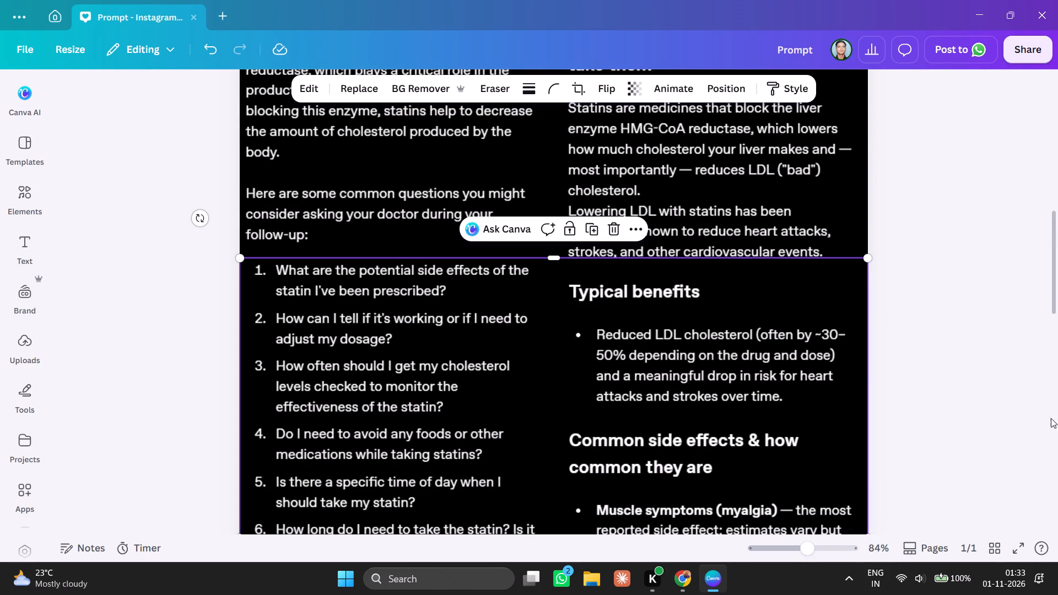
left_click(969, 358)
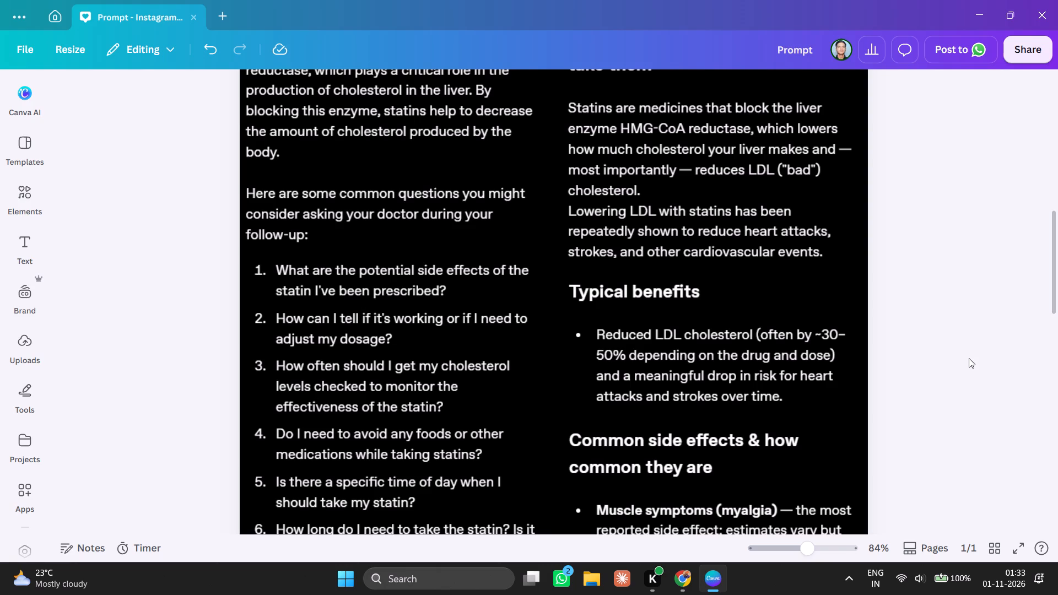
Review the stacked images from the prompt heading down to the blank area at the end of the page.
scroll(969, 358, "up", 6)
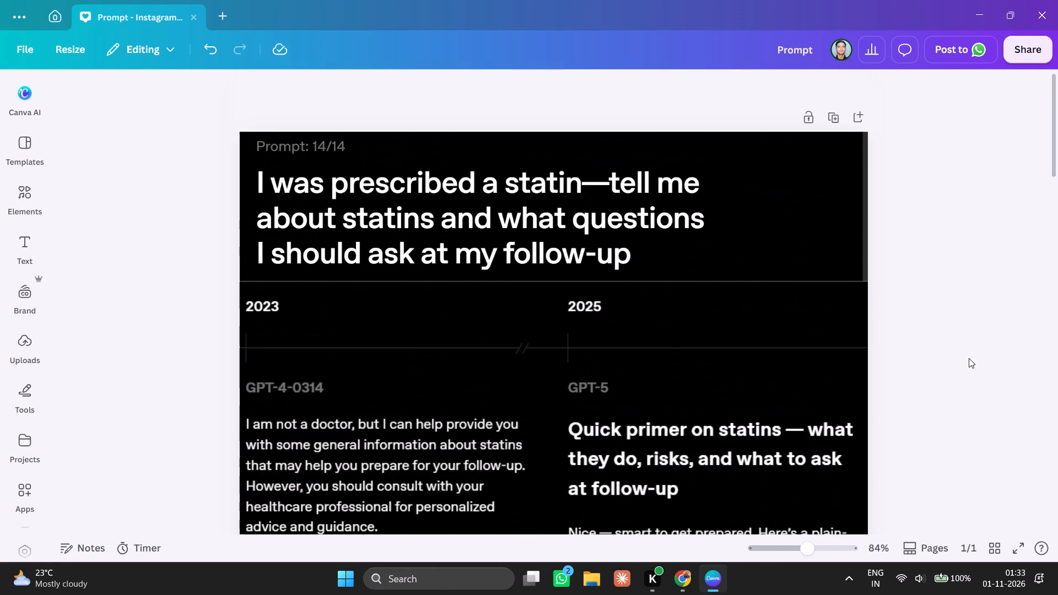
scroll(969, 358, "down", 9)
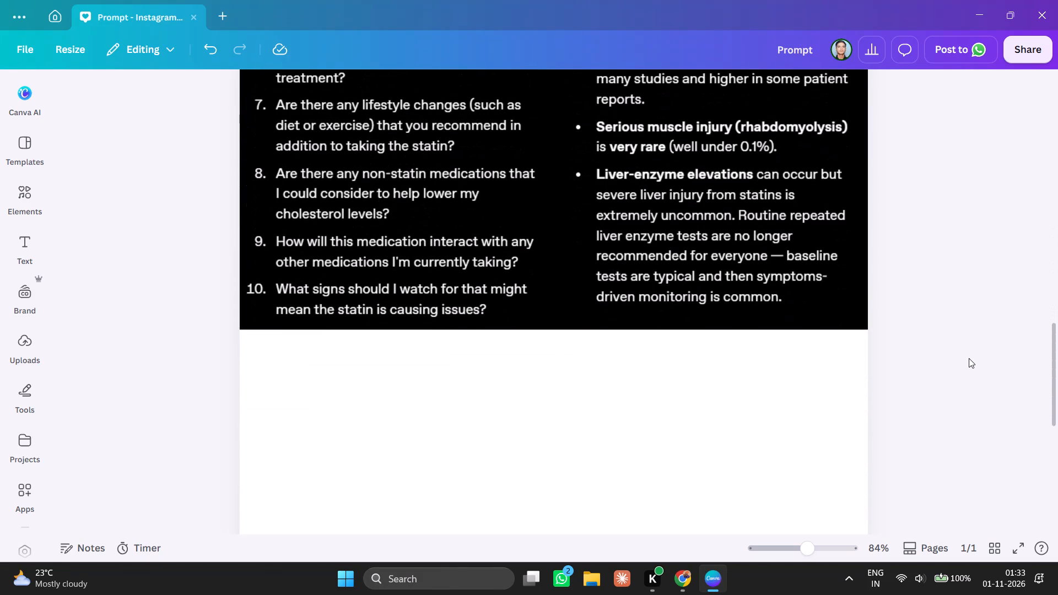
scroll(969, 358, "down", 5)
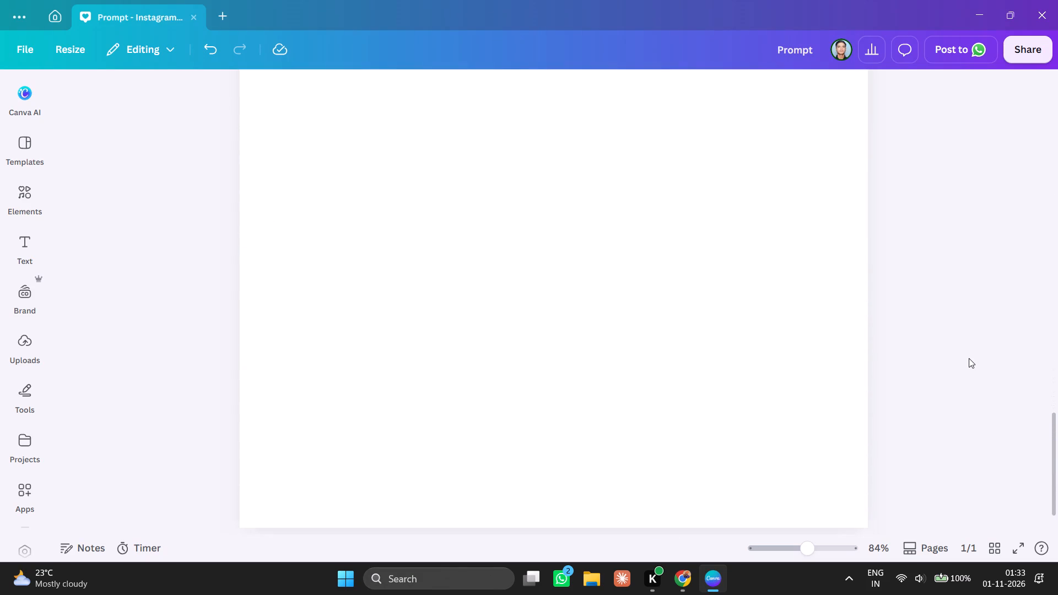
scroll(969, 358, "down", 3)
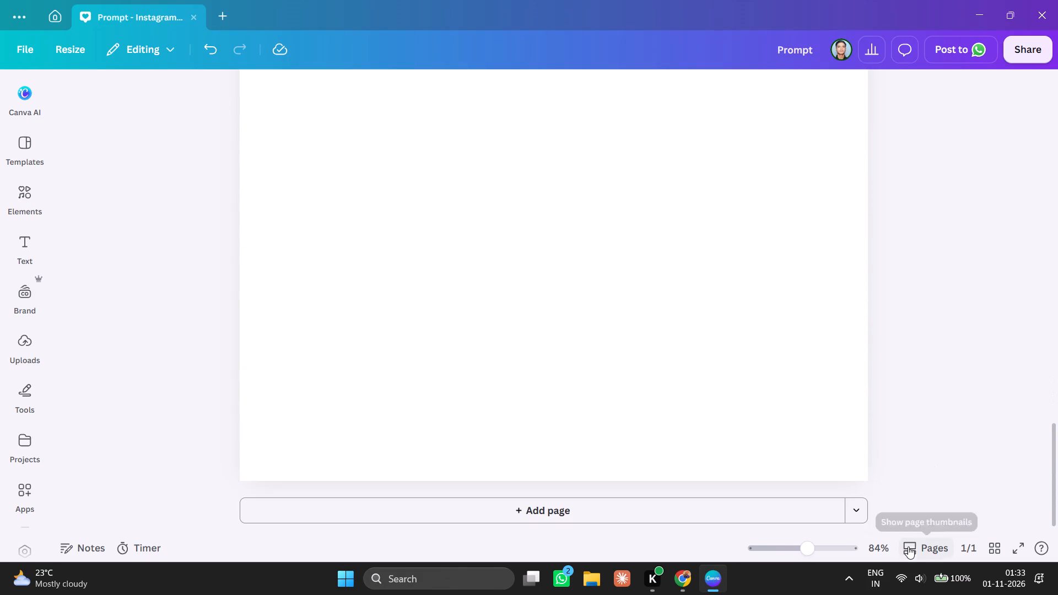
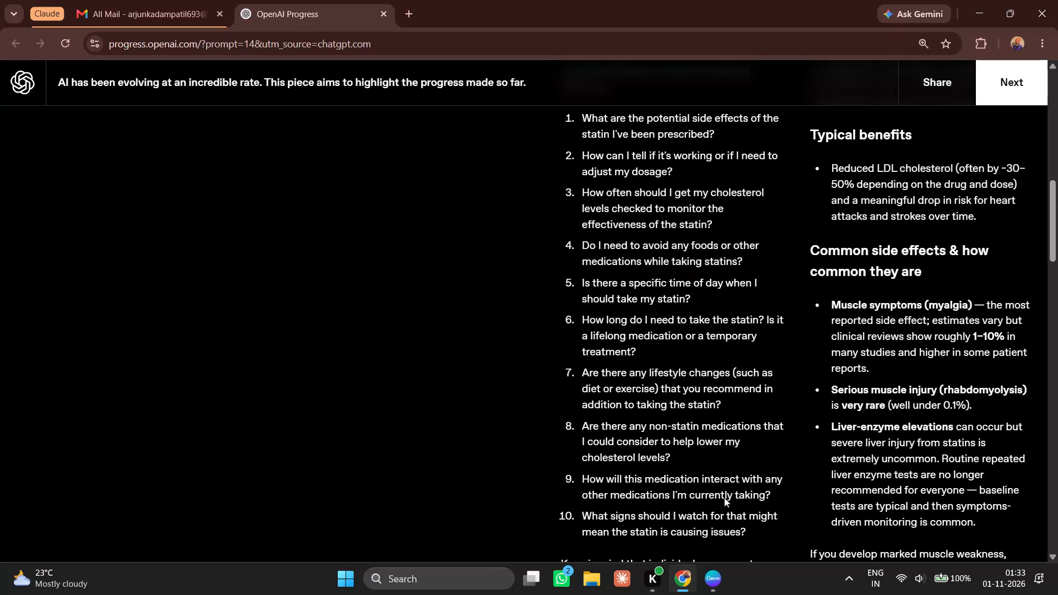
Snip both answer columns from the "Keep in mind" and muscle weakness paragraphs down through the "What happens if target LDL isn't reached" heading.
scroll(724, 497, "down", 8)
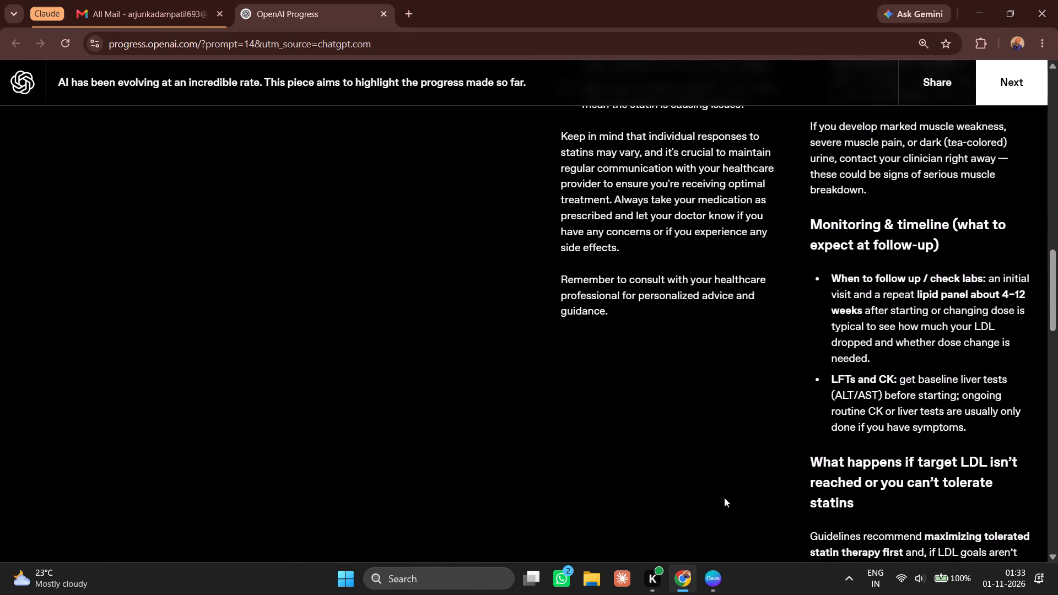
scroll(724, 497, "down", 1)
scroll(724, 497, "up", 1)
scroll(724, 497, "down", 2)
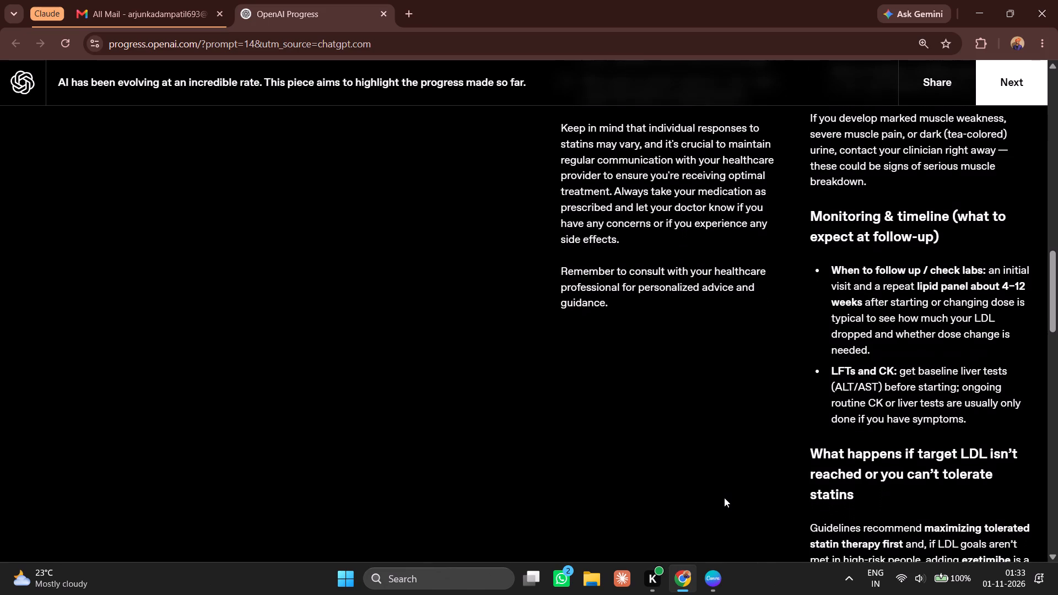
scroll(724, 497, "down", 2)
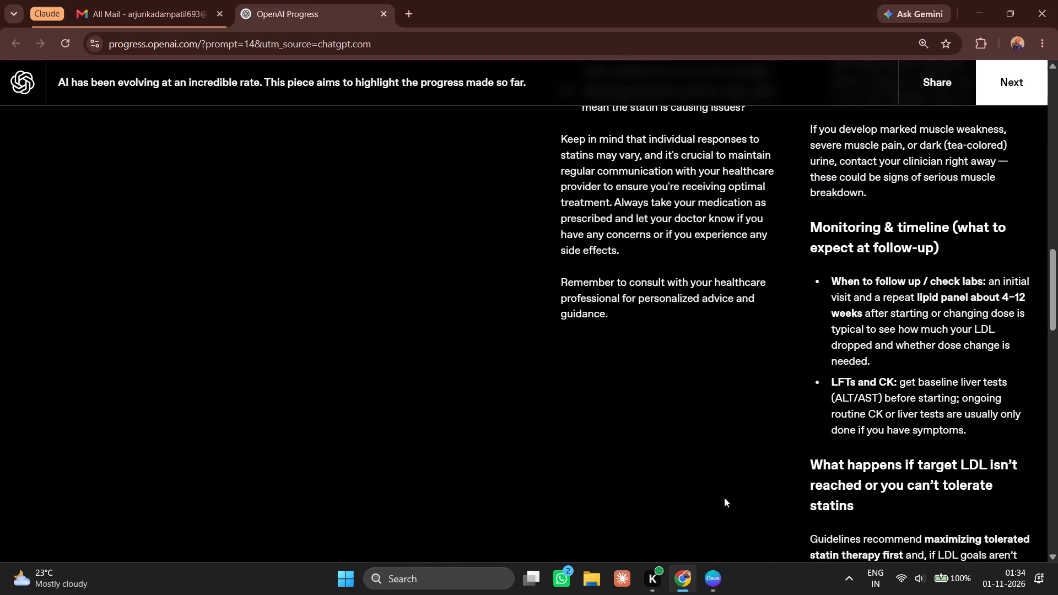
scroll(724, 497, "down", 1)
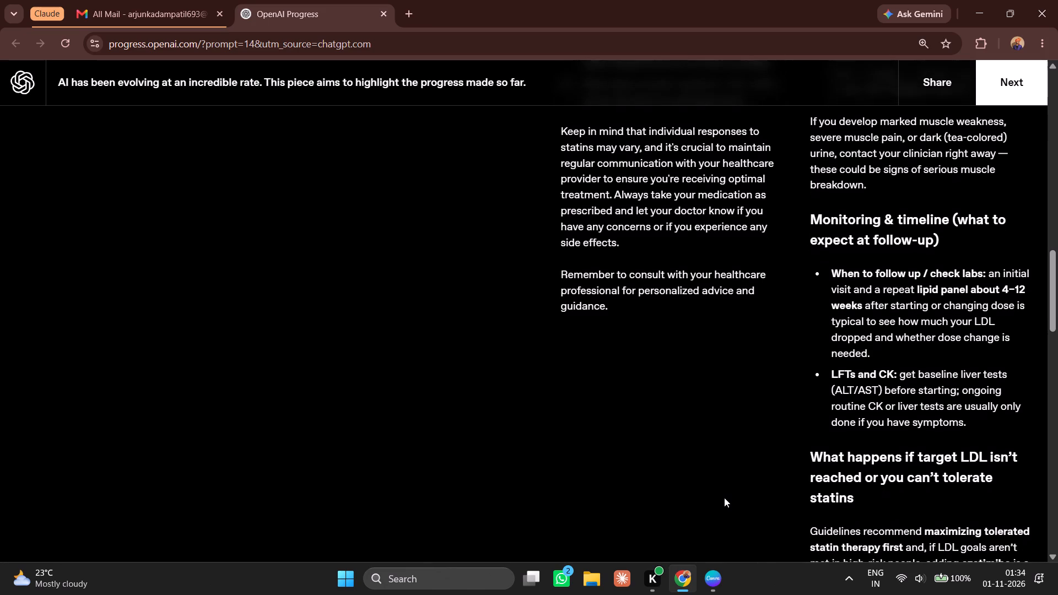
scroll(724, 497, "down", 1)
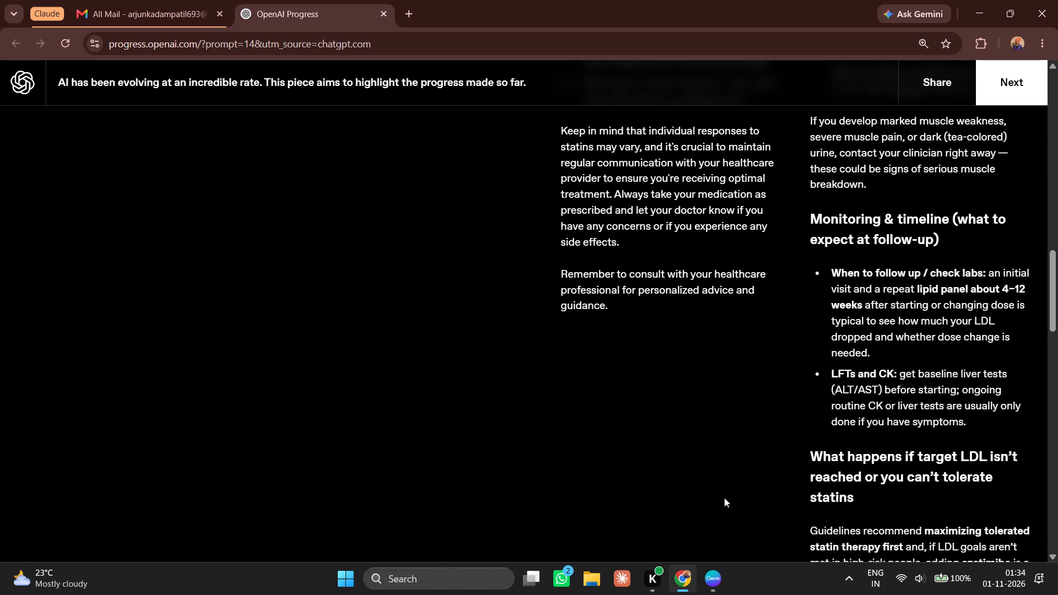
key("shift+super+s")
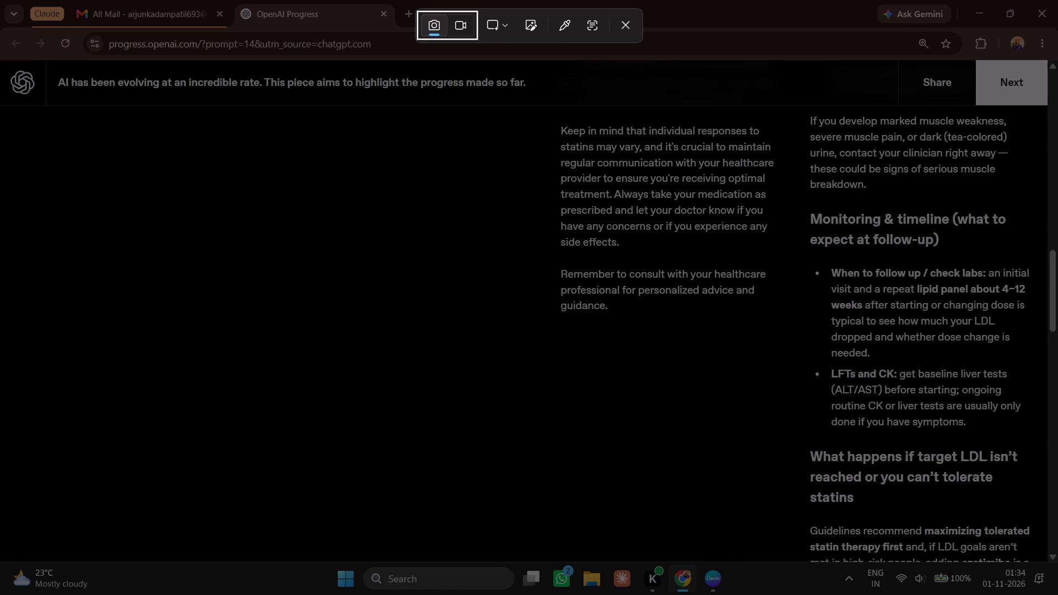
left_click_drag(1043, 108, 649, 319)
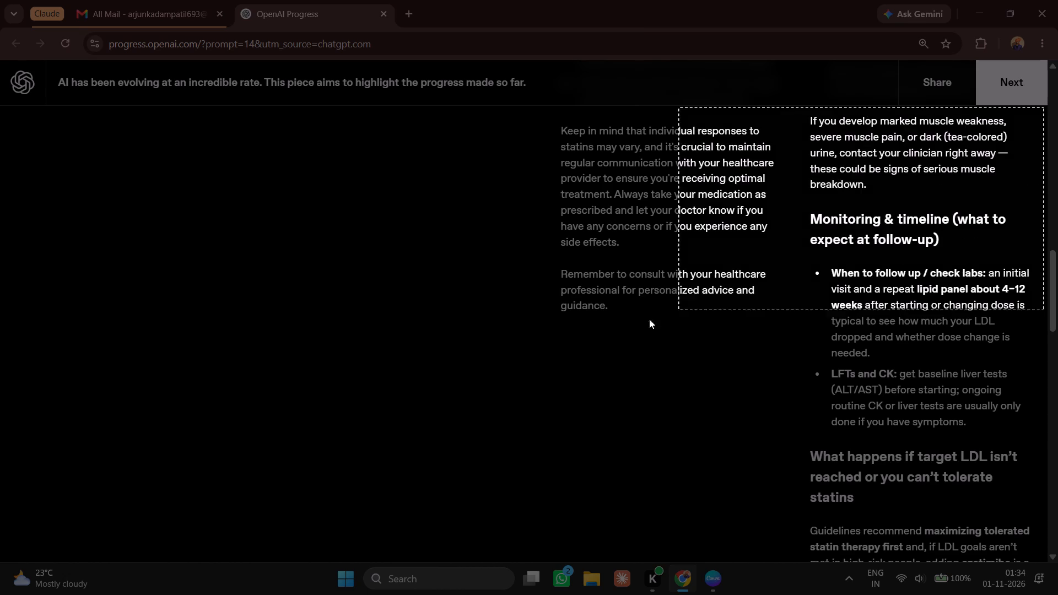
left_click_drag(649, 319, 596, 589)
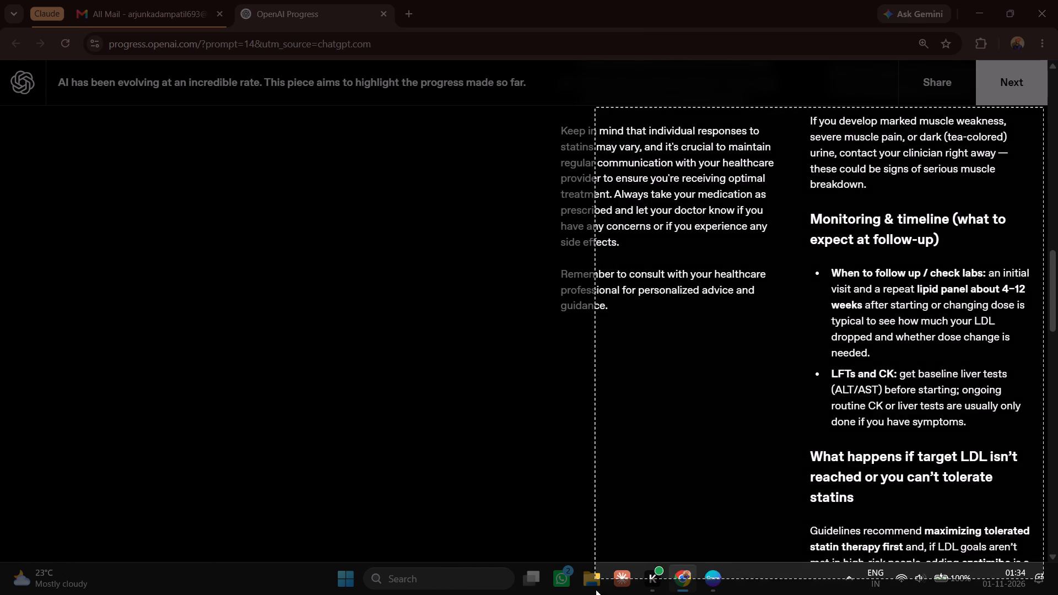
left_click_drag(596, 589, 578, 513)
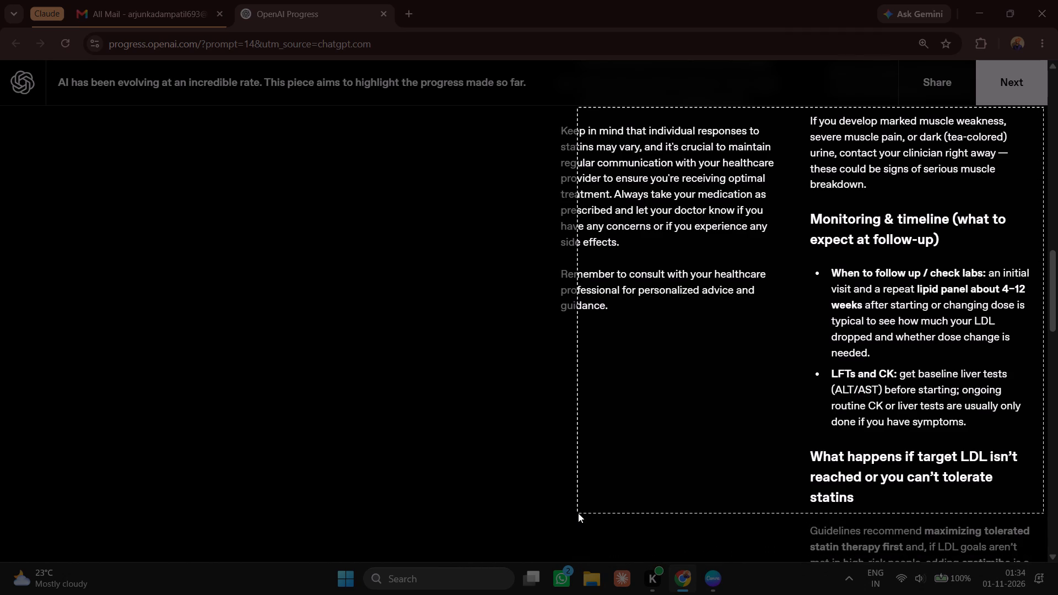
left_click_drag(578, 513, 573, 518)
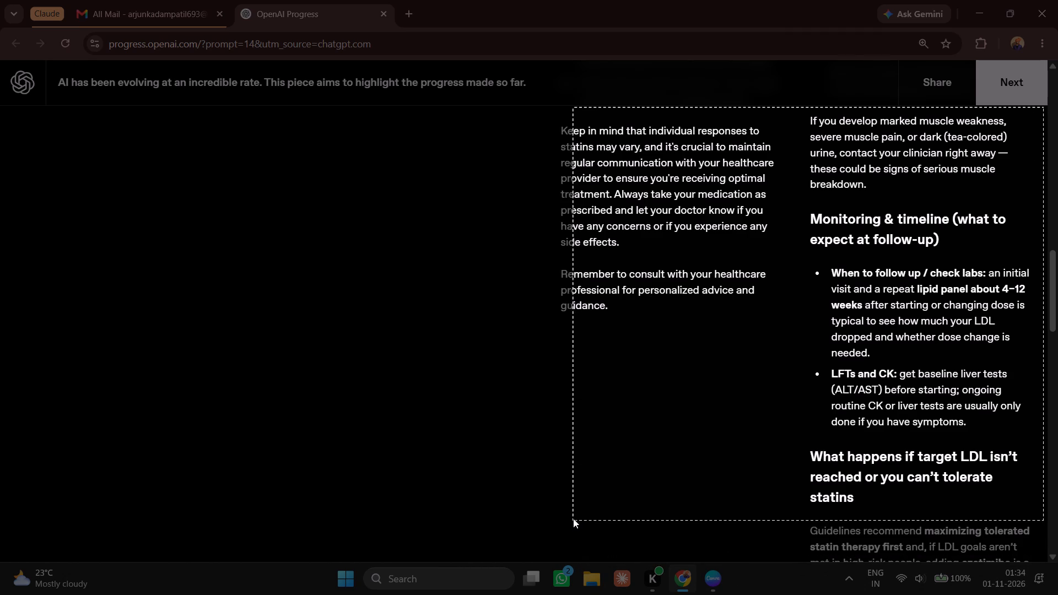
left_click_drag(573, 518, 558, 518)
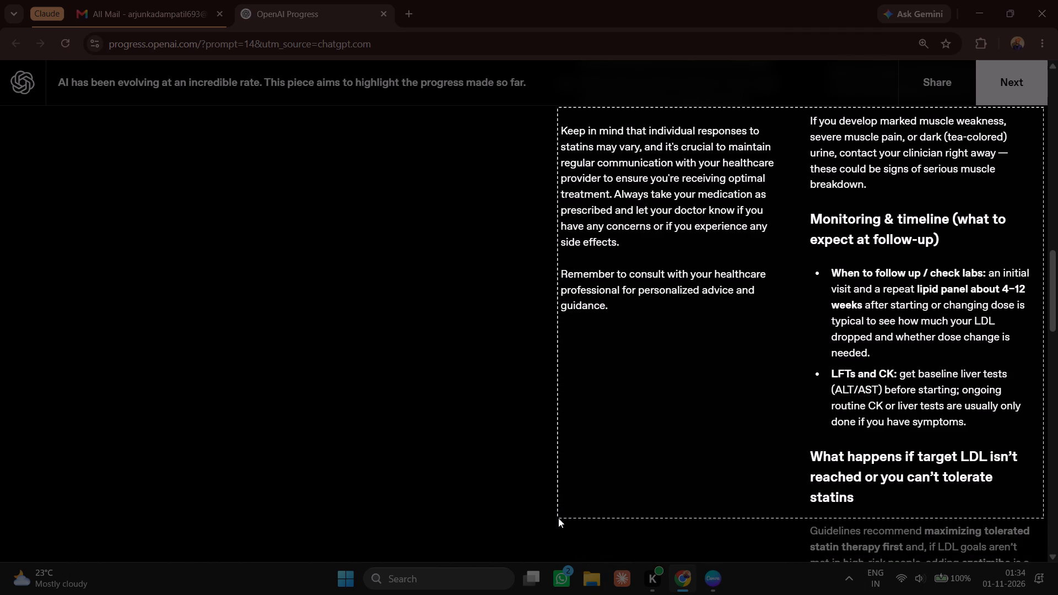
left_click_drag(558, 518, 556, 518)
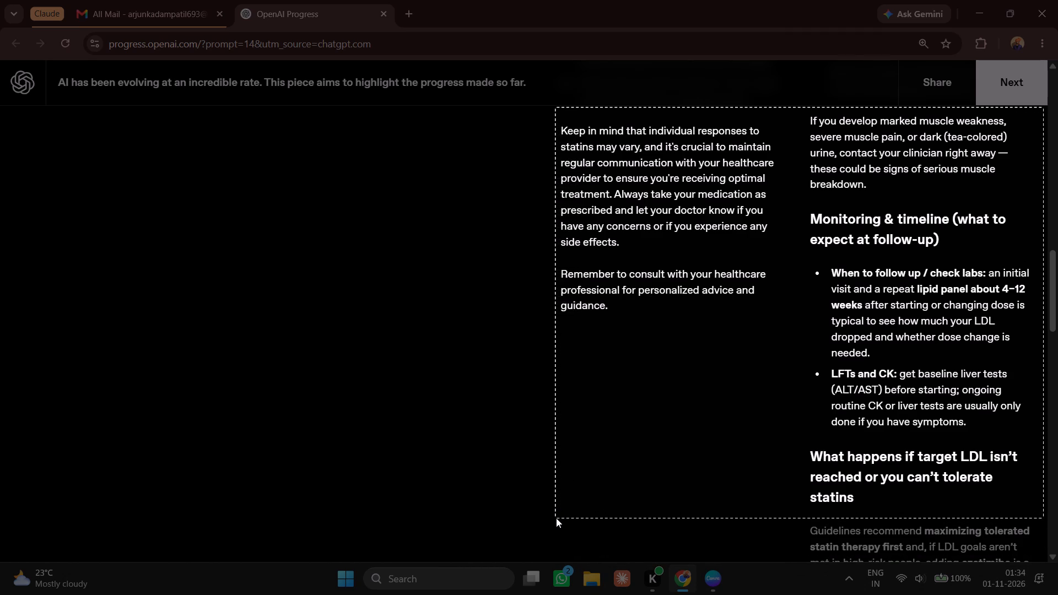
left_click_drag(556, 518, 550, 519)
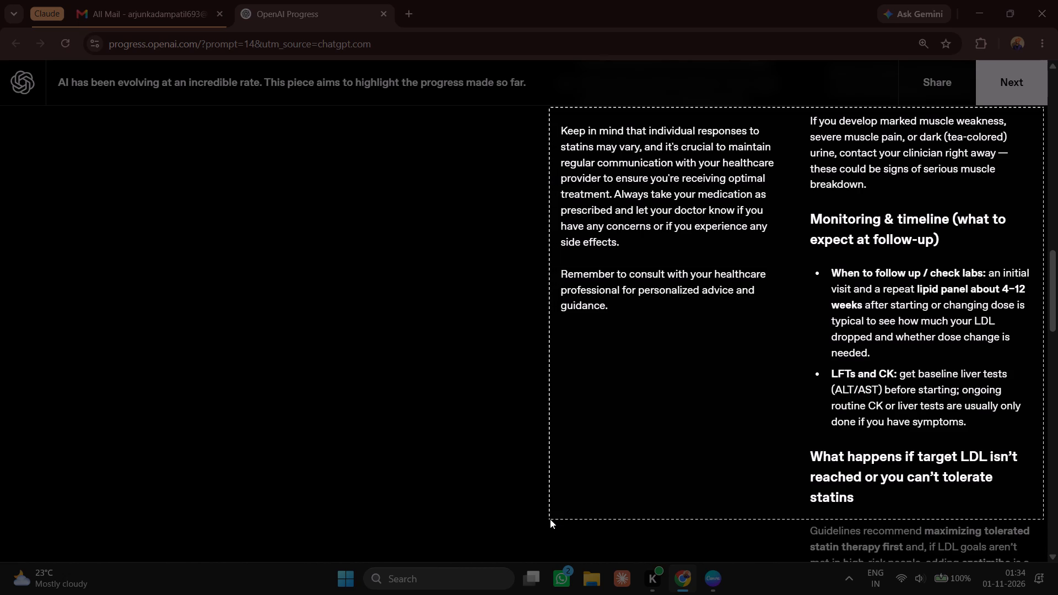
left_click_drag(550, 519, 553, 521)
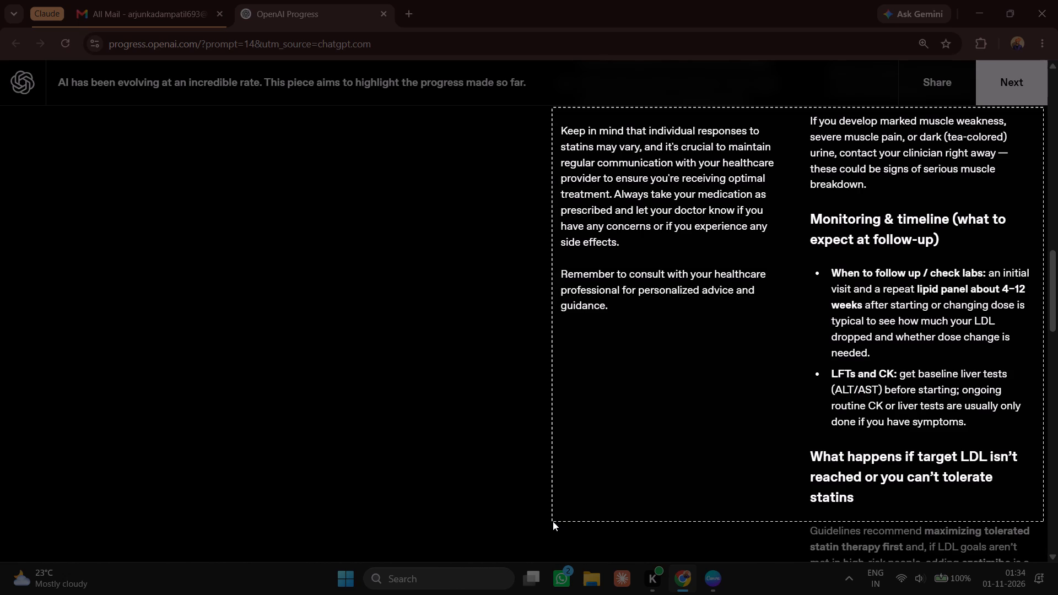
left_click_drag(553, 521, 554, 521)
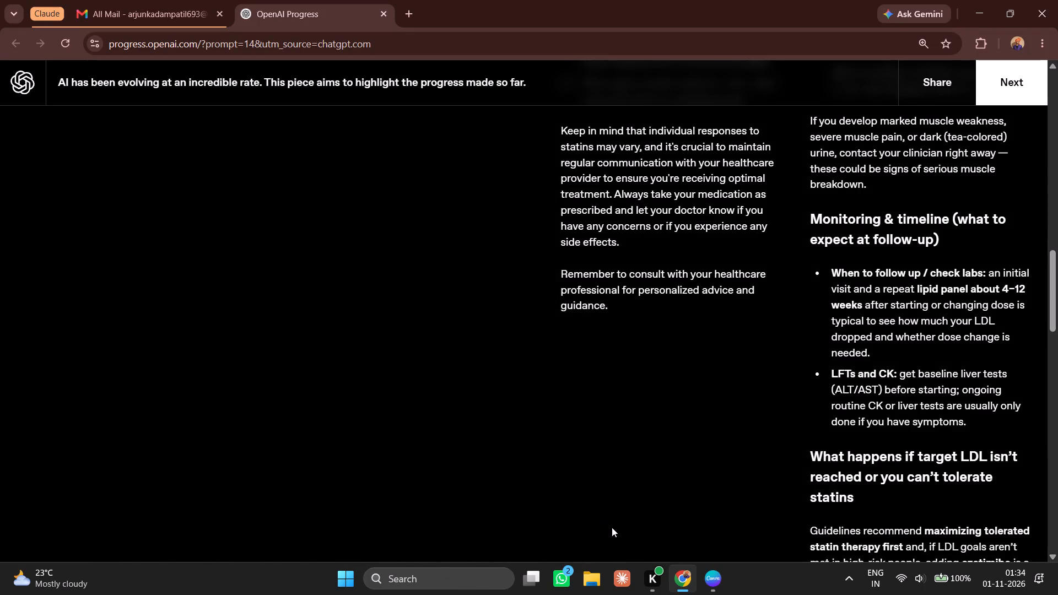
Examine the remaining GPT-5 answer from the target LDL section into the "Good questions to ask at your follow-up" list.
scroll(619, 457, "down", 9)
scroll(619, 457, "up", 4)
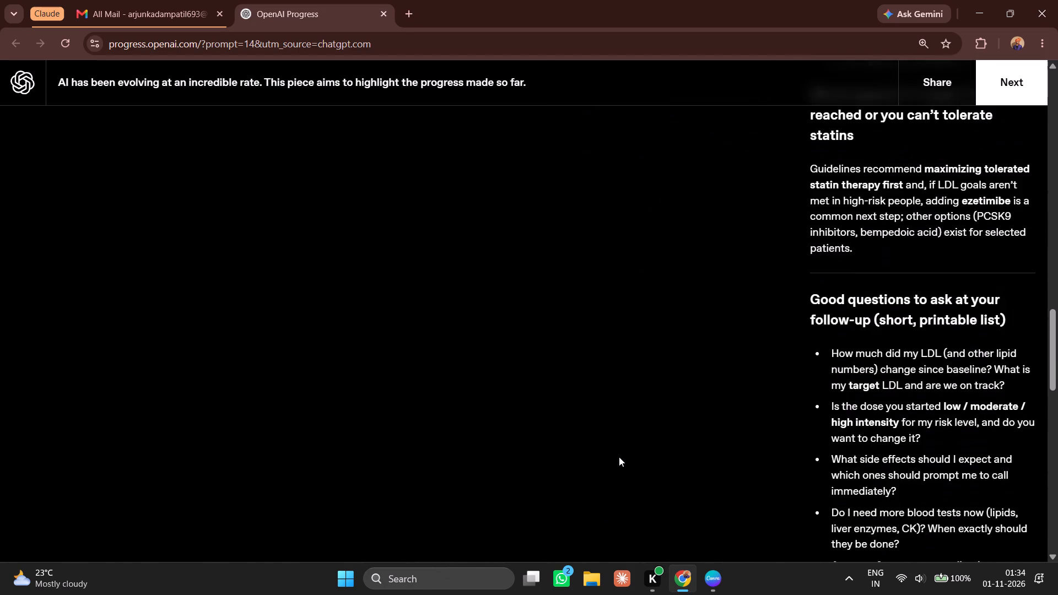
scroll(619, 457, "up", 1)
scroll(619, 457, "down", 1)
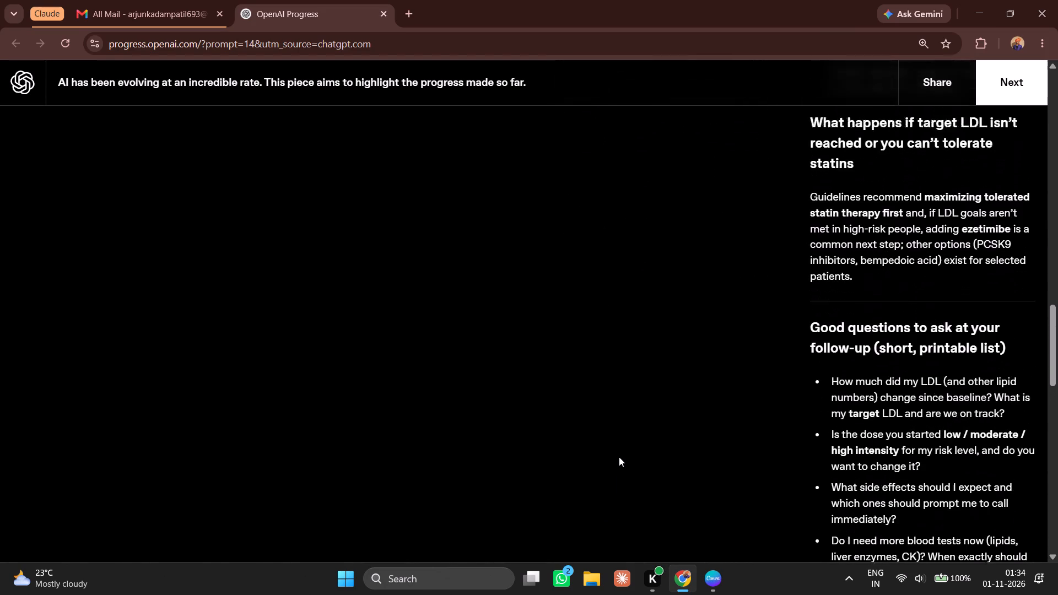
scroll(619, 457, "down", 1)
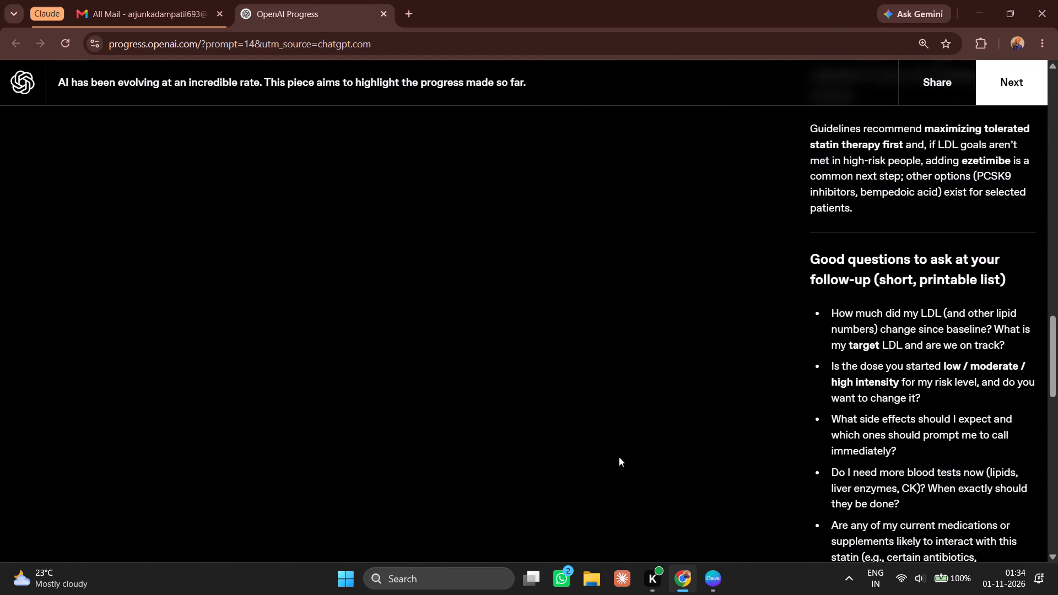
scroll(619, 457, "down", 1)
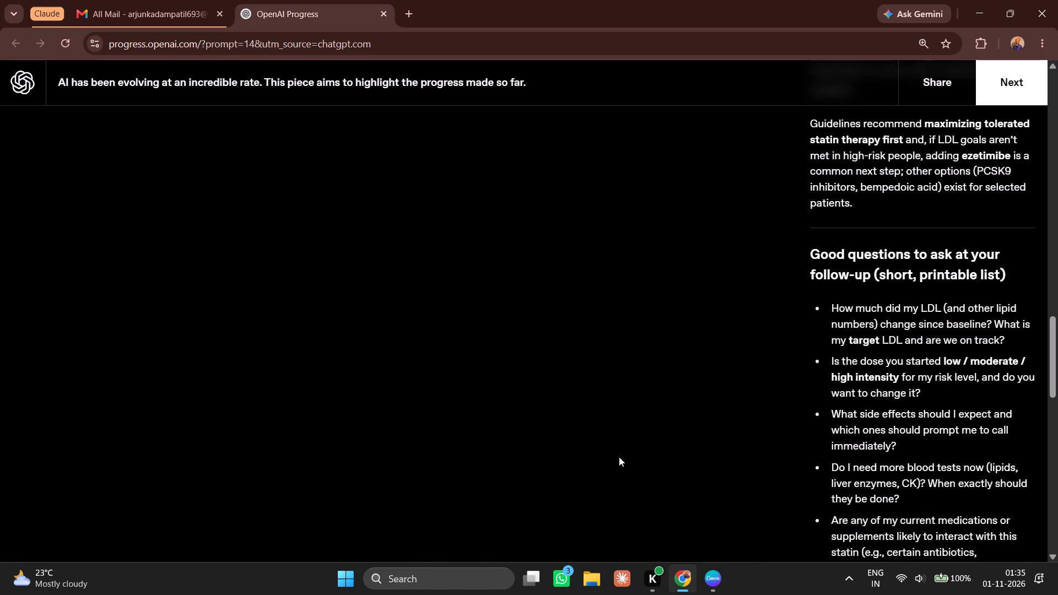
Switch to Canva and paste the monitoring and timeline snip onto the page.
left_click(714, 594)
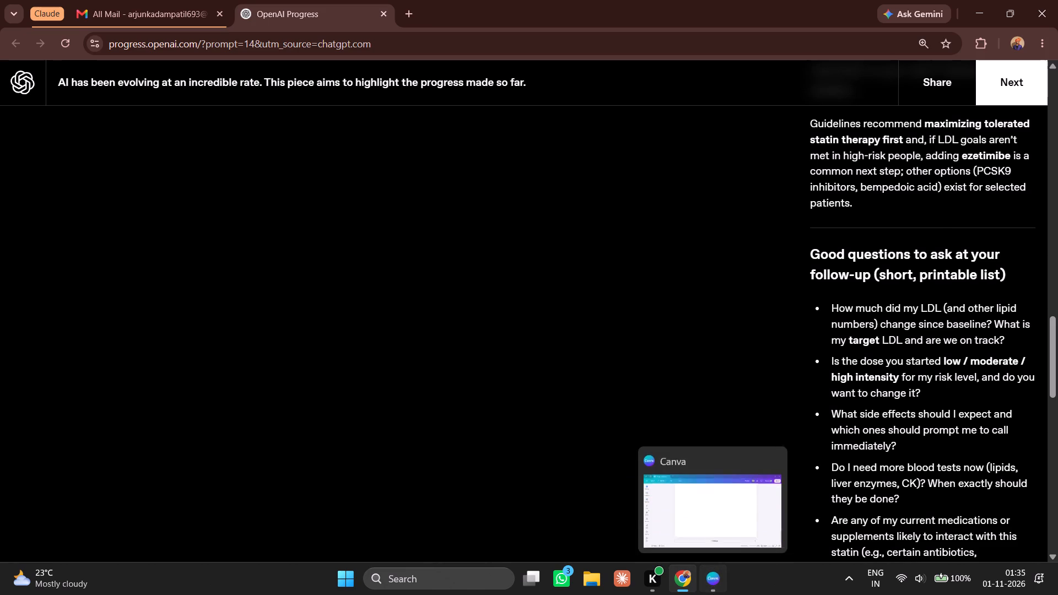
scroll(607, 347, "up", 4)
left_click(607, 347)
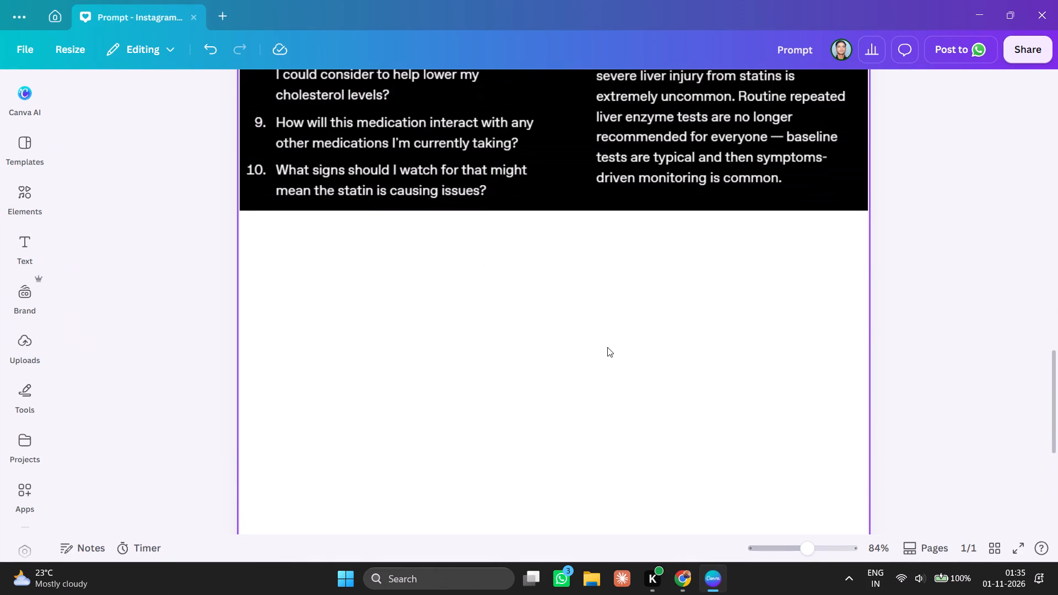
key("ctrl+v")
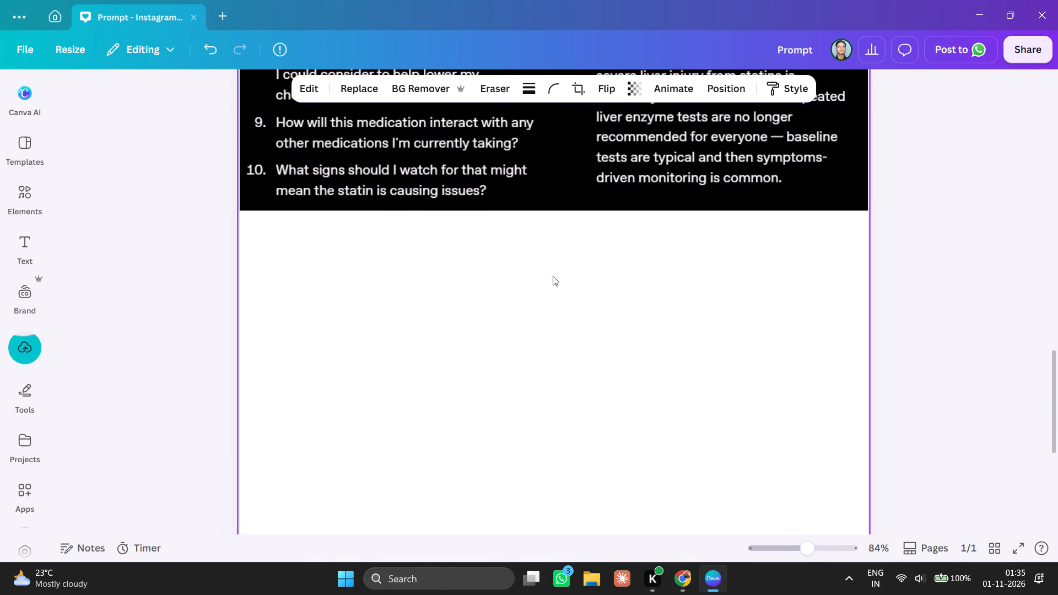
Move the pasted monitoring and timeline image down into the blank area beneath the questions and side-effects image.
scroll(539, 263, "up", 5)
scroll(539, 263, "down", 3)
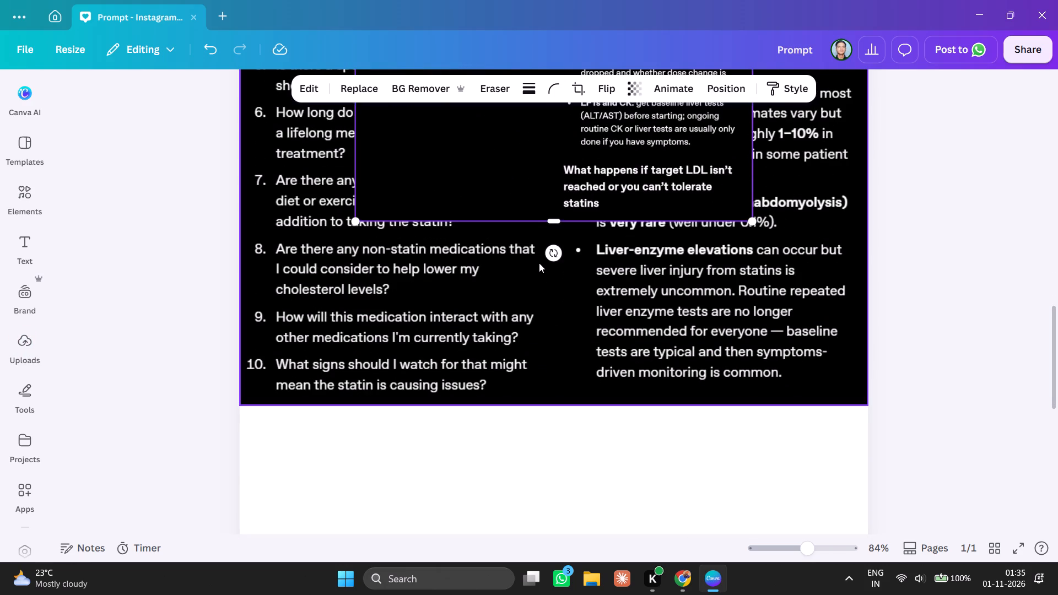
left_click_drag(482, 156, 542, 554)
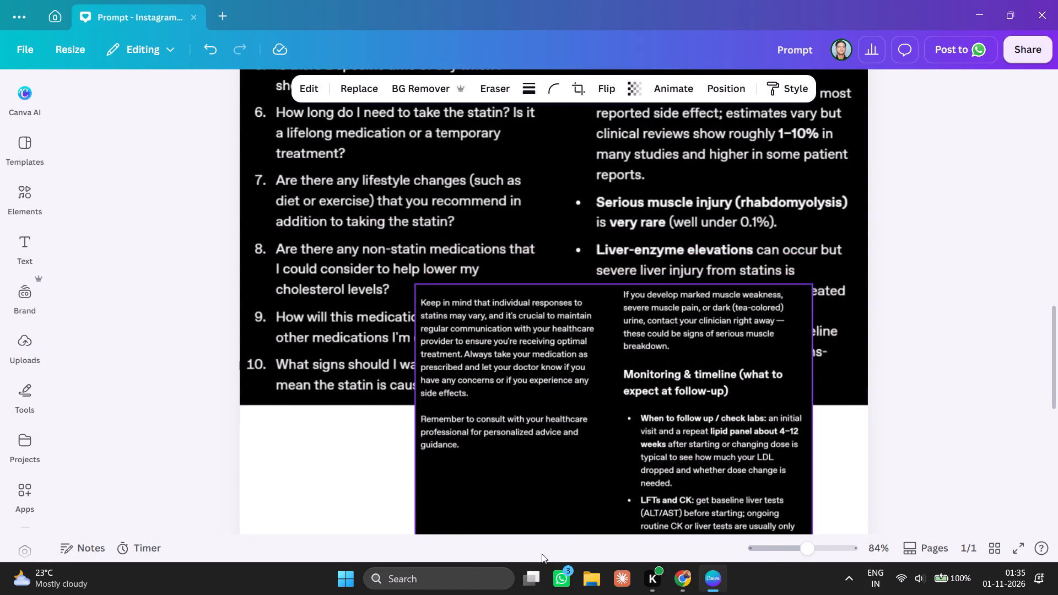
scroll(301, 495, "down", 5)
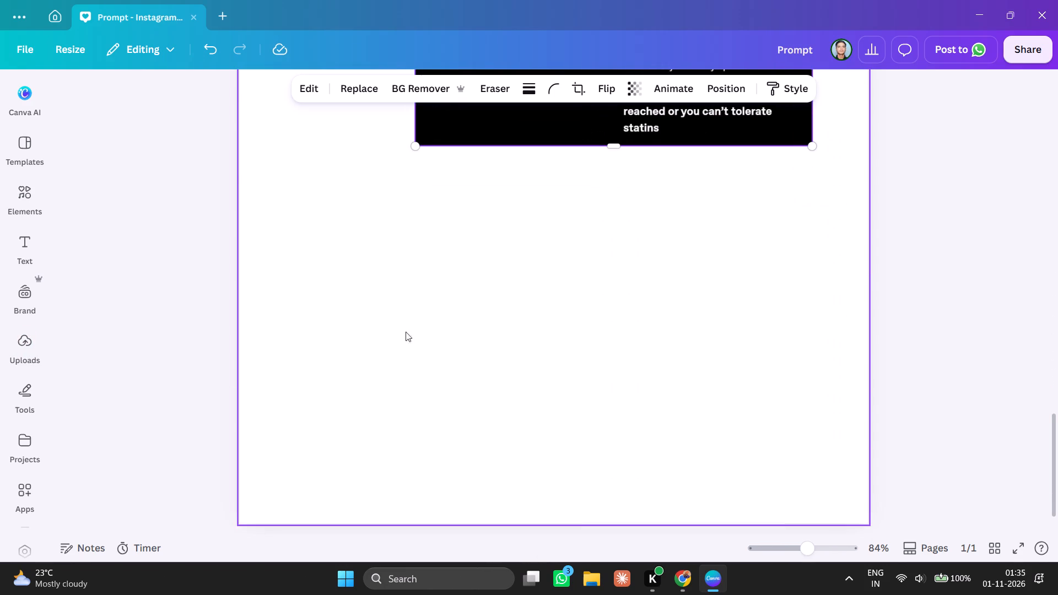
left_click_drag(509, 128, 510, 399)
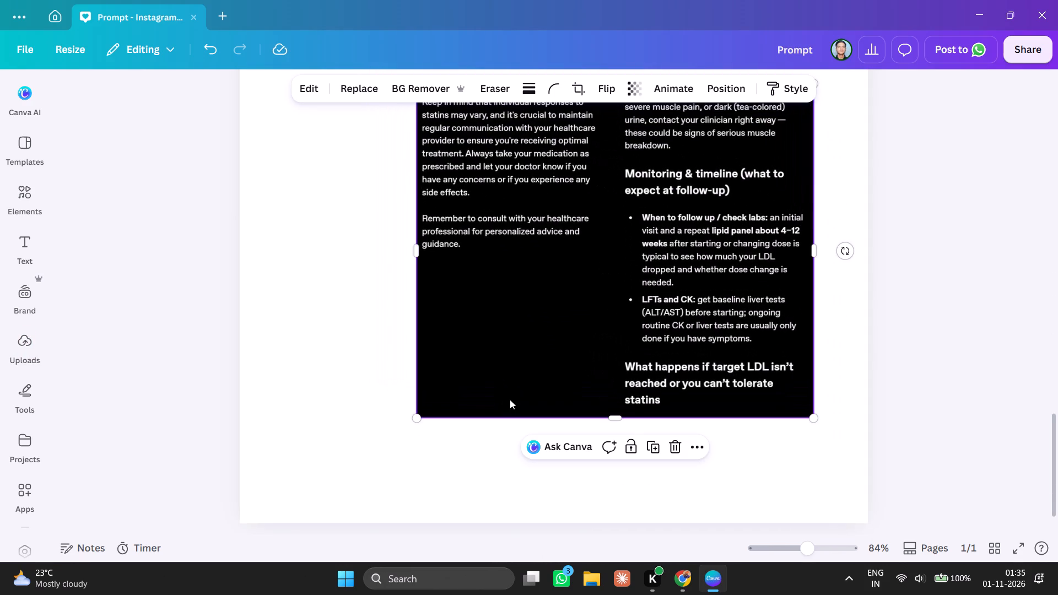
Align the monitoring and timeline image's top edge flush with the bottom of the questions and side-effects image, and deselect it.
scroll(342, 367, "up", 3)
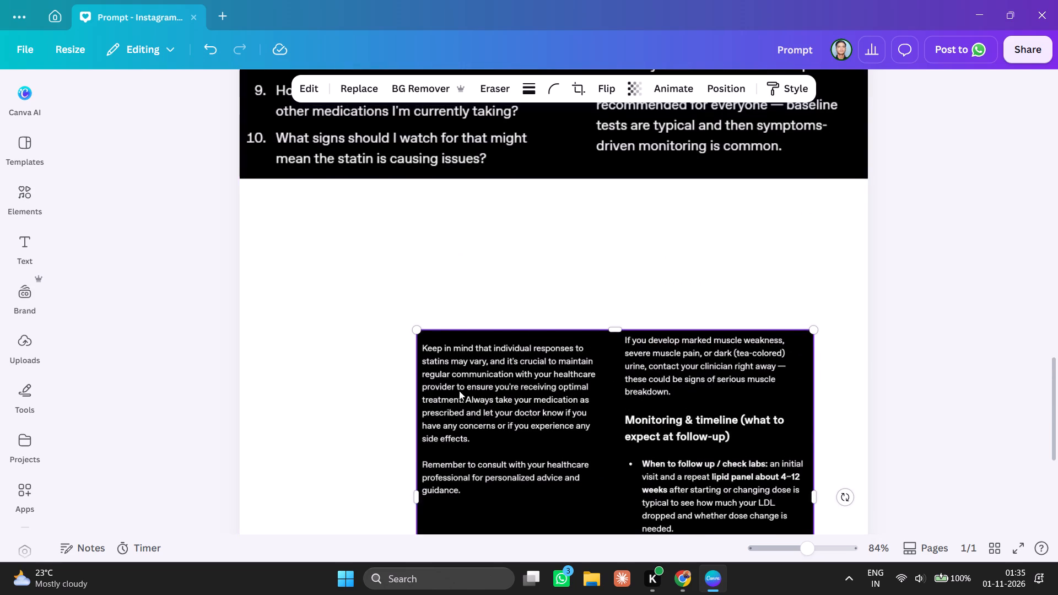
left_click_drag(477, 398, 532, 253)
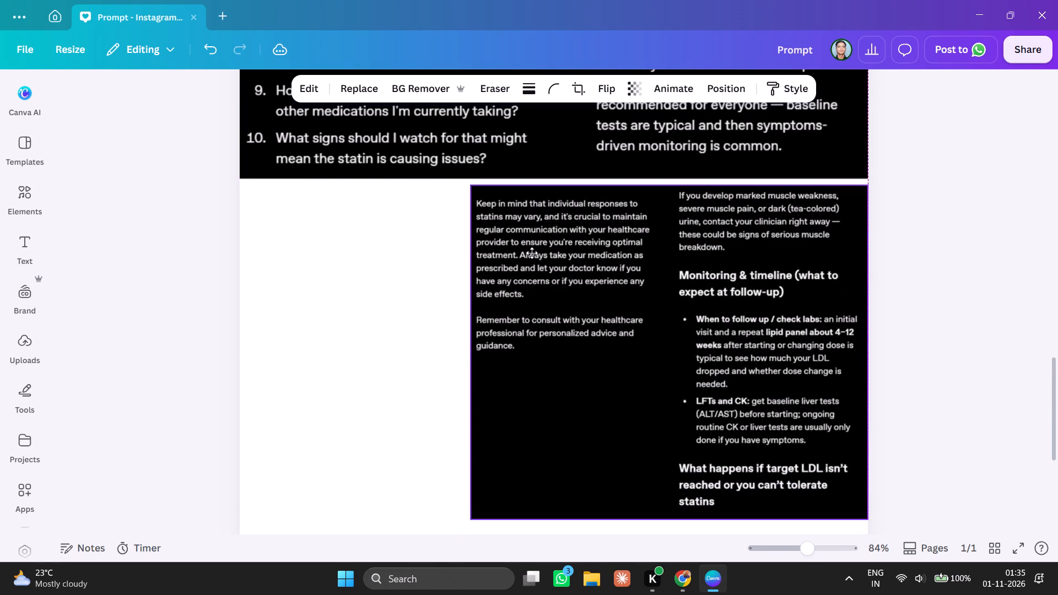
left_click_drag(532, 253, 531, 247)
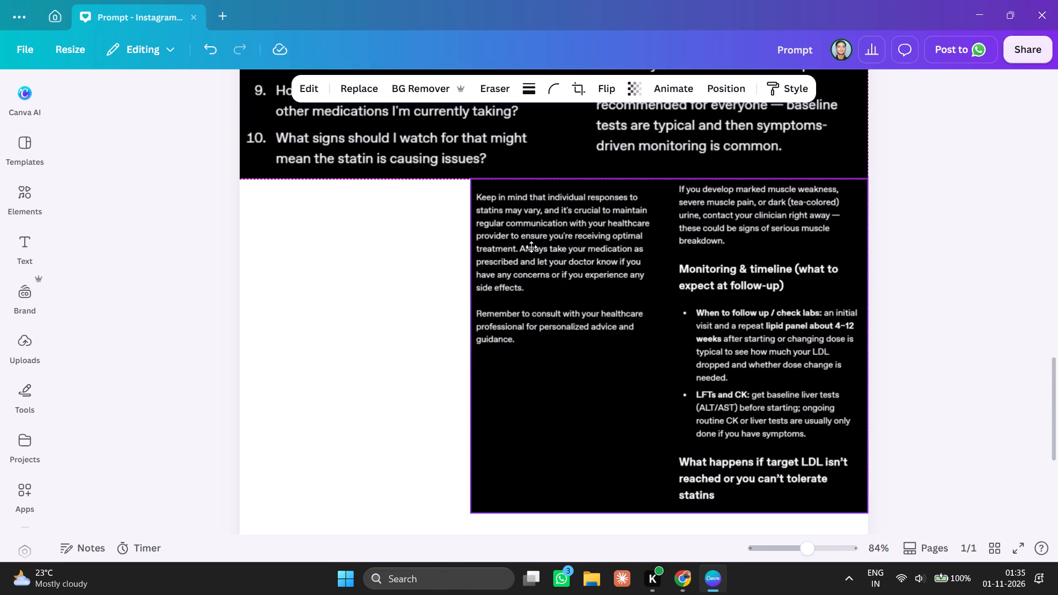
left_click_drag(531, 247, 527, 250)
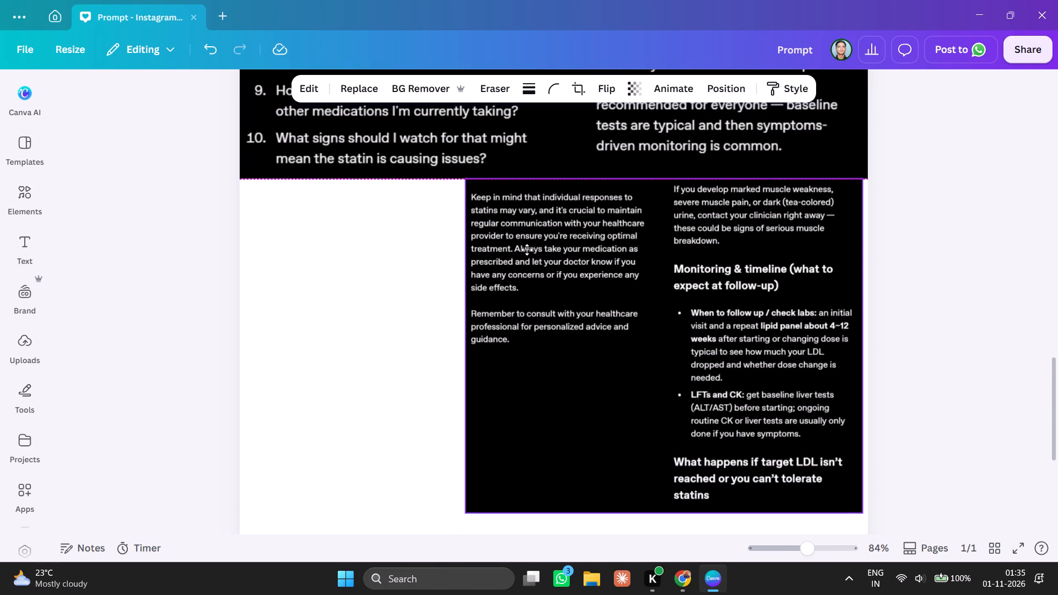
left_click_drag(527, 250, 532, 250)
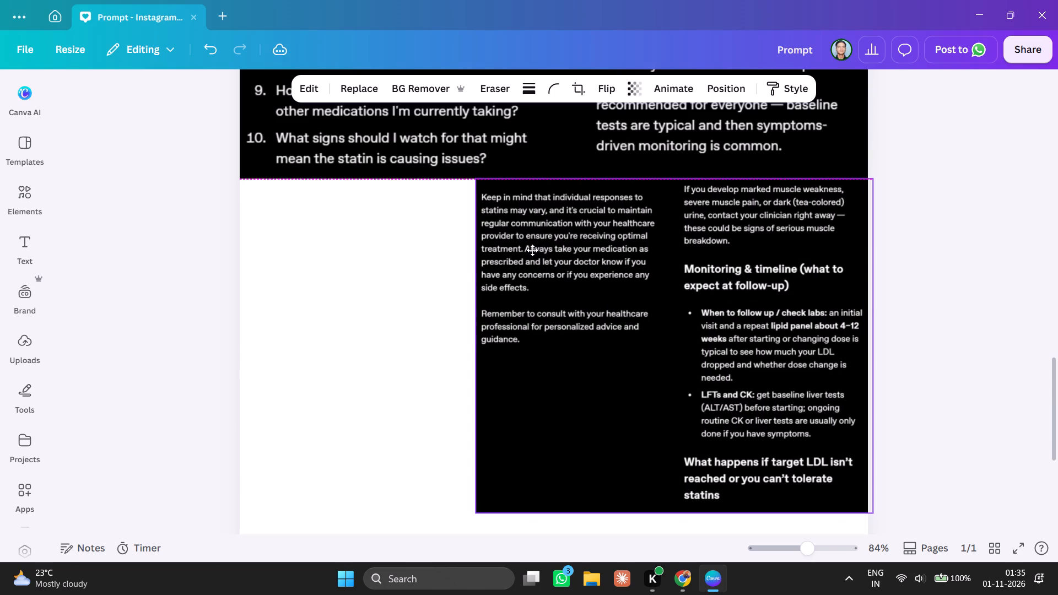
left_click_drag(532, 250, 500, 246)
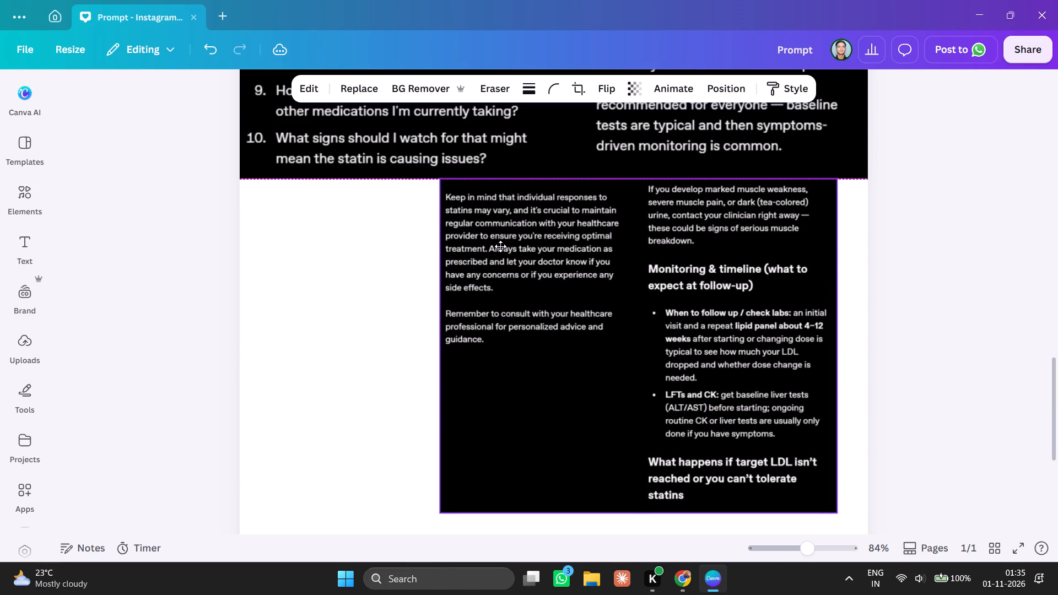
left_click_drag(500, 246, 501, 246)
key("Down")
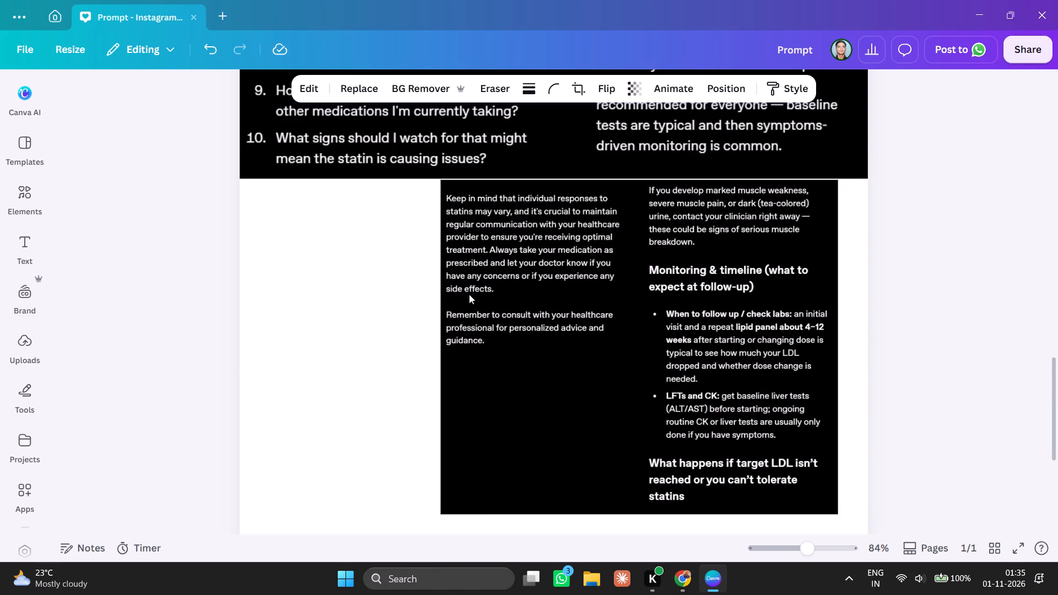
key("Down")
key("Up")
key("Up")
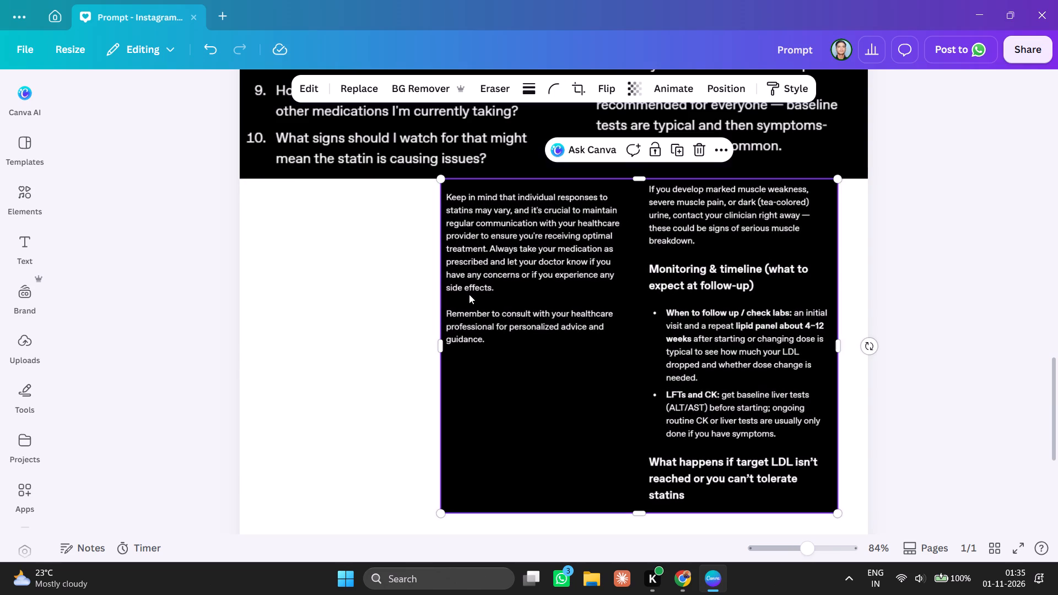
left_click(333, 299)
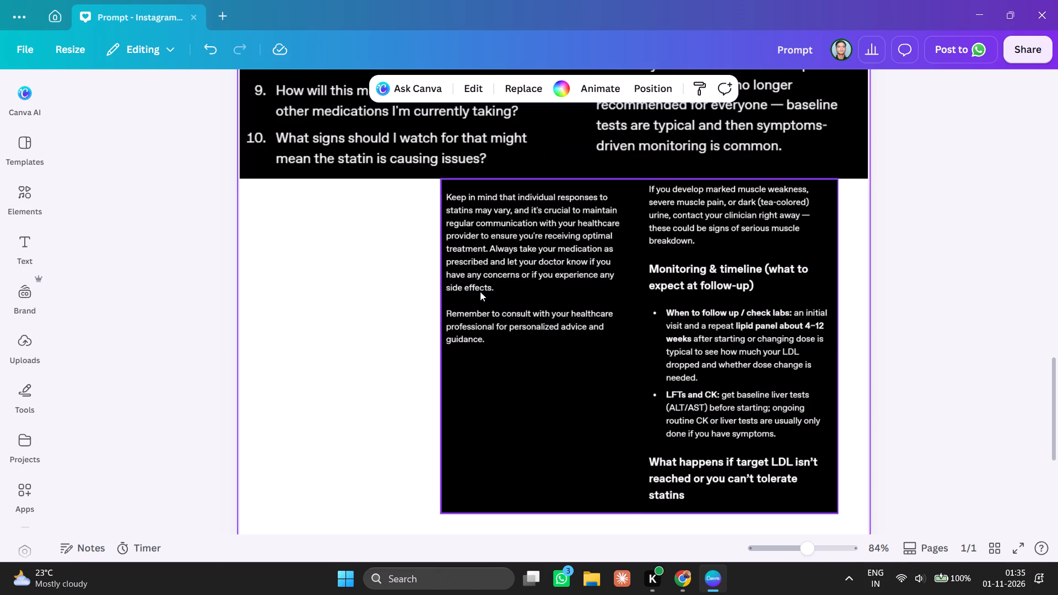
Nudge the monitoring and timeline image up slightly so it sits tight against the questions and side-effects image.
left_click(482, 293)
key("Up")
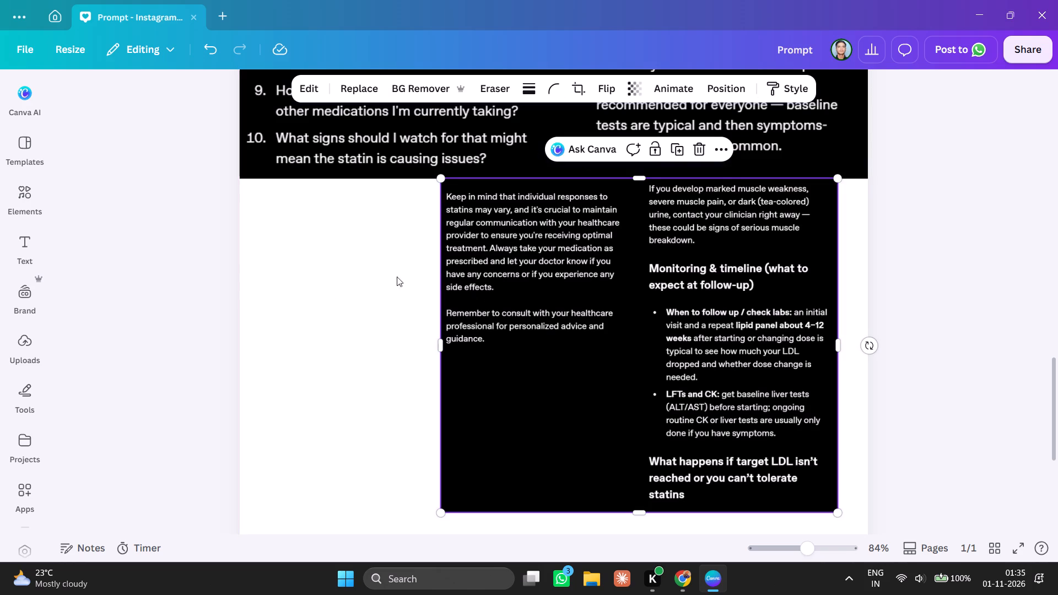
Enlarge the monitoring and timeline image proportionally to the page's left edge, about 1,028 × 866, and deselect it.
left_click(377, 277)
left_click(508, 295)
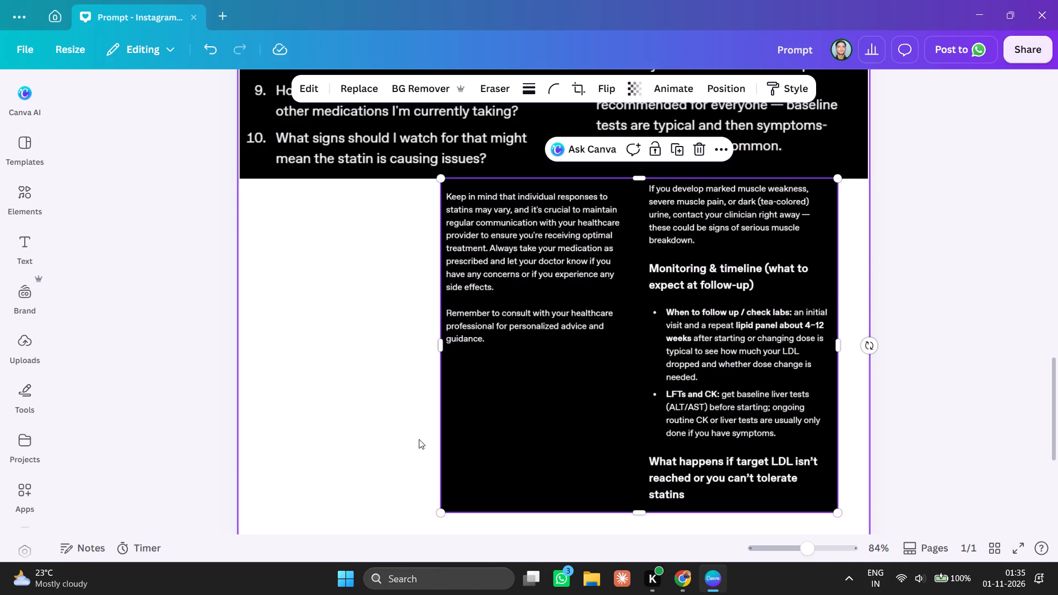
left_click_drag(444, 515, 271, 571)
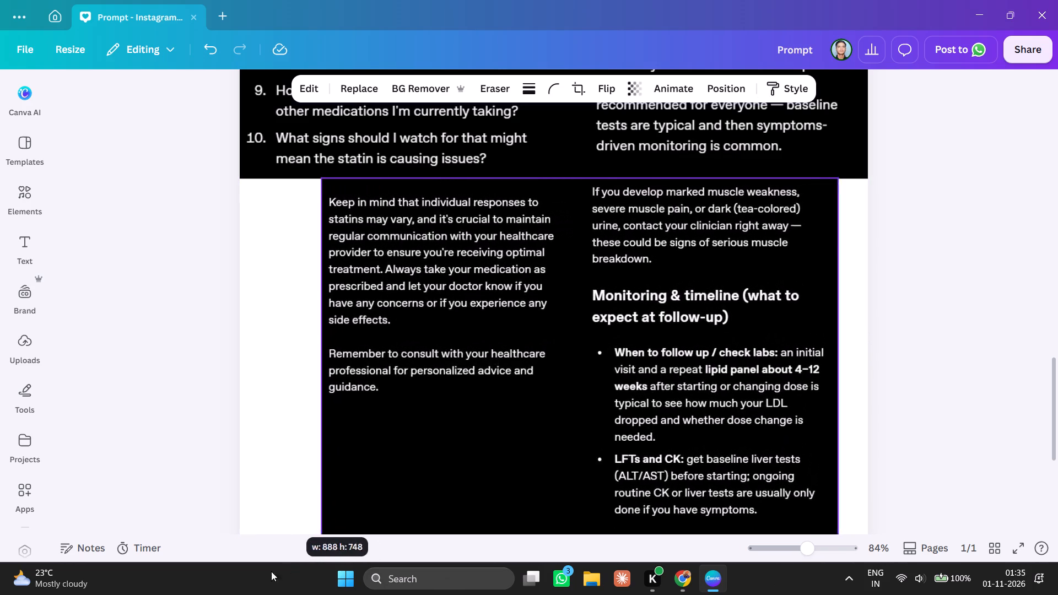
left_click_drag(271, 571, 168, 594)
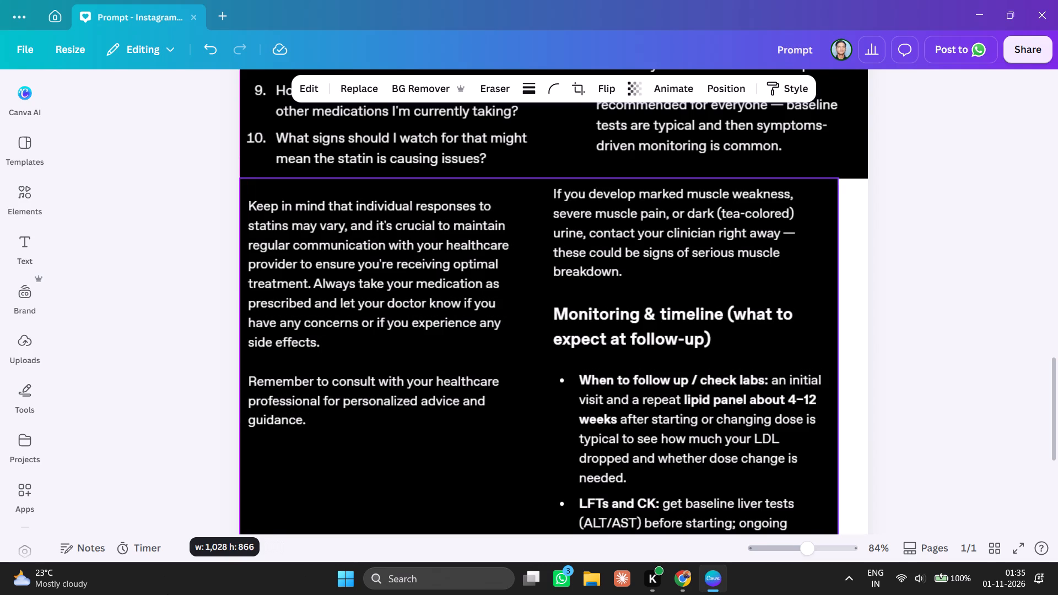
left_click_drag(168, 594, 170, 594)
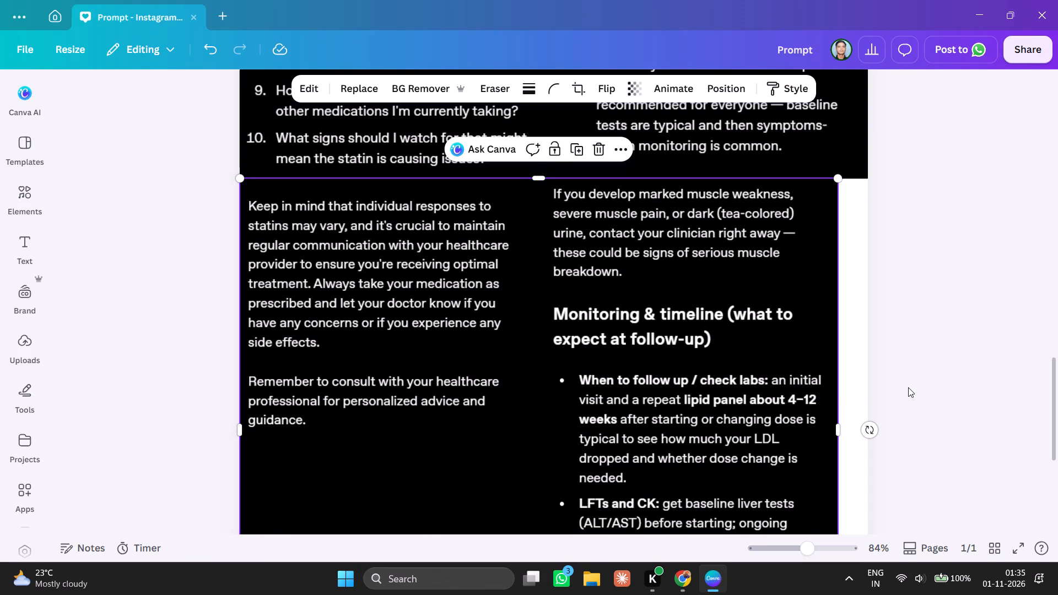
left_click(908, 387)
Compare the blank space at the bottom of the Canva page with the rest of the GPT-5 answer on the OpenAI Progress page.
scroll(908, 387, "down", 6)
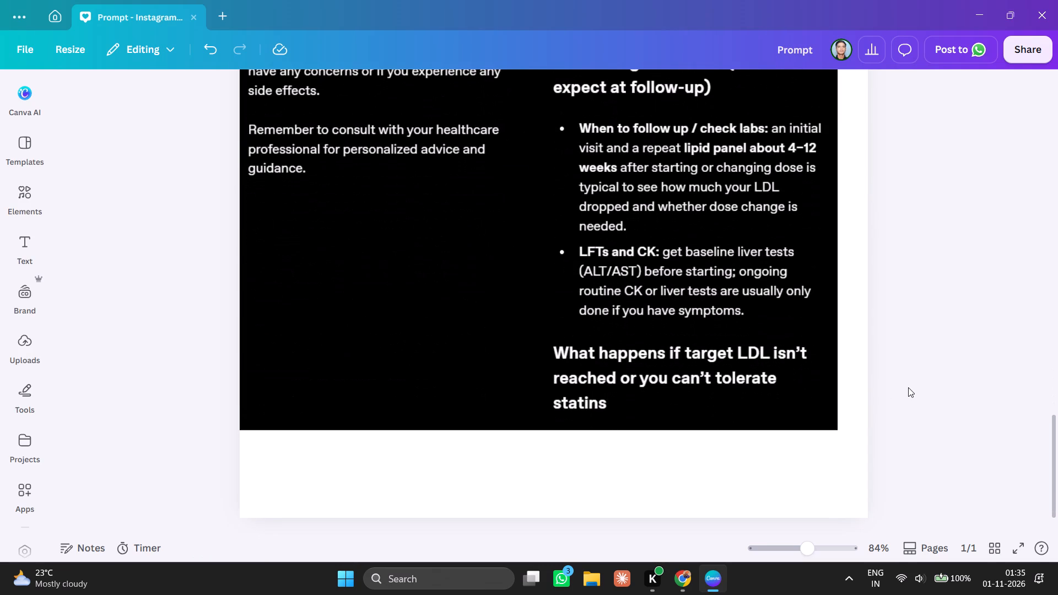
scroll(908, 387, "down", 1)
scroll(908, 387, "up", 1)
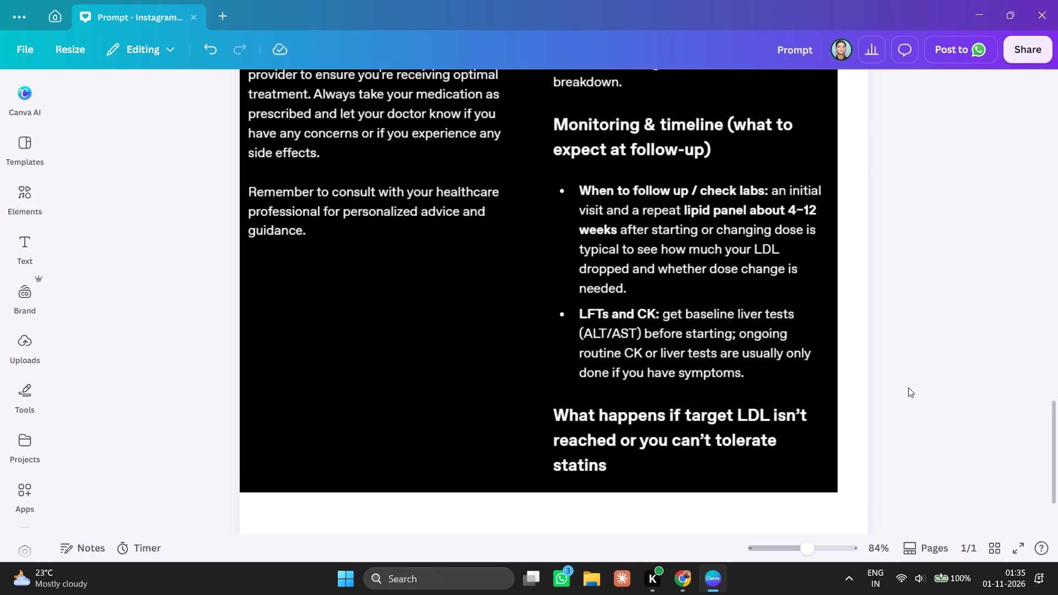
left_click(708, 575)
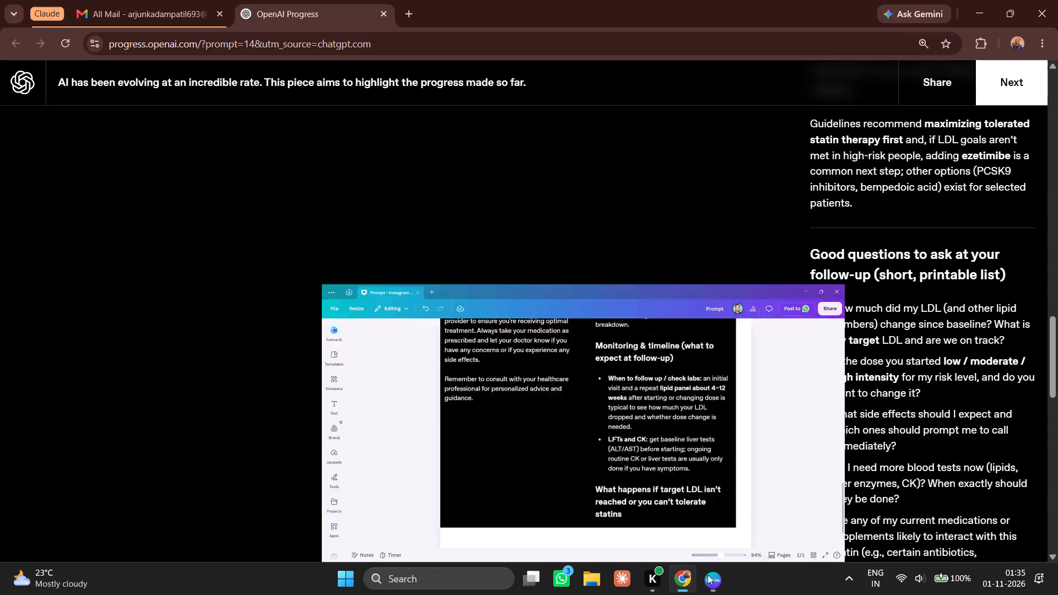
scroll(714, 343, "down", 2)
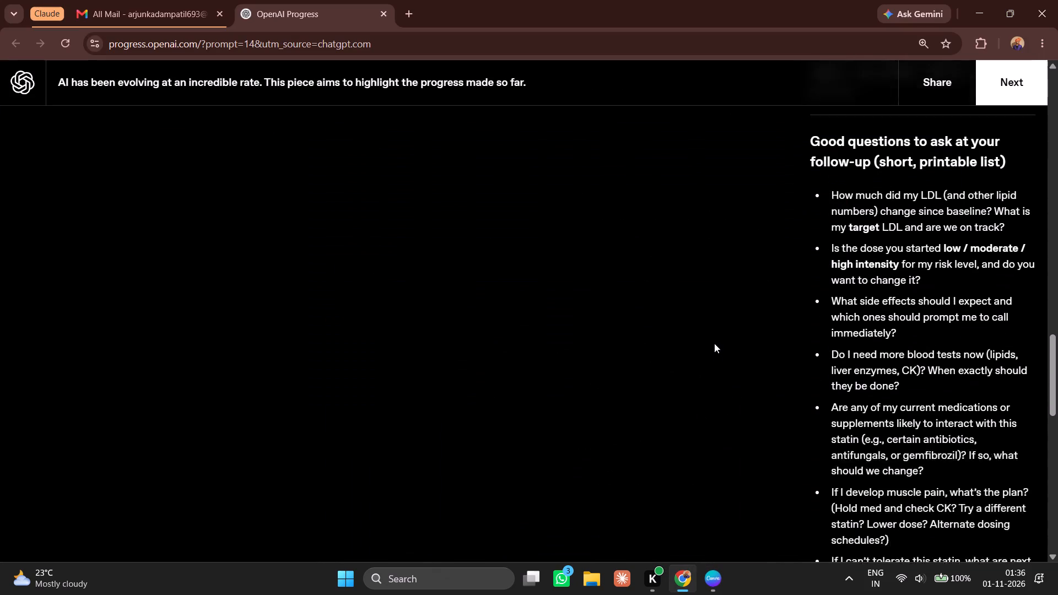
scroll(714, 343, "down", 6)
scroll(714, 343, "up", 9)
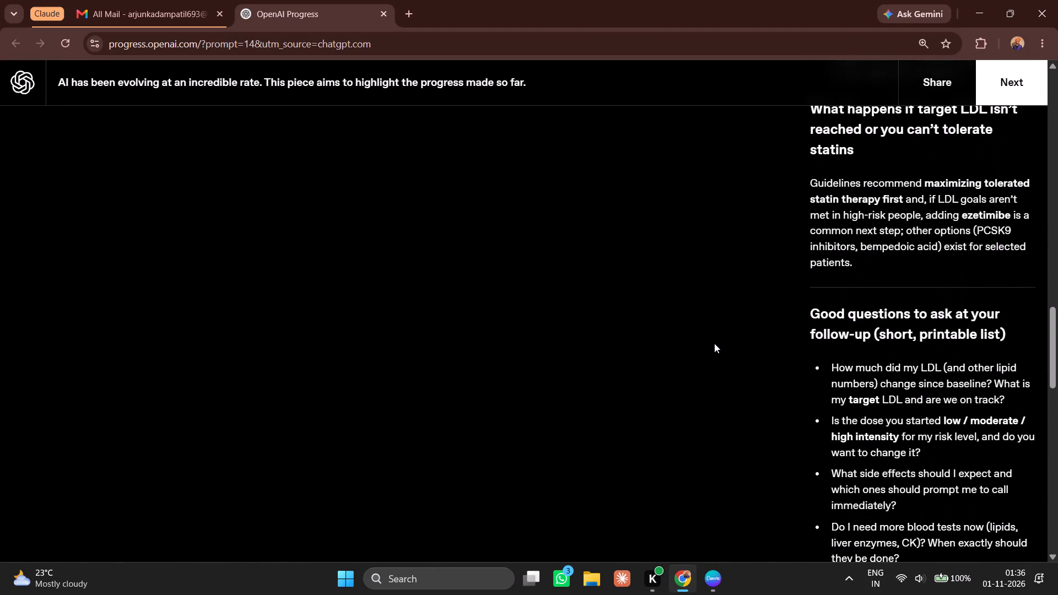
scroll(714, 343, "up", 1)
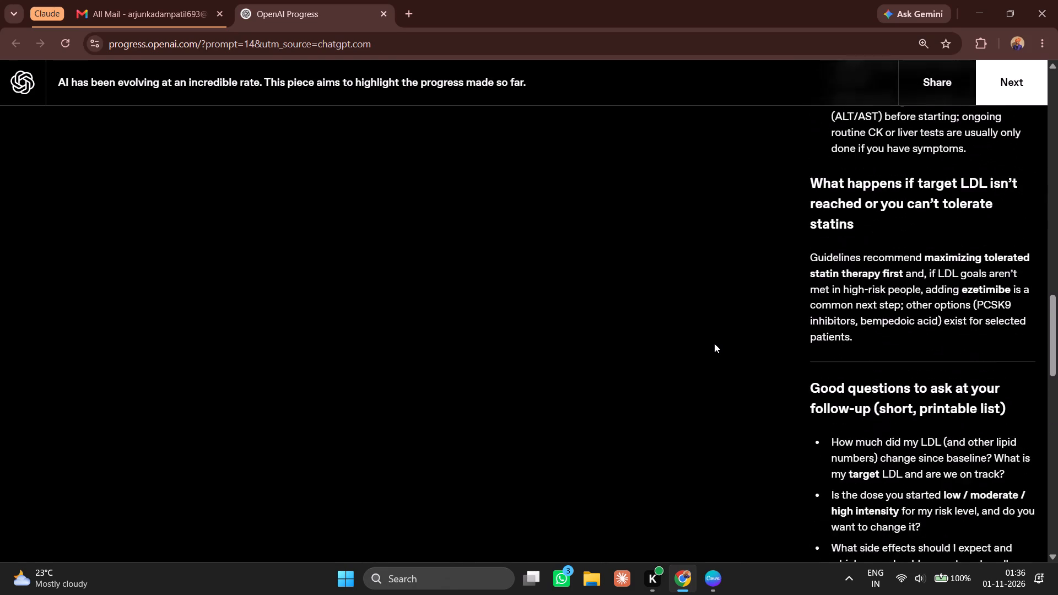
scroll(714, 343, "up", 2)
scroll(714, 343, "down", 1)
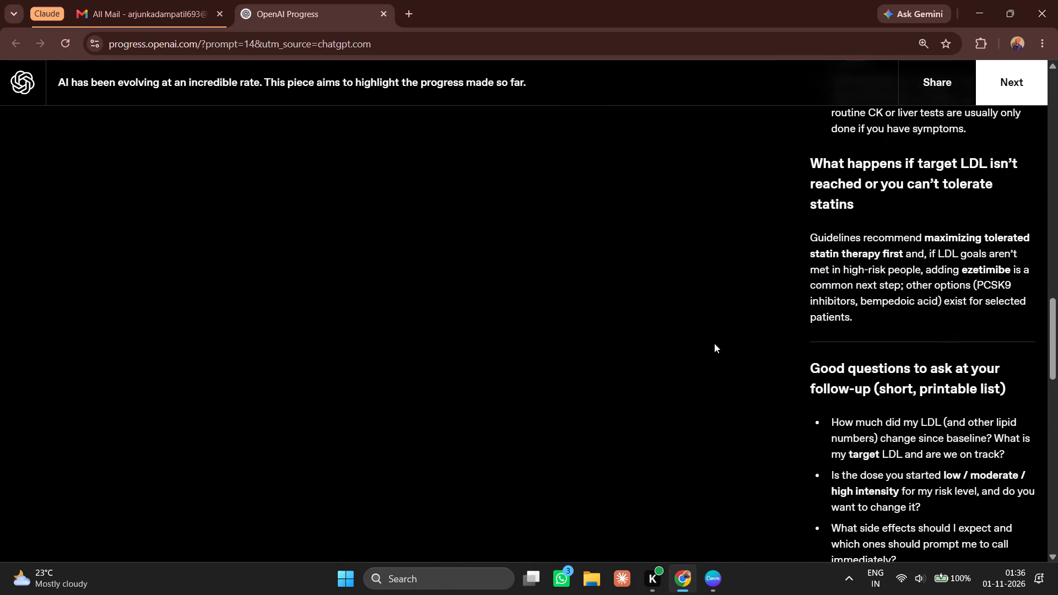
scroll(714, 343, "down", 1)
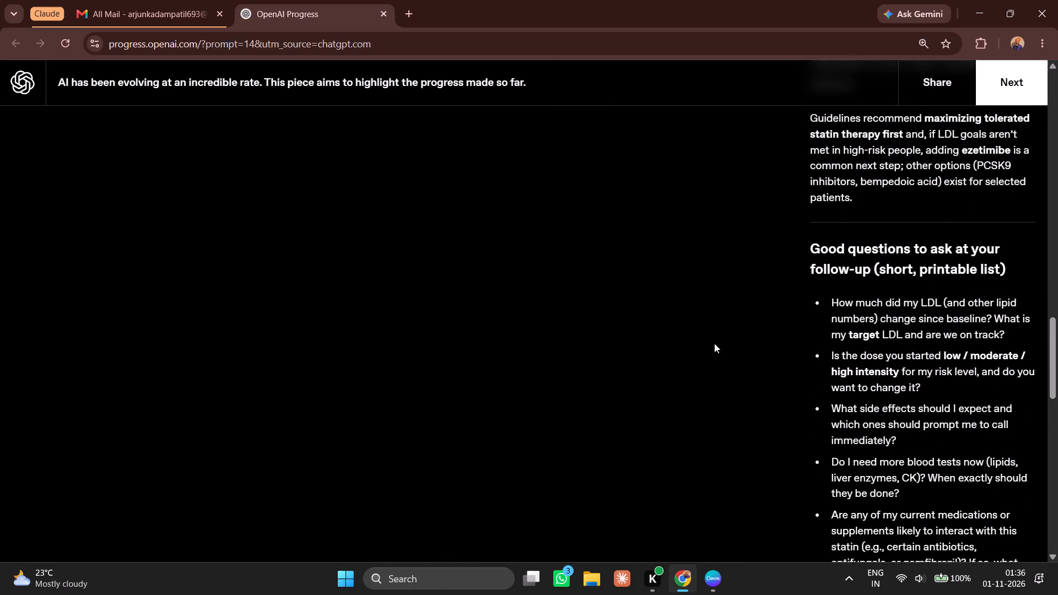
scroll(714, 343, "down", 1)
scroll(714, 343, "up", 1)
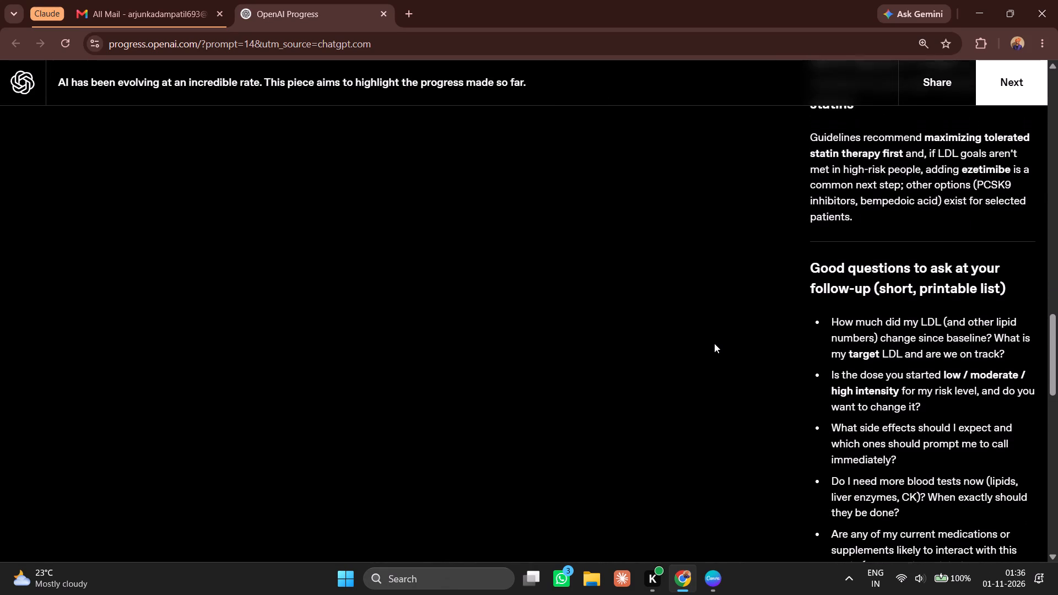
scroll(714, 343, "up", 2)
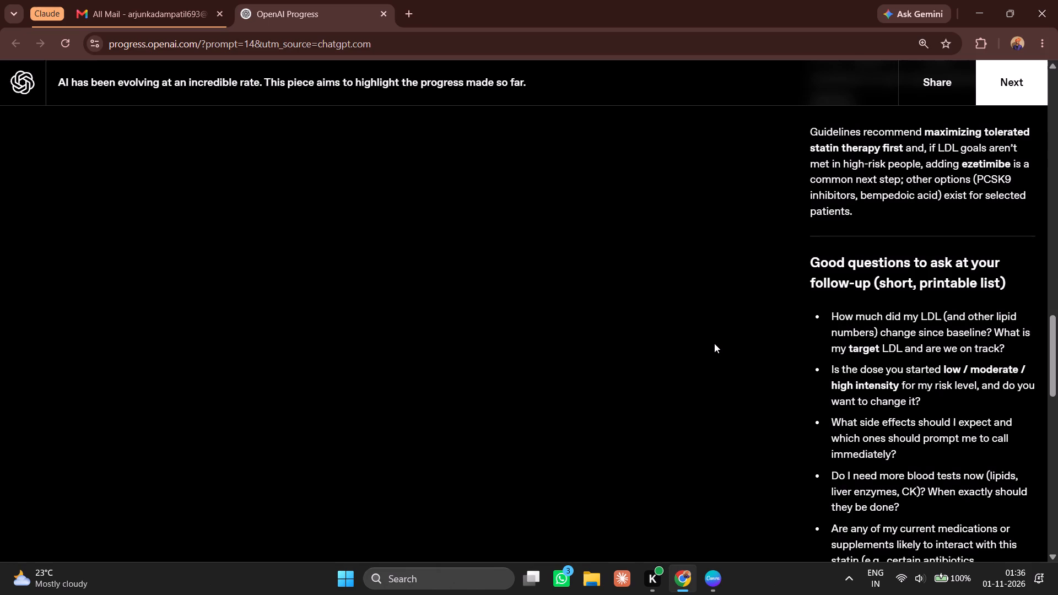
Return to Canva, enlarge the monitoring and timeline image proportionally to the page's right edge, and deselect it.
left_click(712, 576)
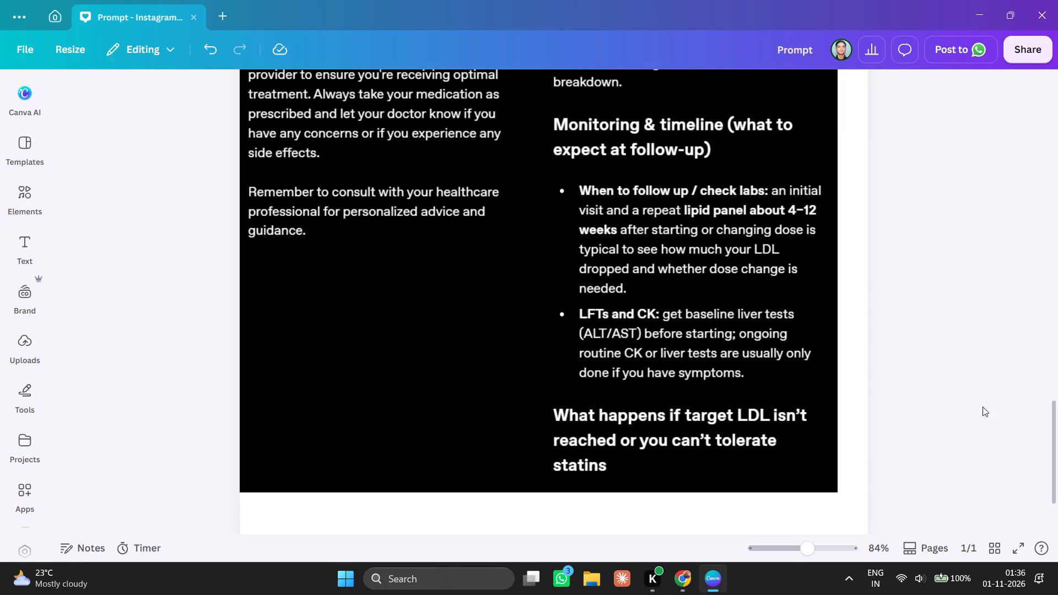
scroll(986, 344, "down", 4)
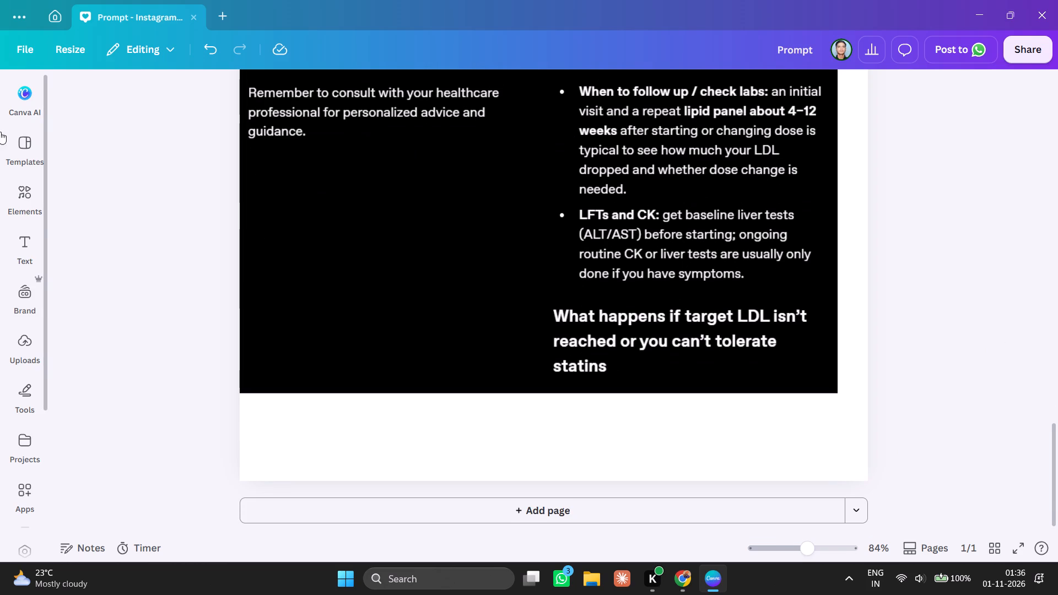
left_click(481, 284)
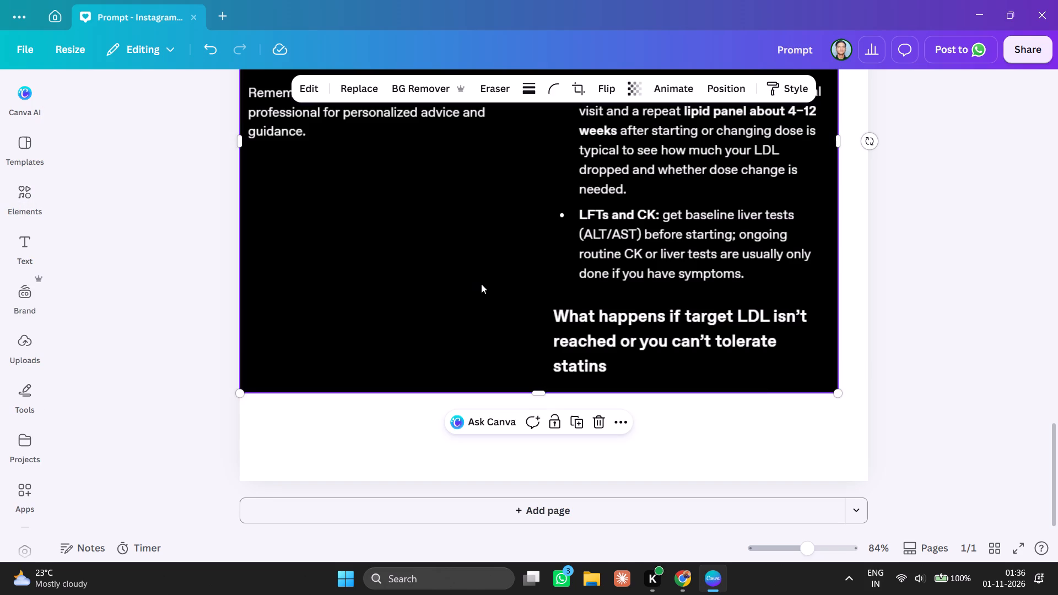
left_click_drag(835, 394, 860, 425)
left_click(916, 431)
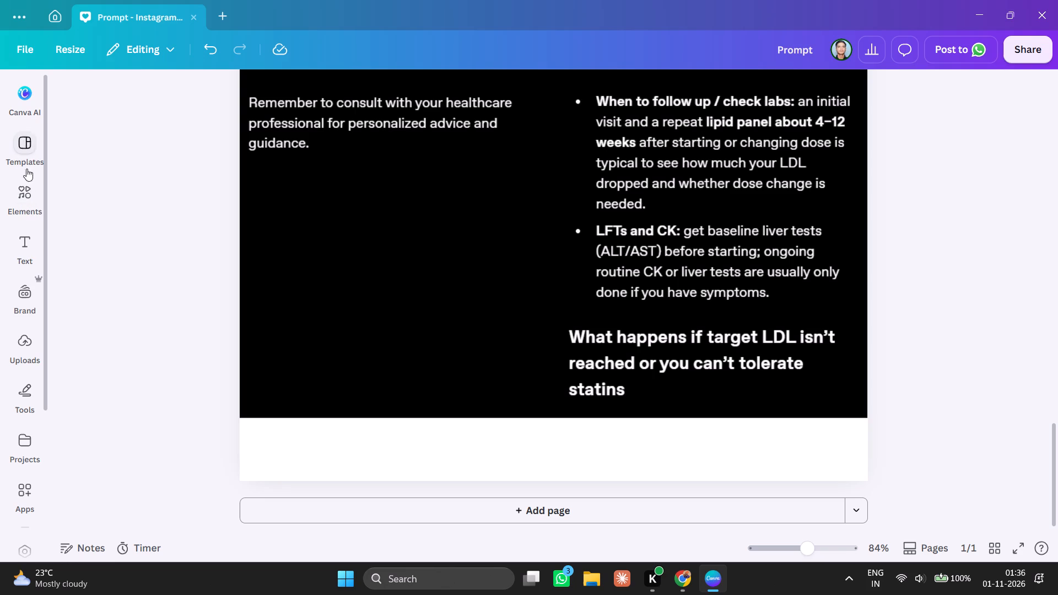
Open the resize options for the design.
left_click(62, 47)
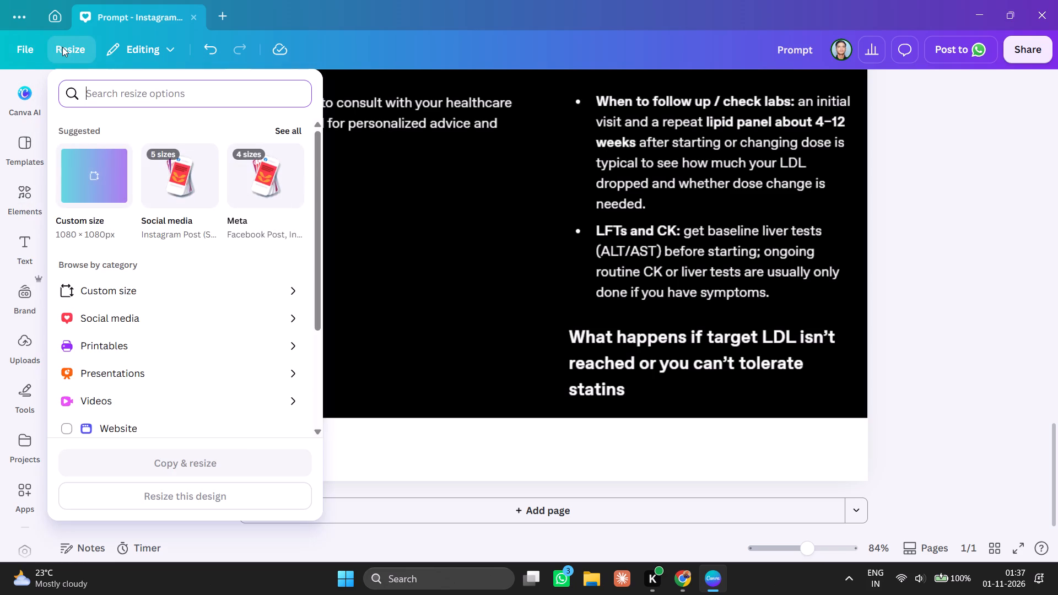
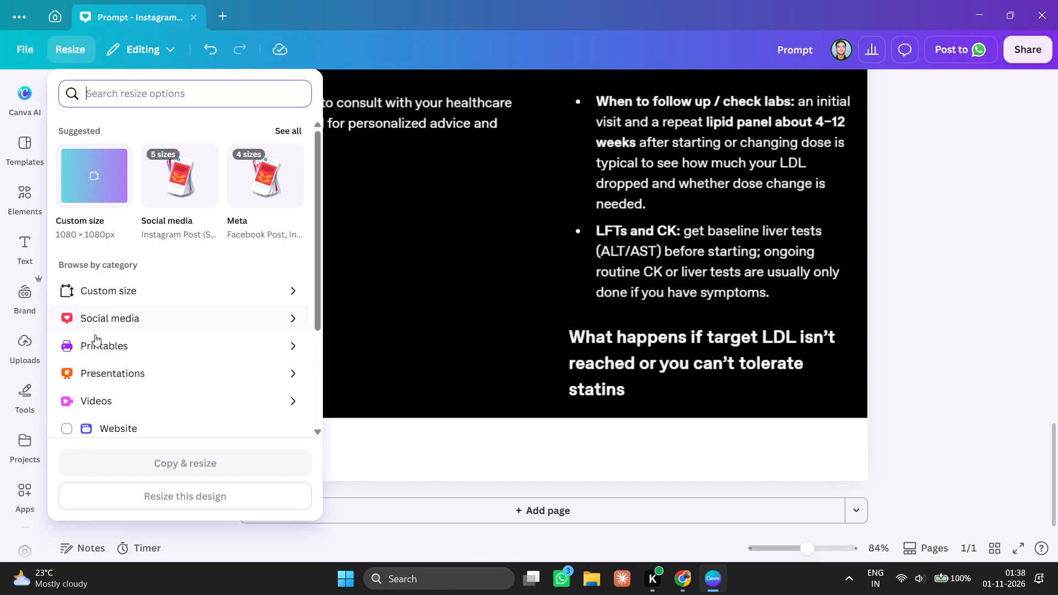
Resize this design to a custom size of 1080 × 5400 px.
left_click(136, 286)
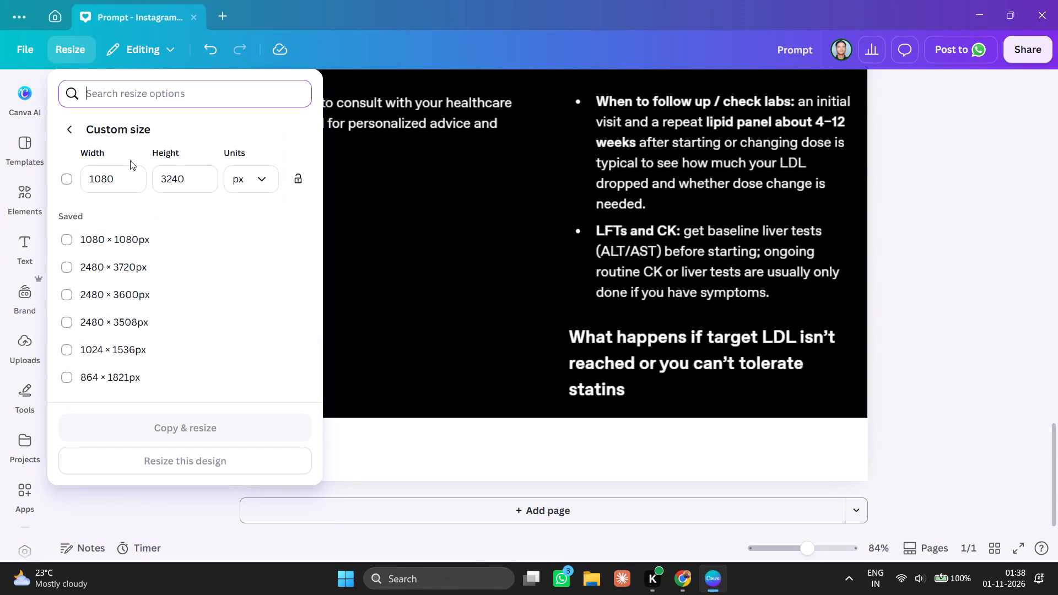
left_click(127, 186)
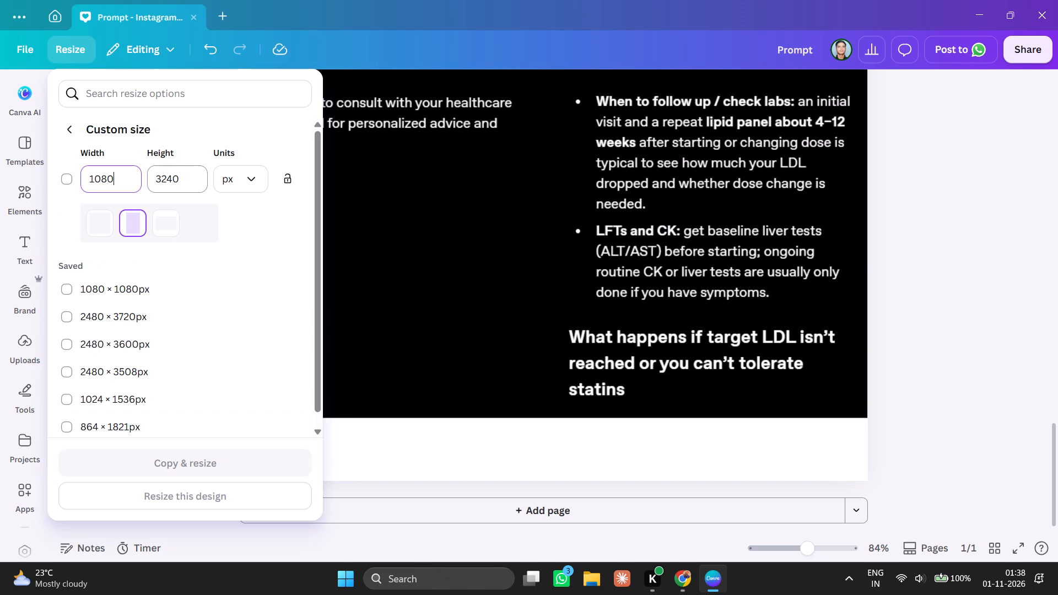
left_click(189, 181)
key("BackSpace")
key("BackSpace")
key("BackSpace")
key("BackSpace")
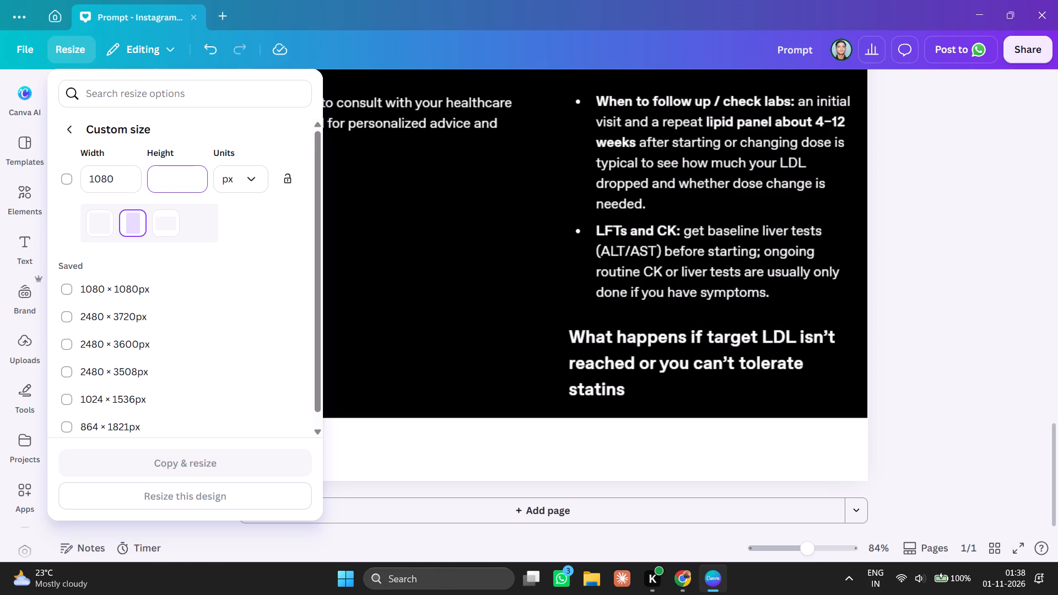
key("5")
type("400")
left_click(63, 178)
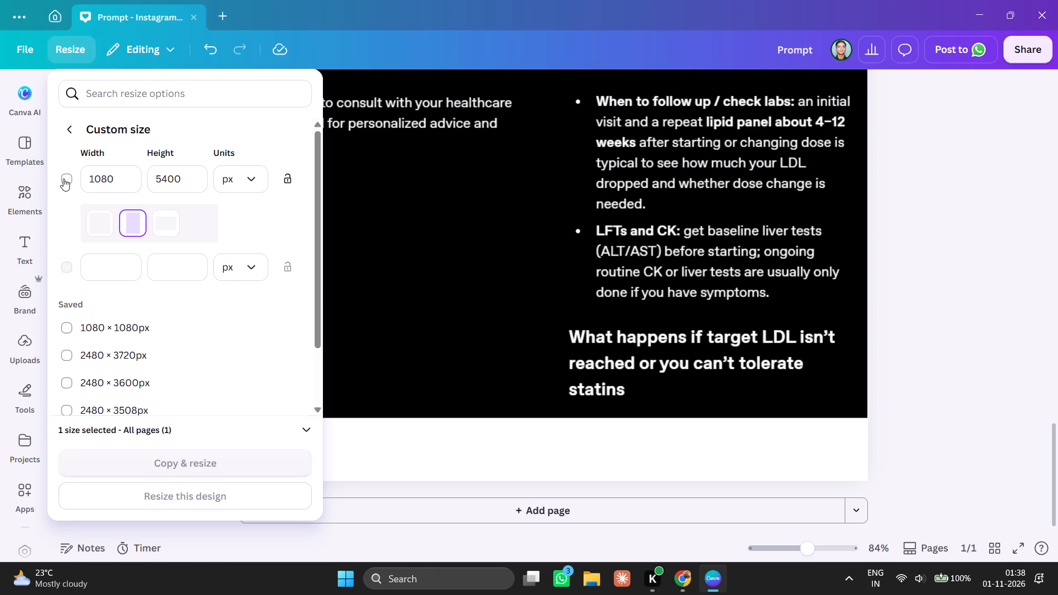
scroll(63, 178, "down", 3)
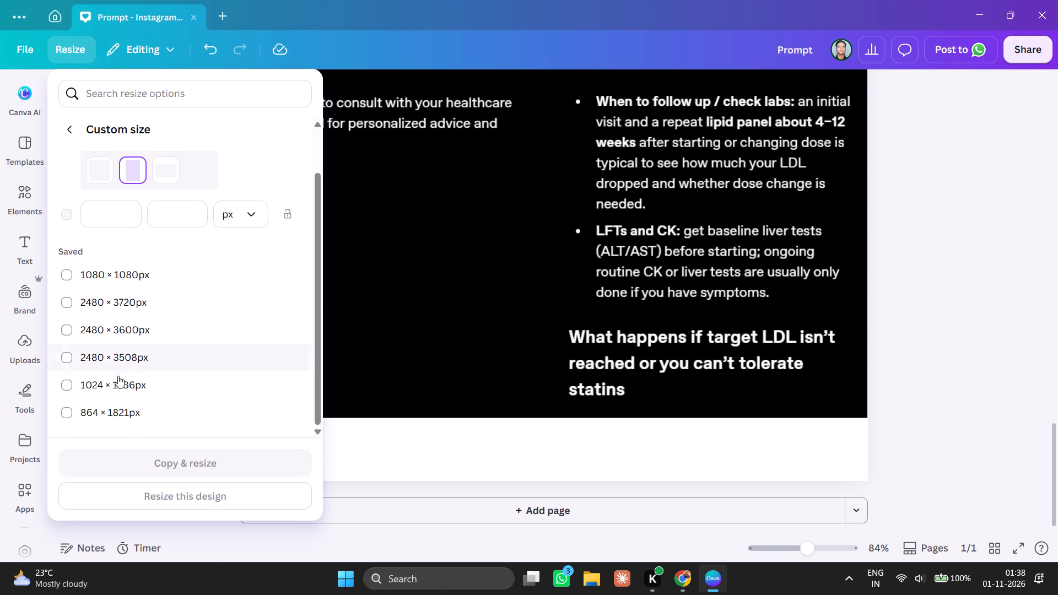
scroll(129, 320, "up", 4)
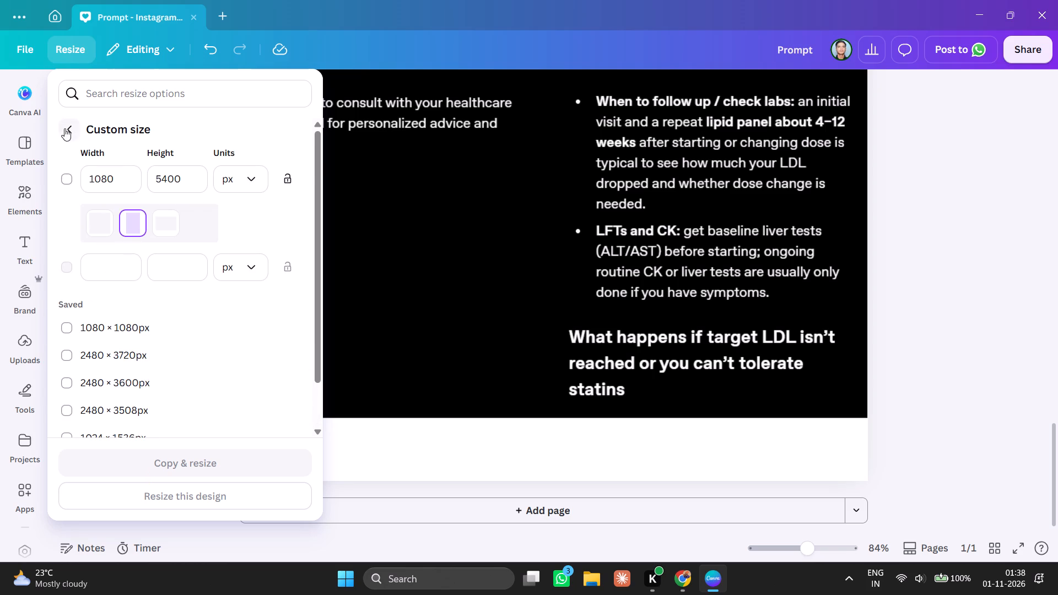
left_click(68, 180)
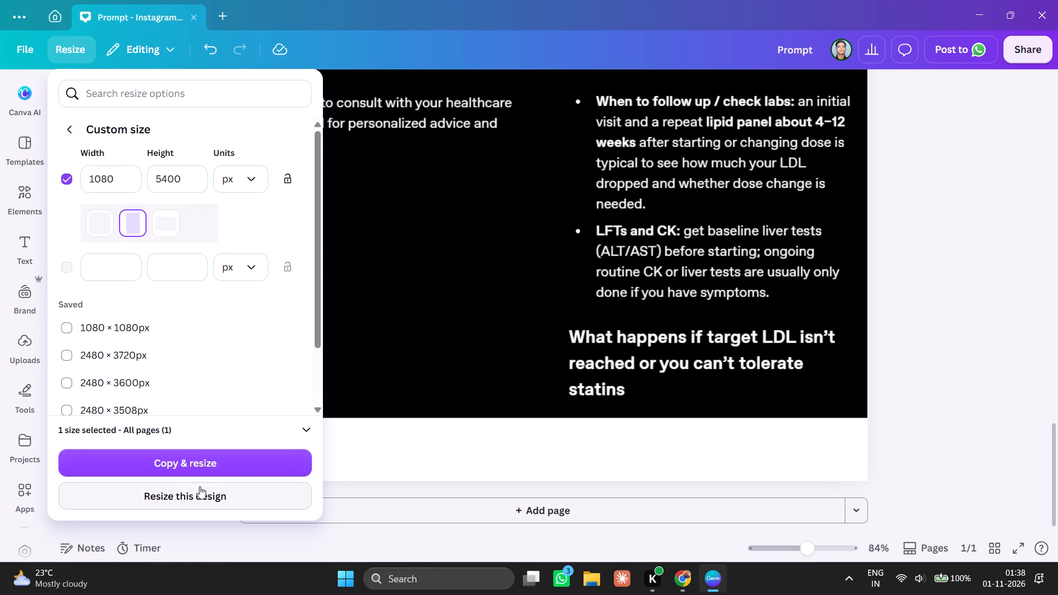
scroll(199, 486, "down", 3)
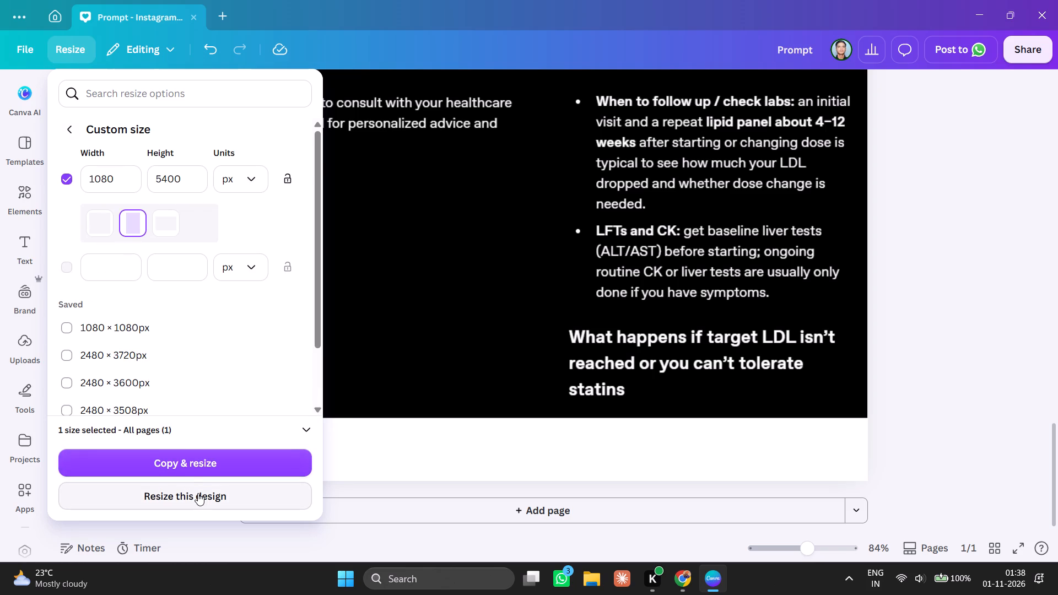
left_click(198, 493)
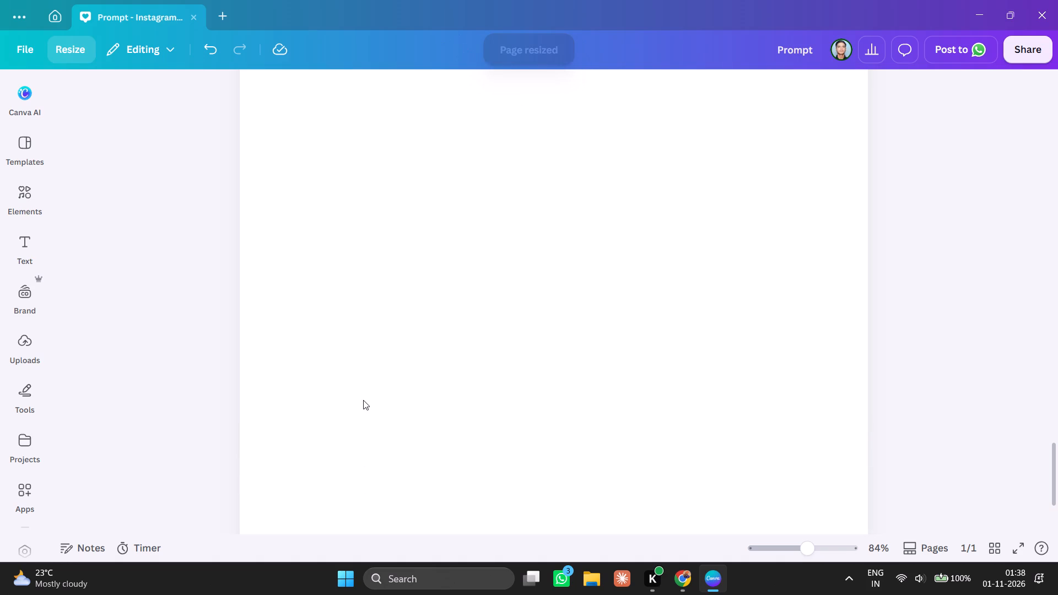
Examine the resized page from the blank space below the stacked images to the blank space above them.
scroll(363, 400, "down", 1)
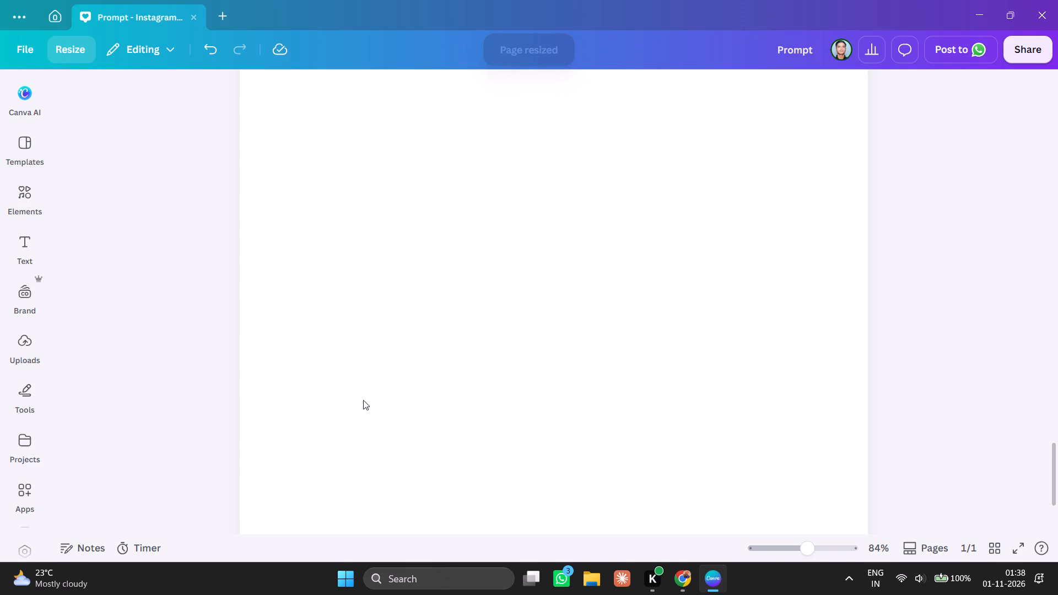
left_click(363, 400)
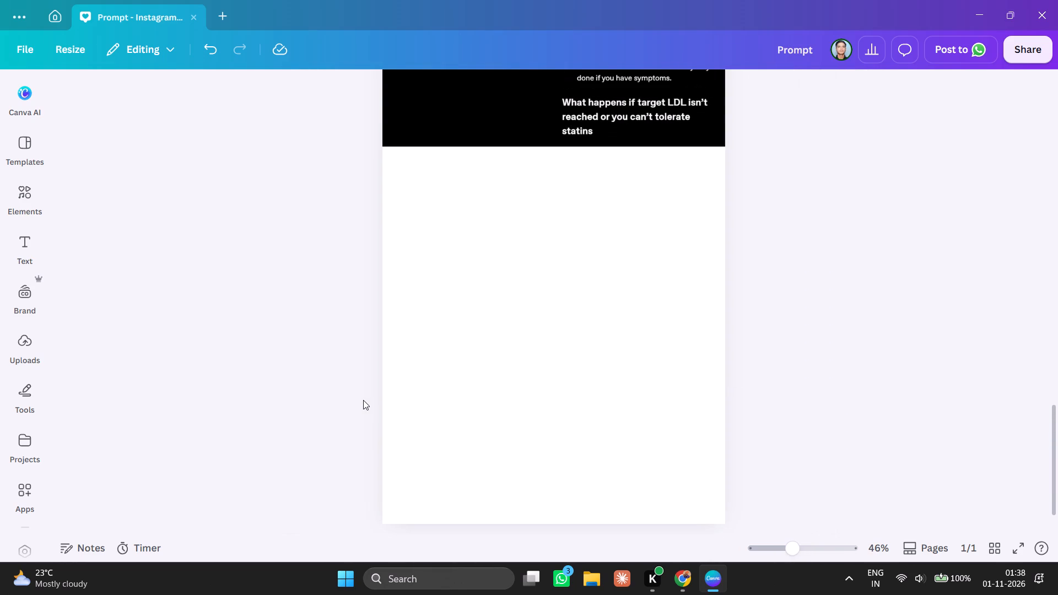
scroll(363, 404, "up", 7)
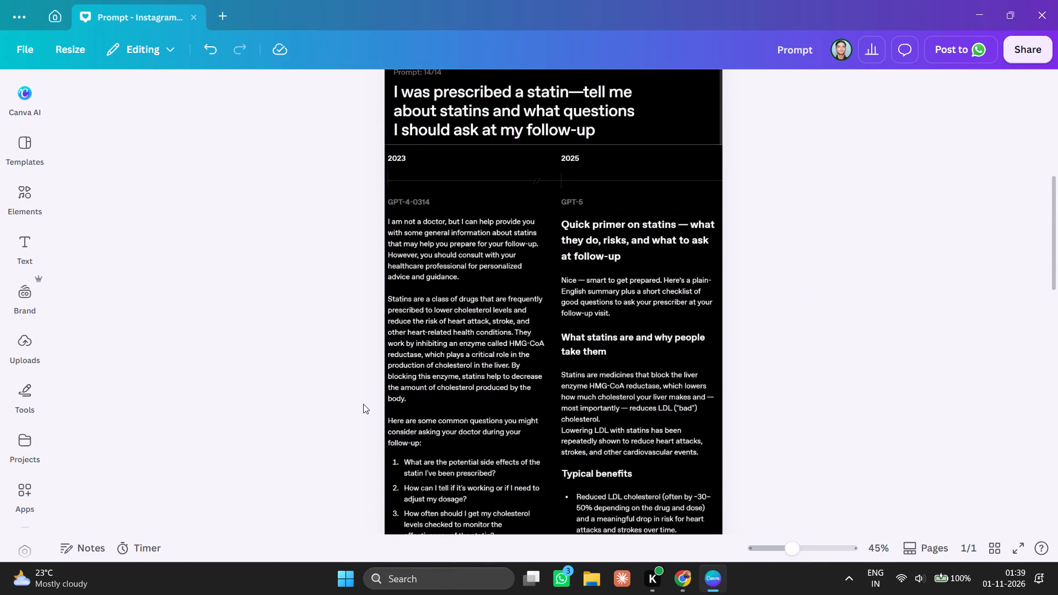
scroll(363, 404, "up", 2)
scroll(363, 404, "down", 1)
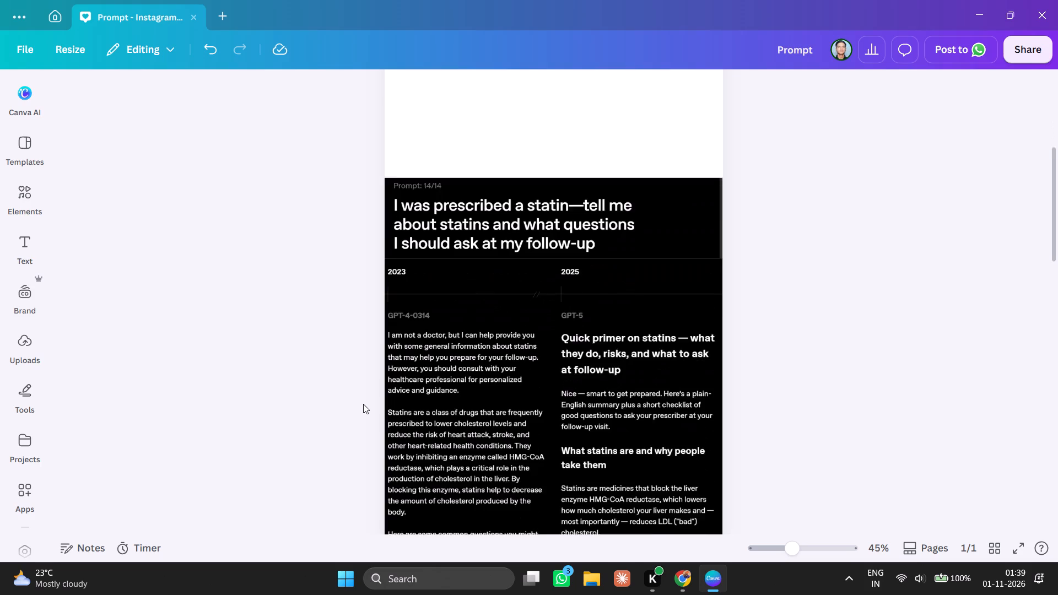
scroll(363, 404, "down", 2)
scroll(363, 404, "up", 1)
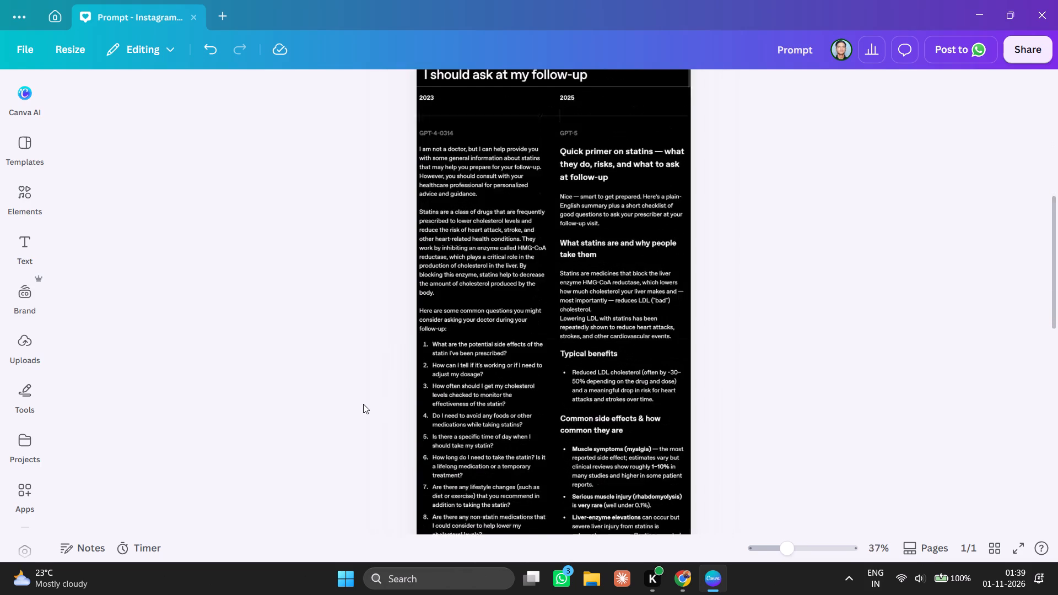
scroll(363, 404, "down", 1)
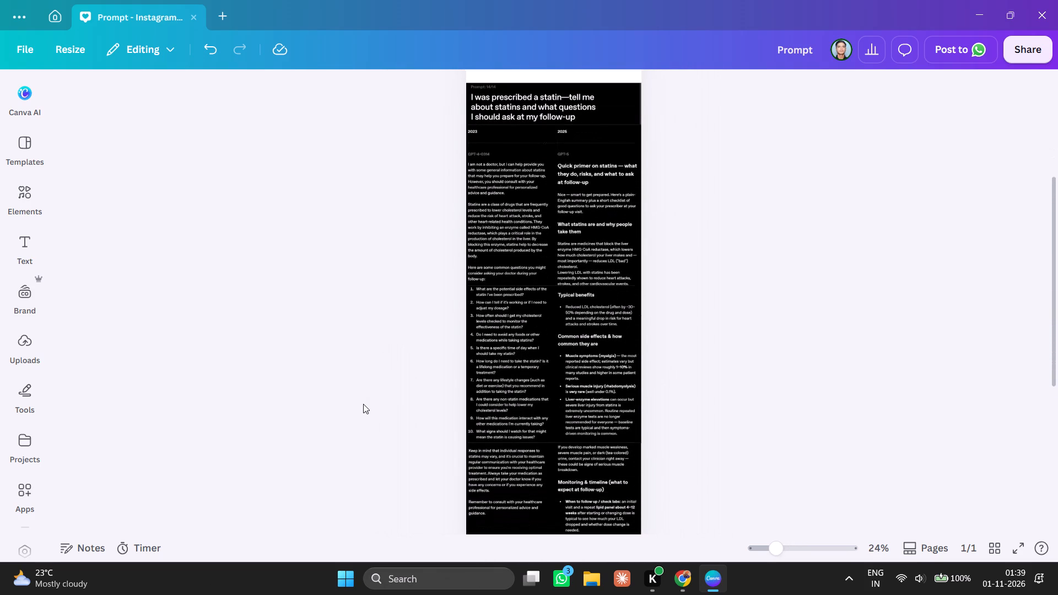
scroll(363, 404, "down", 1)
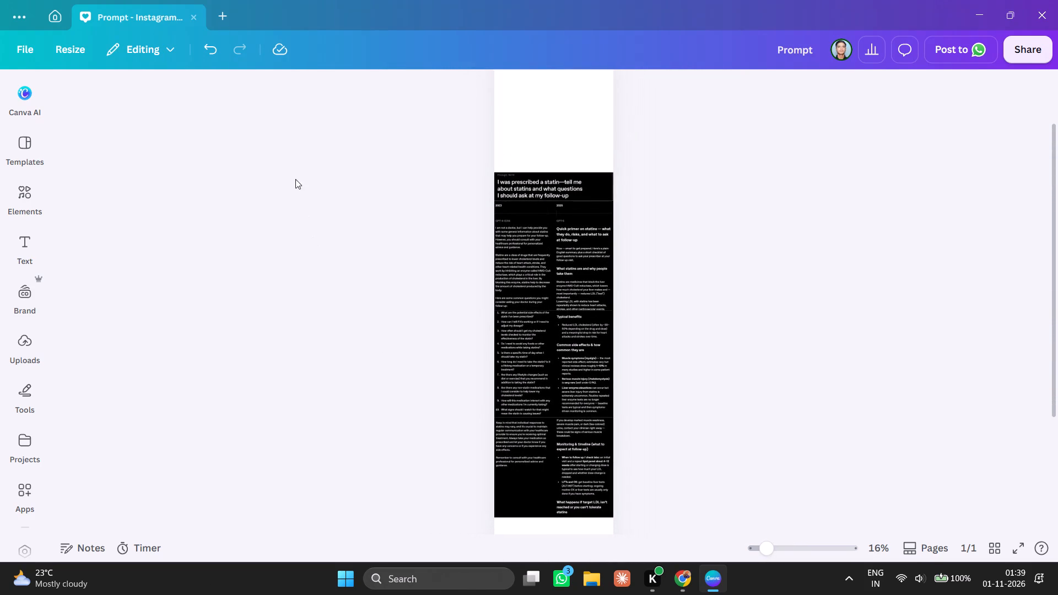
Select all four stacked images together and nudge them up into the blank space above.
left_click(412, 164)
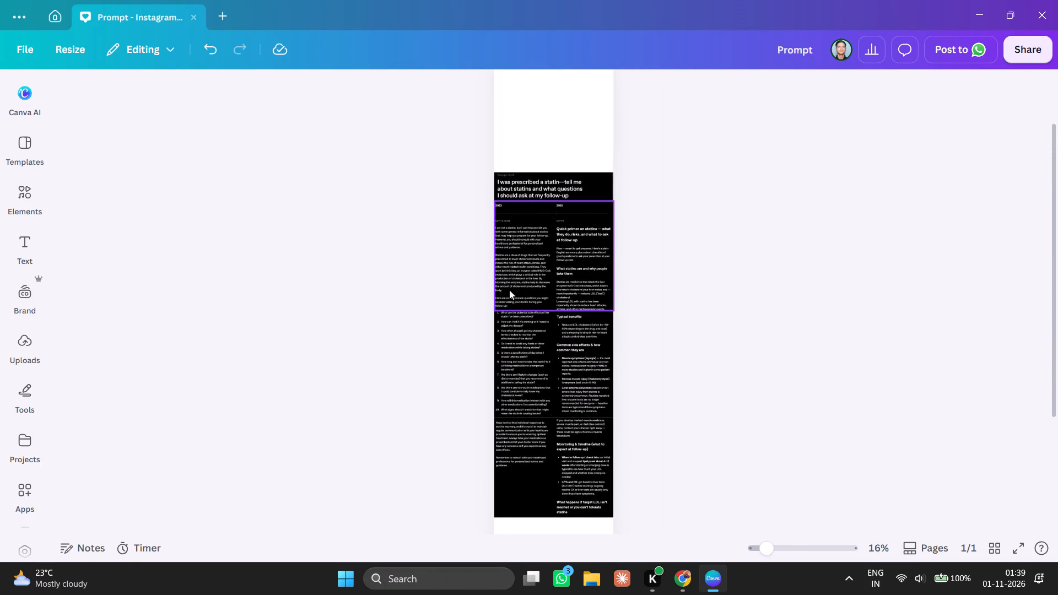
left_click(415, 140)
left_click_drag(415, 140, 416, 140)
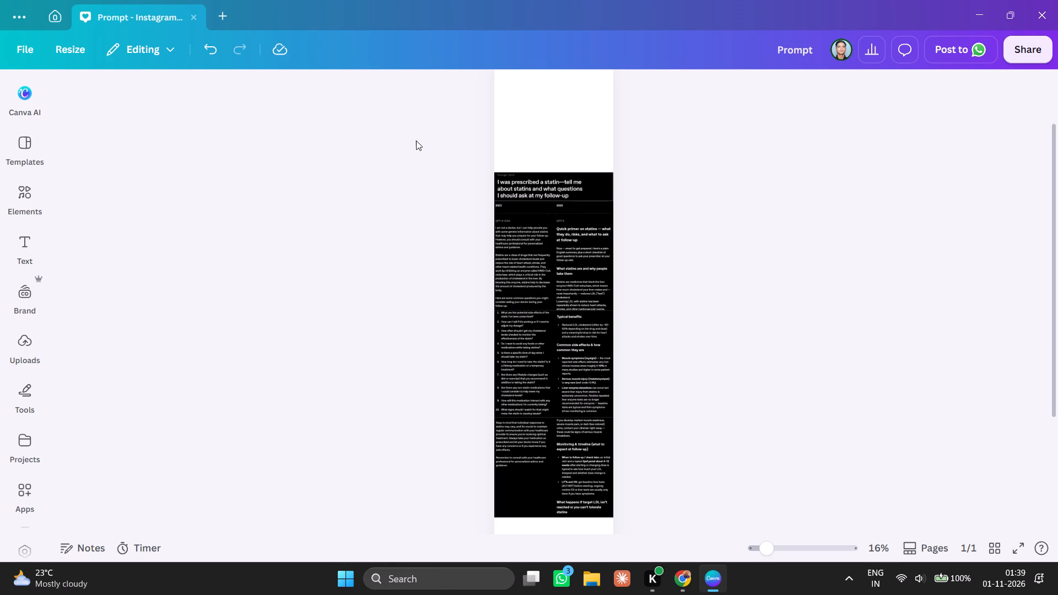
left_click_drag(416, 140, 482, 577)
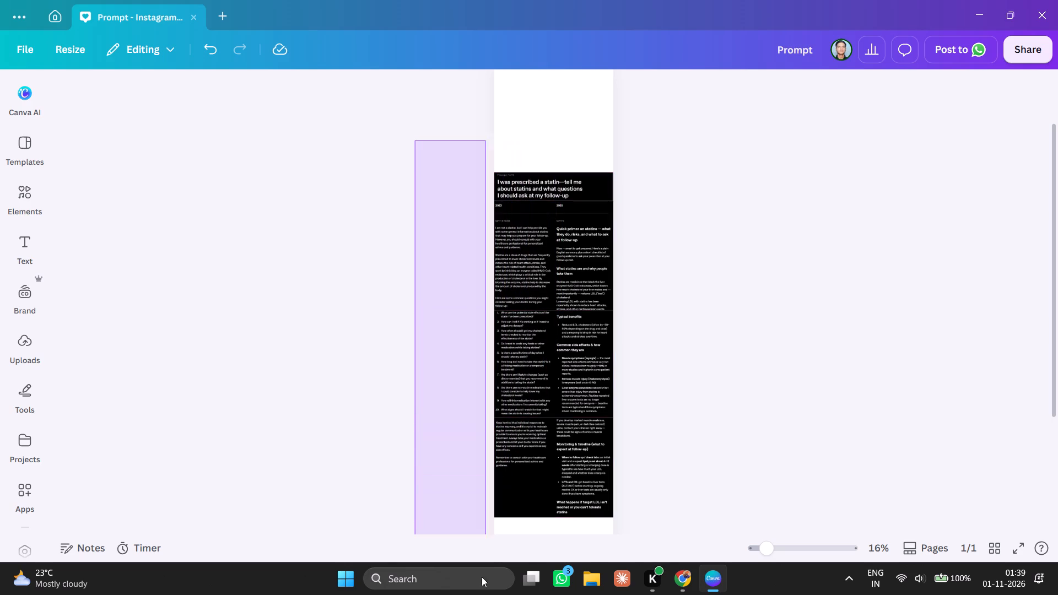
left_click_drag(482, 577, 548, 522)
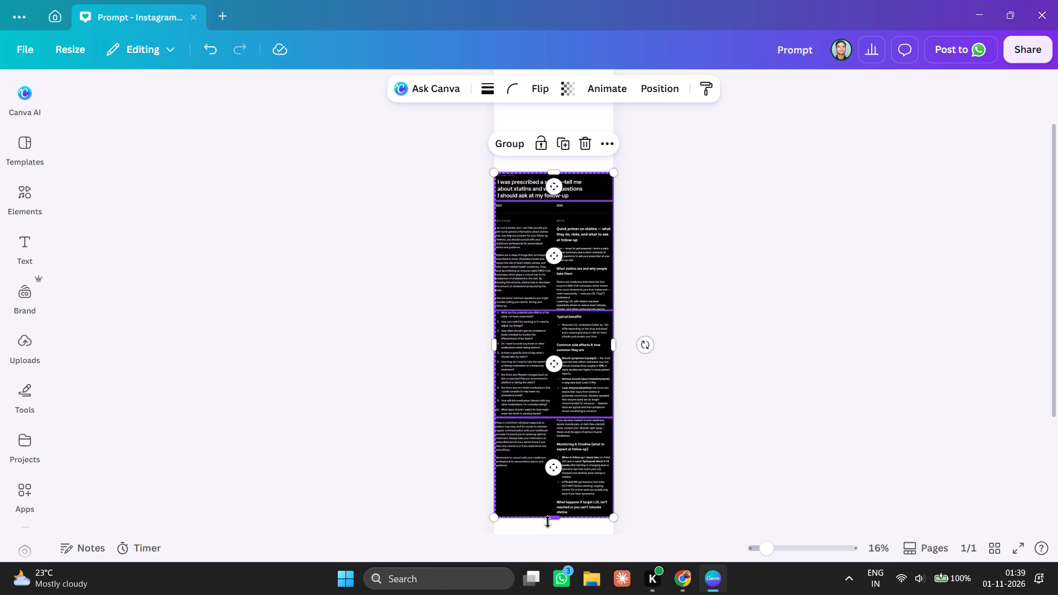
key("Up")
key("Up")
key("Up")
key("Up")
key("Up")
key("Up")
key("Up")
key("Up")
key("Up")
key("Up")
key("Up")
key("Up")
key("Up")
key("Up")
key("Up")
key("Up")
key("Up")
key("Up")
key("Up")
key("Up")
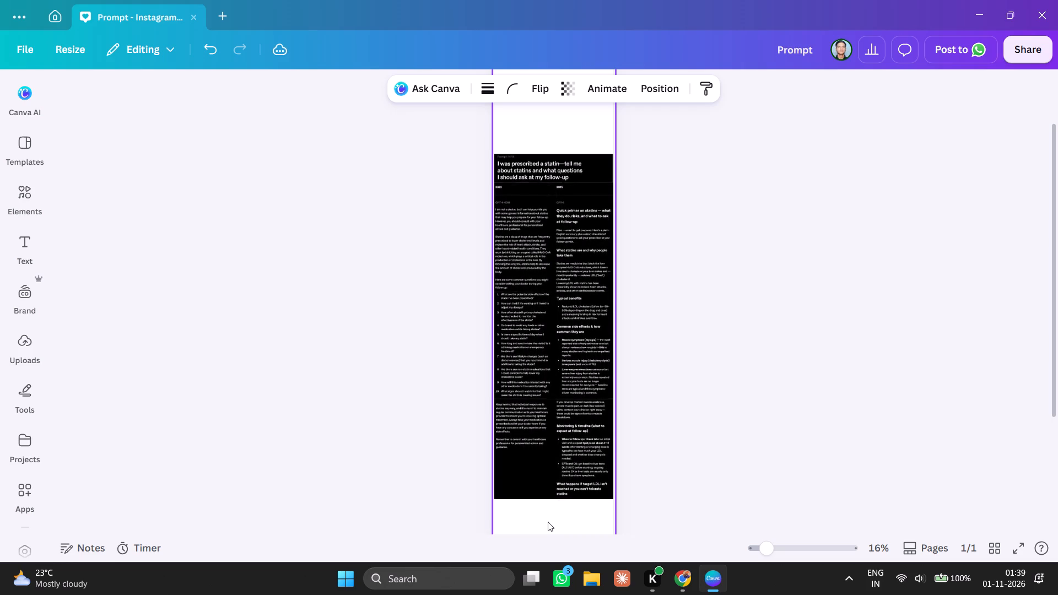
key("Up")
key("Up")
key("Up")
key("Up")
key("Up")
key("Up")
key("Up")
key("Up")
key("Up")
key("Up")
key("Up")
key("Up")
key("Up")
key("Up")
key("Up")
key("Up")
key("Up")
key("Up")
key("Up")
key("Up")
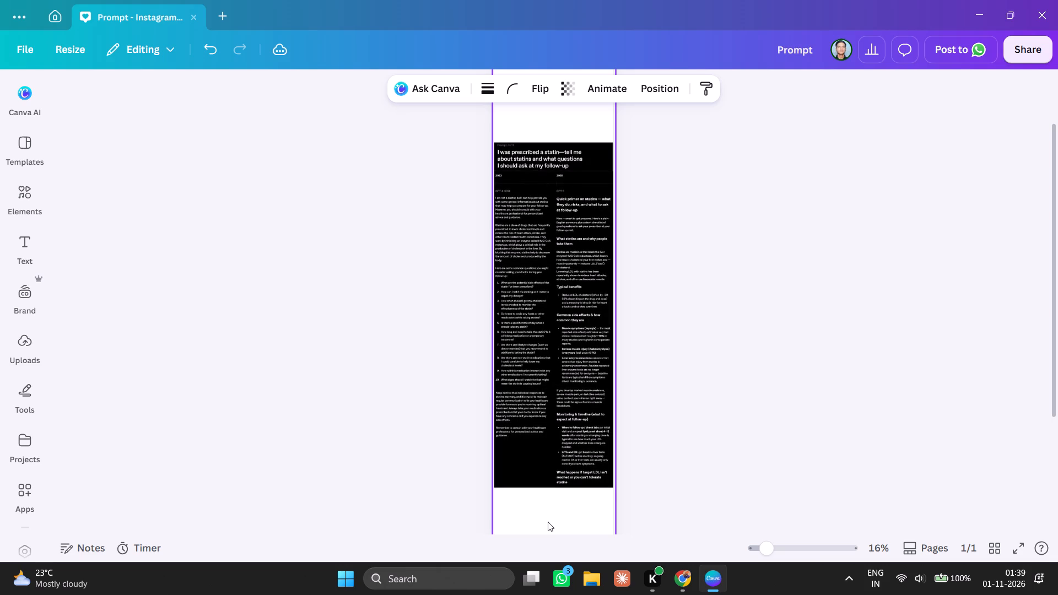
scroll(548, 522, "up", 1)
scroll(548, 522, "down", 1)
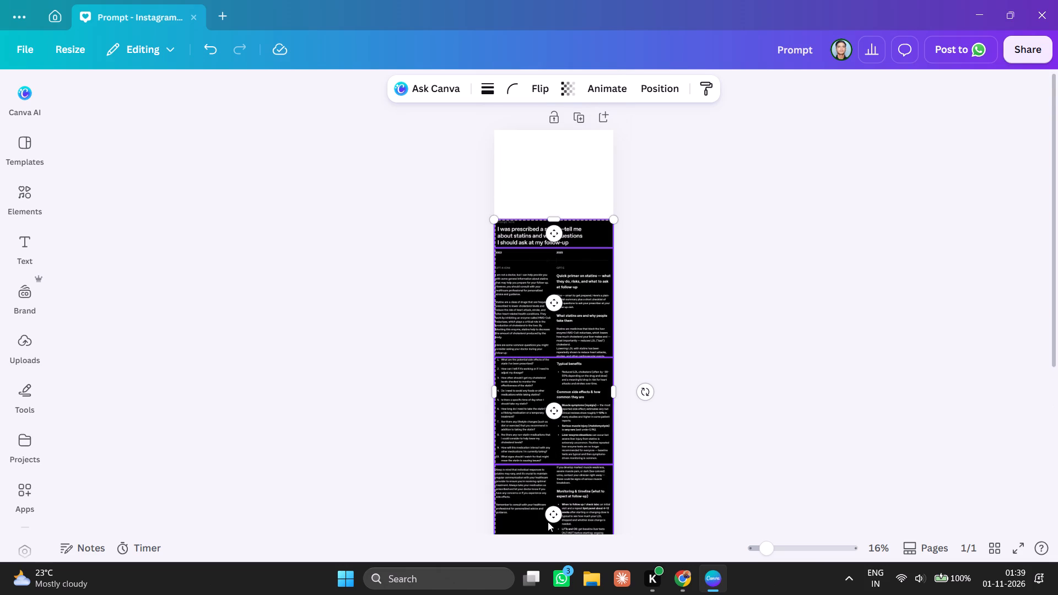
scroll(400, 385, "down", 1)
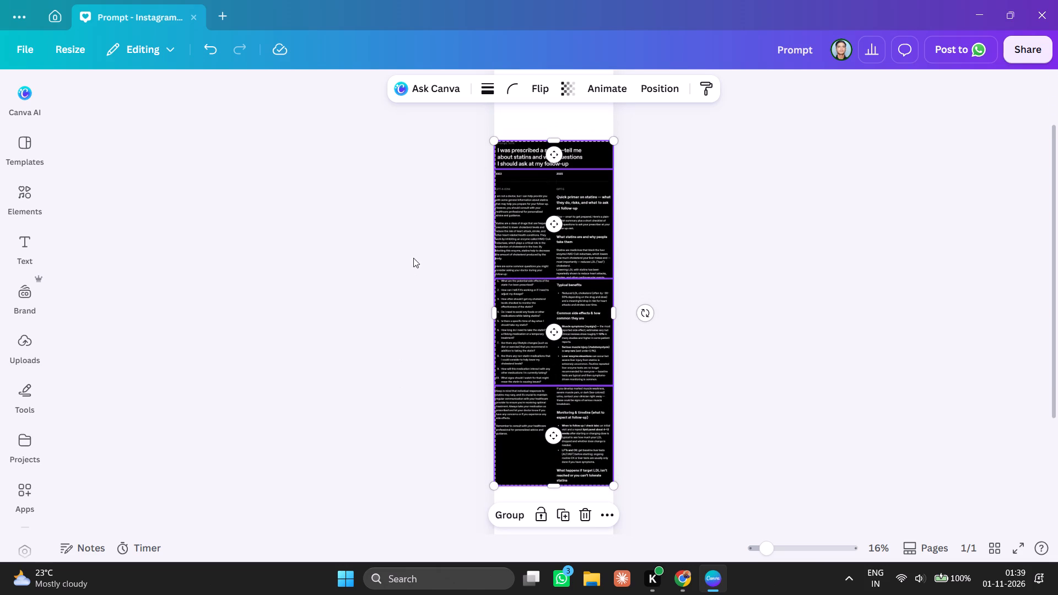
Move the four selected images up so the prompt heading aligns with the page's top edge, centred across the page.
left_click_drag(447, 135, 528, 357)
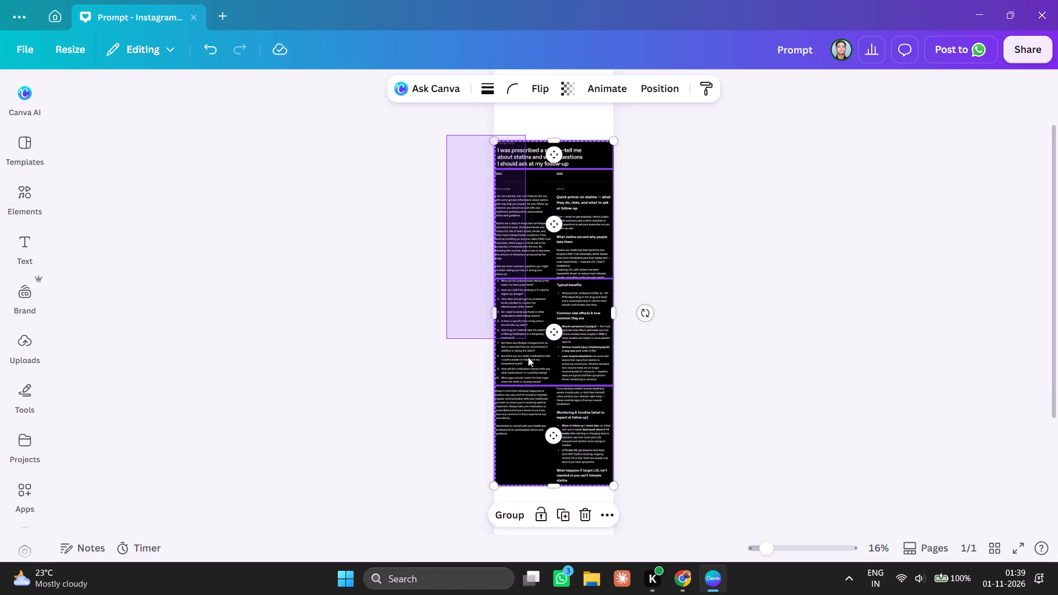
left_click_drag(528, 357, 526, 435)
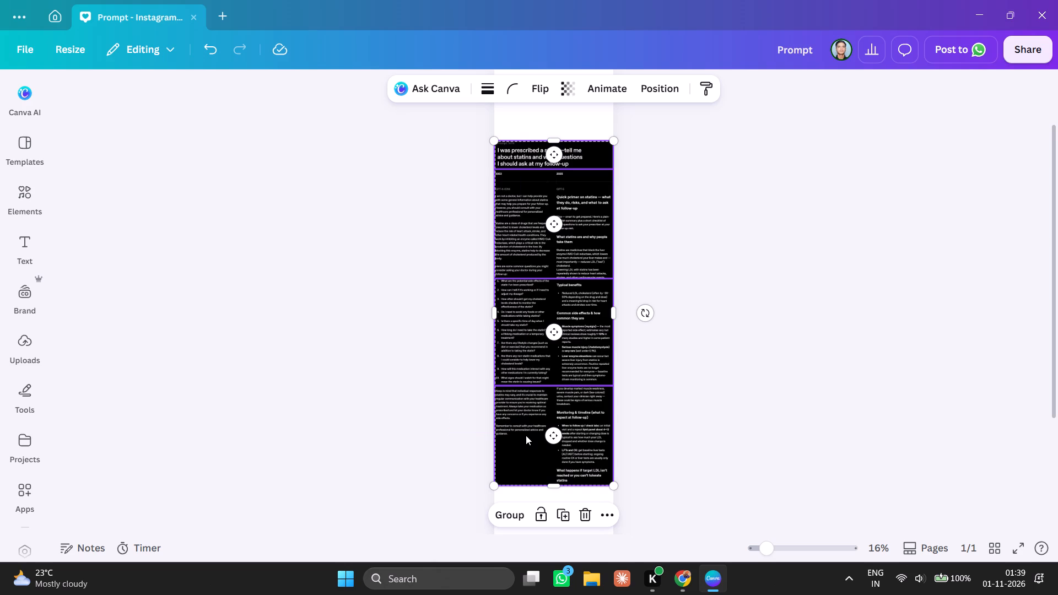
left_click_drag(526, 435, 513, 273)
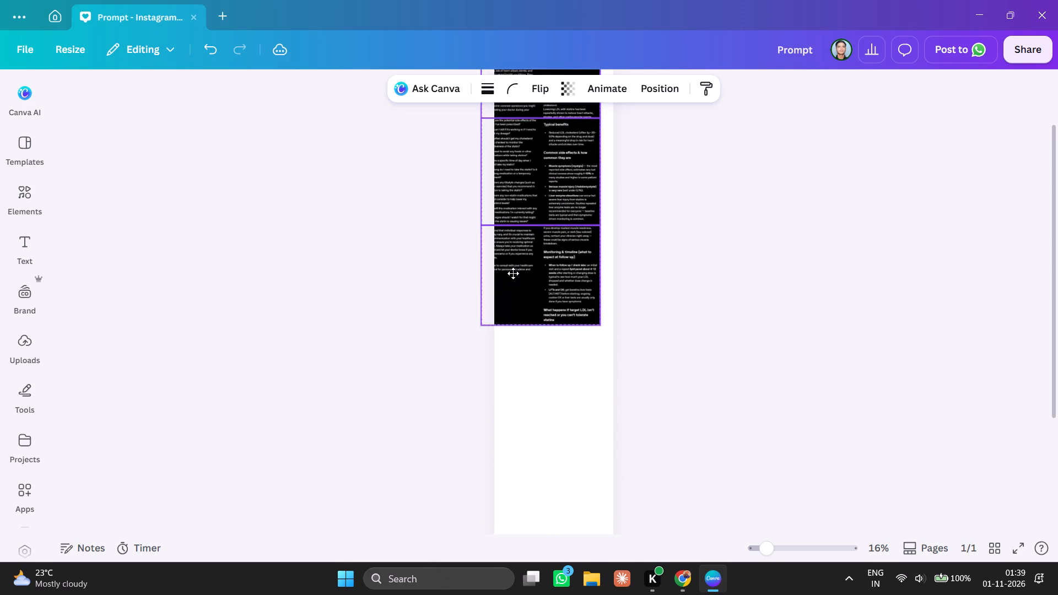
left_click_drag(513, 273, 527, 324)
scroll(465, 293, "up", 1)
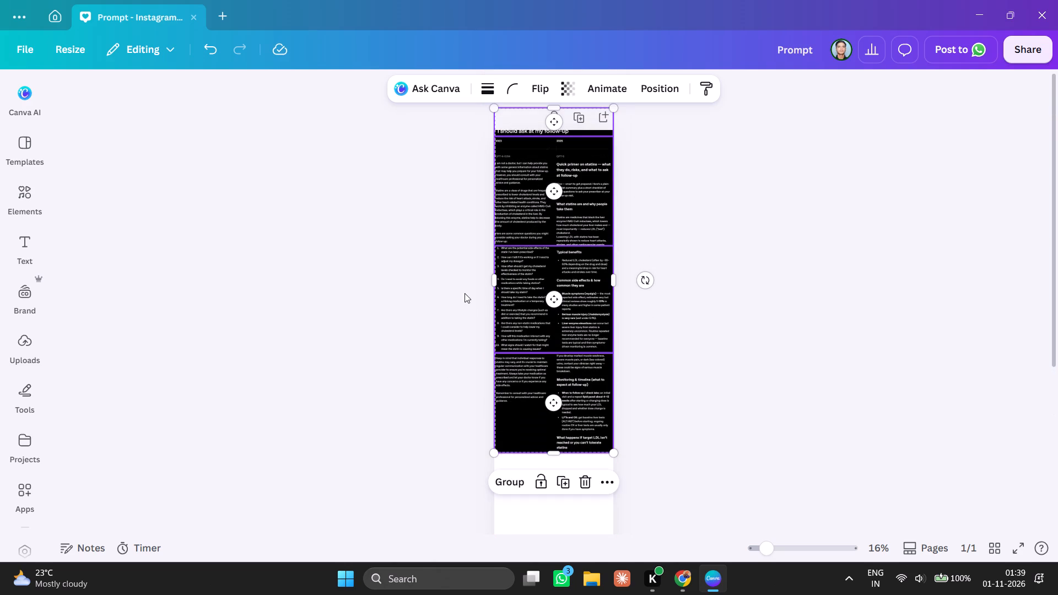
scroll(465, 293, "up", 1)
left_click_drag(528, 277, 526, 299)
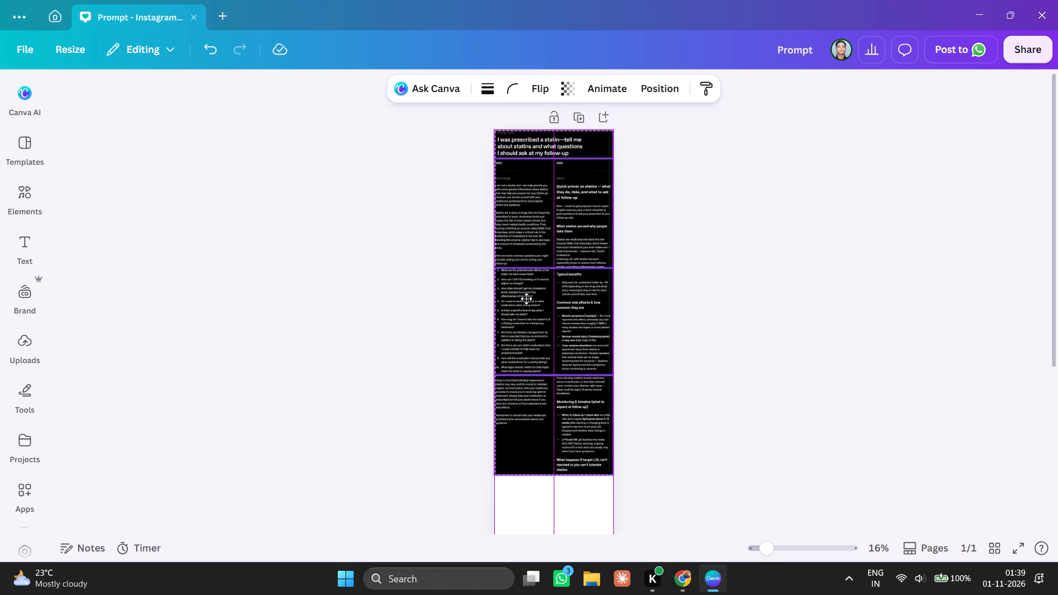
left_click_drag(526, 299, 525, 302)
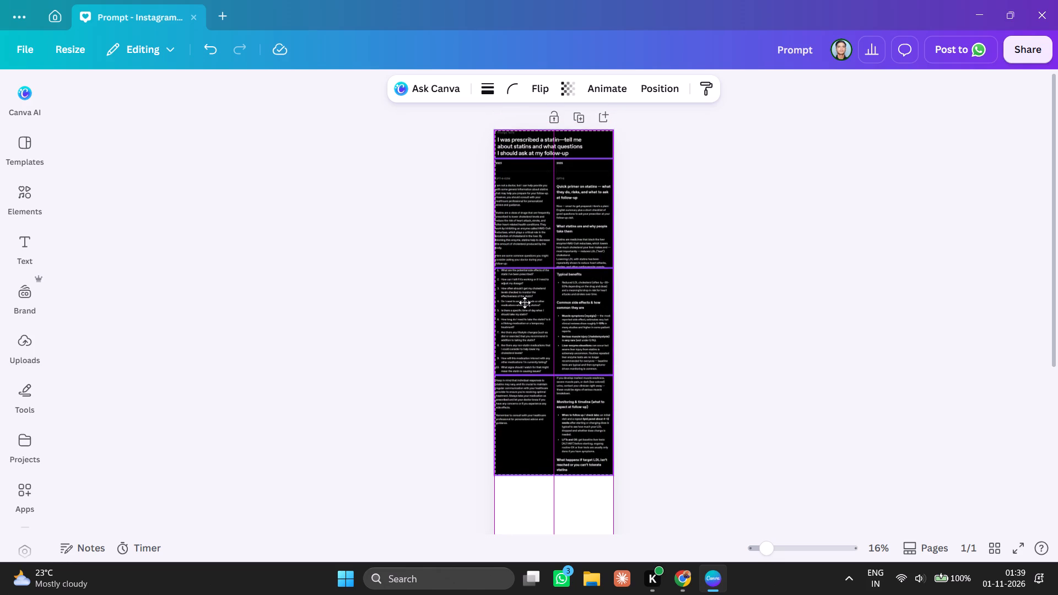
left_click_drag(525, 302, 525, 302)
Nudge the four selected images down slightly, leaving a narrow gap between the prompt heading and the page's top edge.
key("Down")
key("Down")
key("Down")
key("Down")
key("Down")
key("Down")
key("Down")
key("Down")
key("Down")
key("Down")
key("Down")
key("Down")
key("Down")
key("Down")
key("Down")
key("Down")
key("Down")
key("Down")
key("Down")
key("Down")
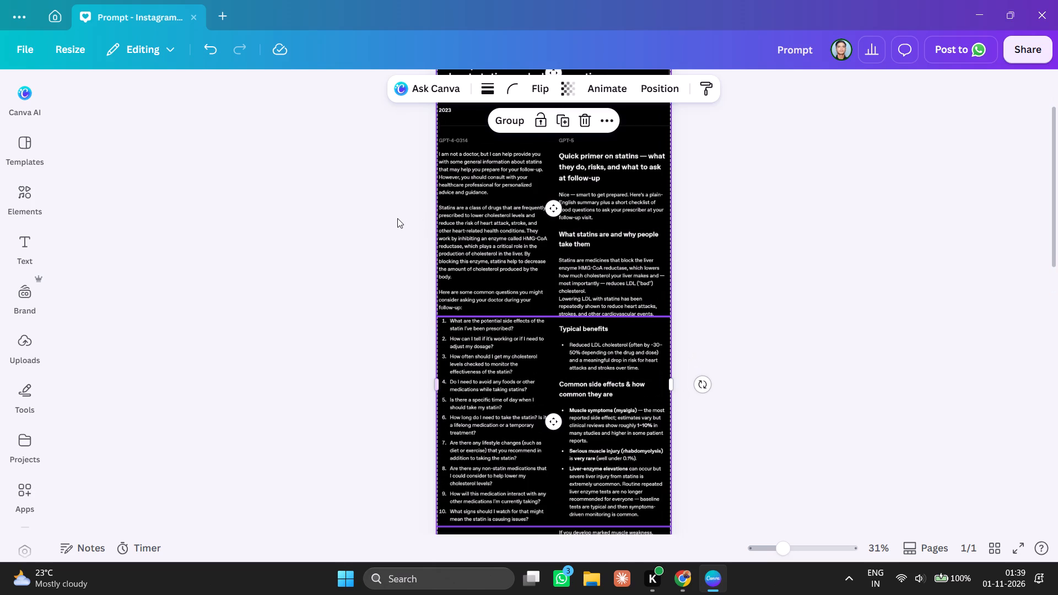
scroll(393, 218, "up", 1)
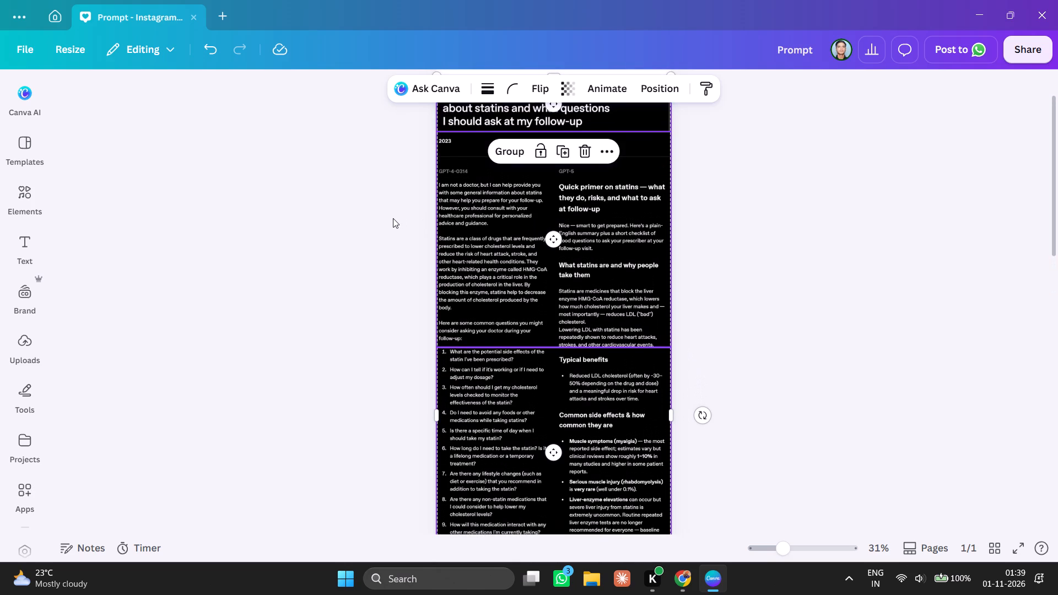
scroll(393, 218, "up", 3)
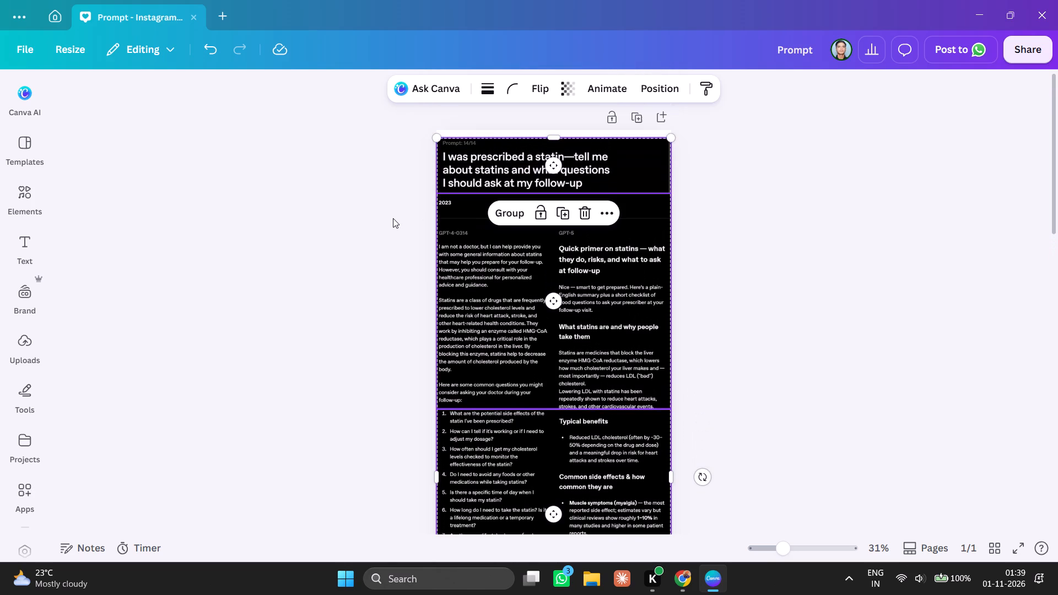
Nudge the four selected images up to close the narrow gap between the prompt heading and the page's top edge.
scroll(393, 218, "up", 1)
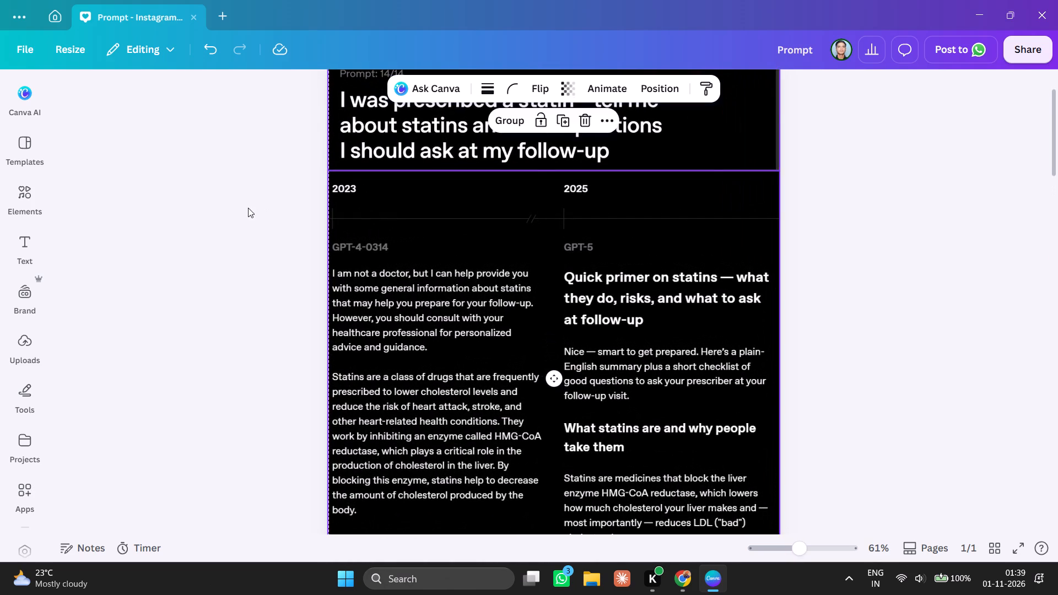
scroll(245, 208, "up", 3)
key("Up")
key("Up")
key("Up")
key("Up")
key("Up")
key("Up")
key("Up")
key("Up")
key("Up")
key("Up")
key("Up")
key("Up")
key("Up")
key("Up")
key("Up")
key("Up")
key("Up")
key("Up")
key("Up")
key("Up")
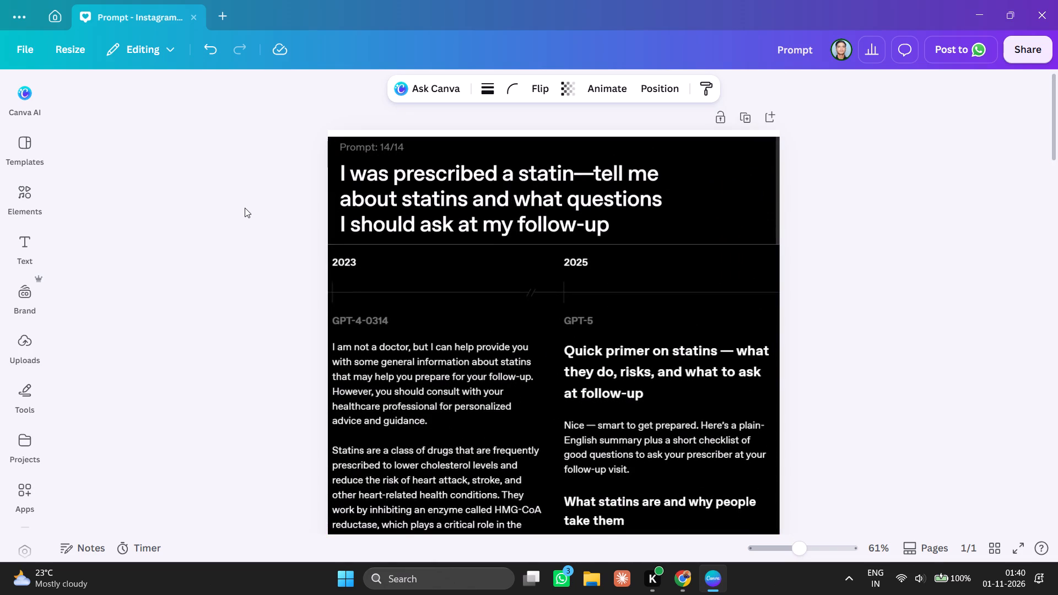
key("Up")
key("Up")
key("Up")
key("Up")
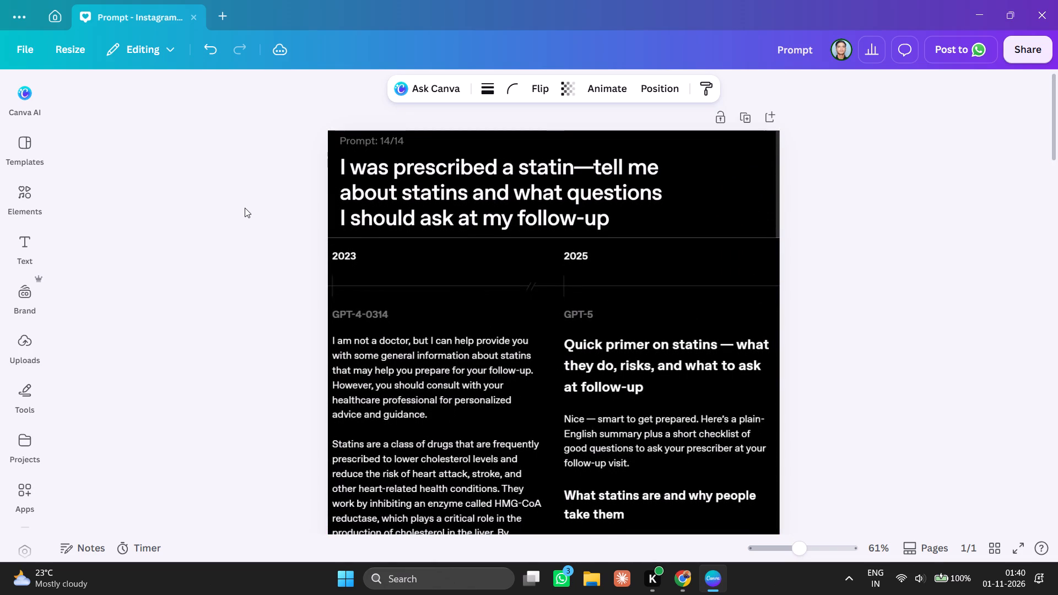
key("Up")
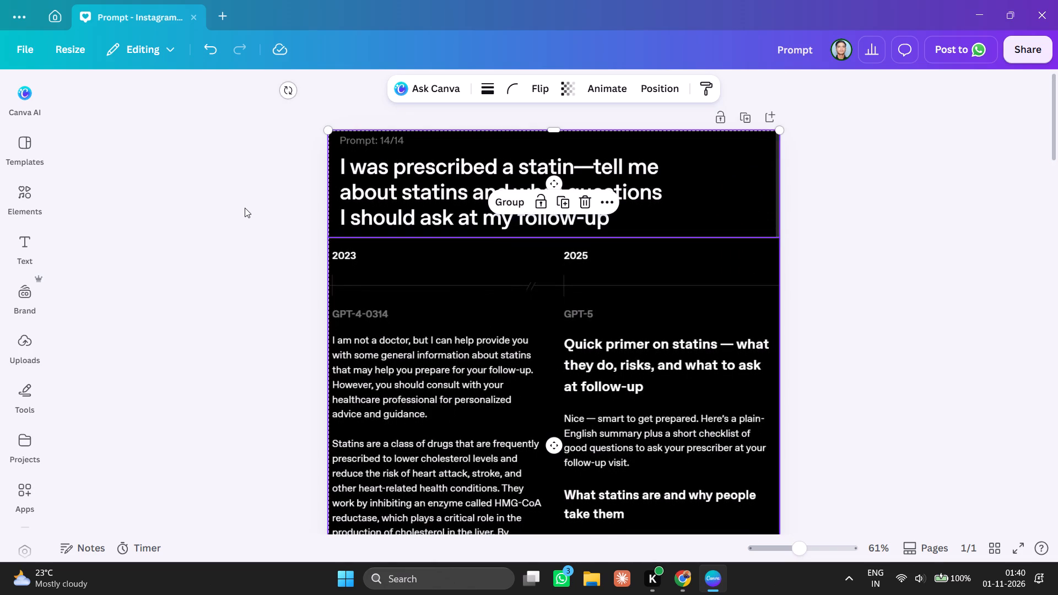
key("Down")
key("Down")
key("Down")
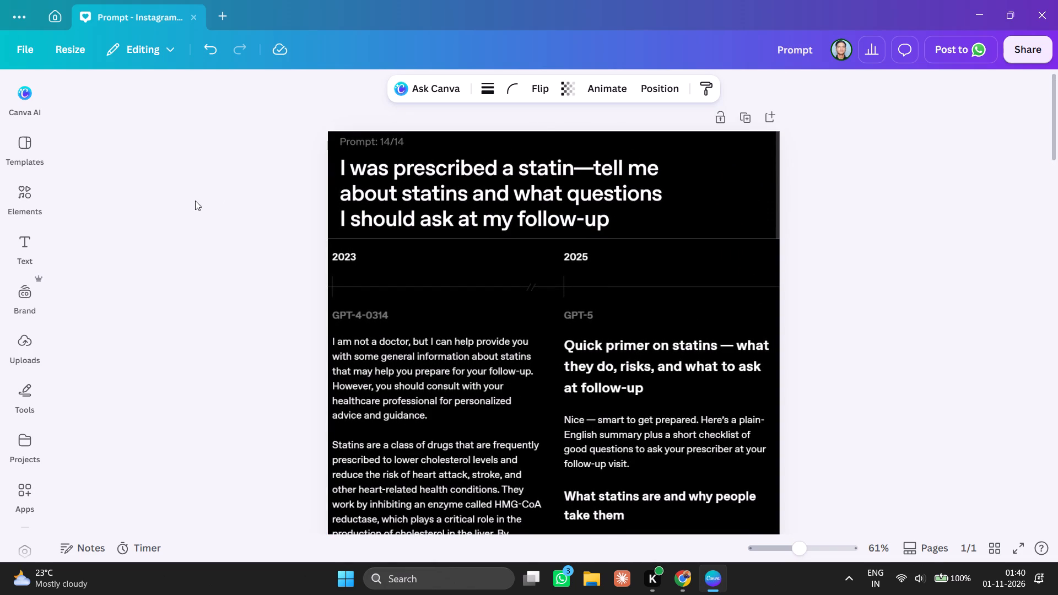
Examine the seams between the stacked images and the blank space left below the last one, clearing the selection.
scroll(195, 201, "down", 5)
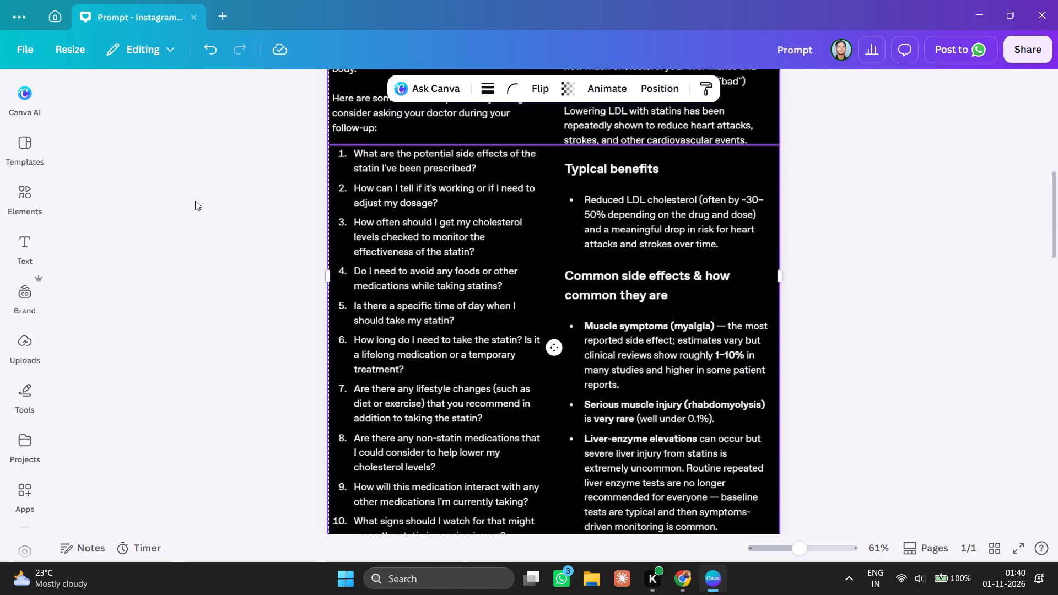
scroll(195, 201, "down", 4)
scroll(195, 201, "left", 1)
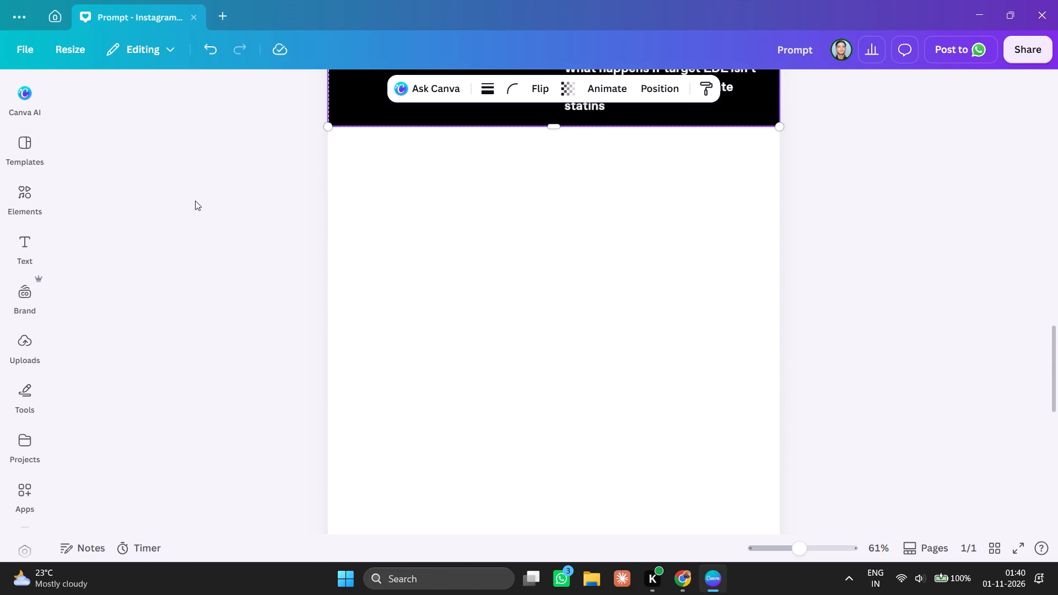
scroll(195, 201, "left", 1)
left_click(488, 235)
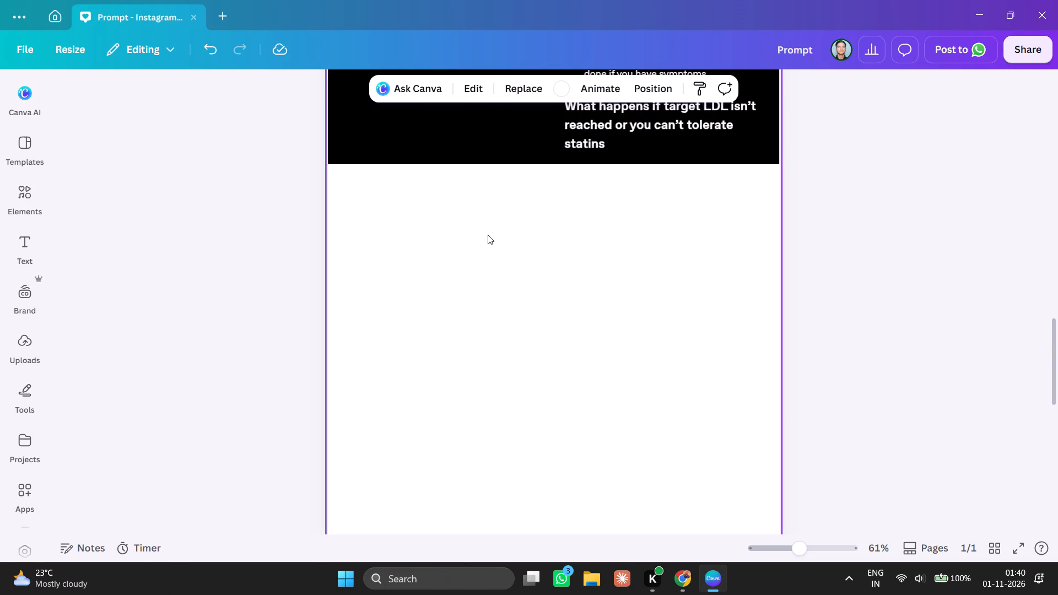
scroll(564, 240, "up", 5)
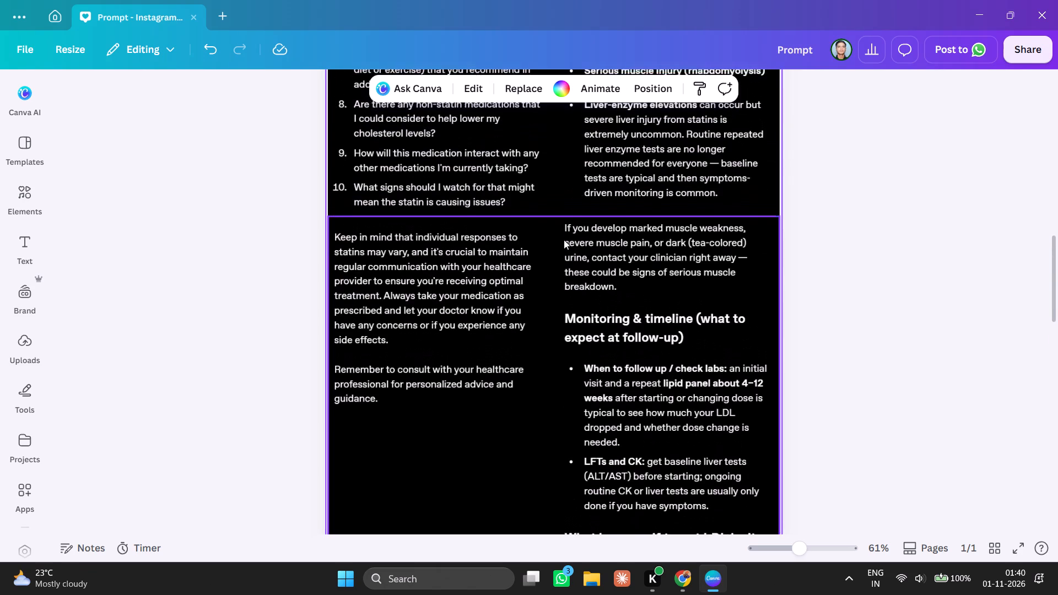
scroll(564, 240, "up", 1)
scroll(564, 240, "down", 2)
scroll(564, 240, "up", 1)
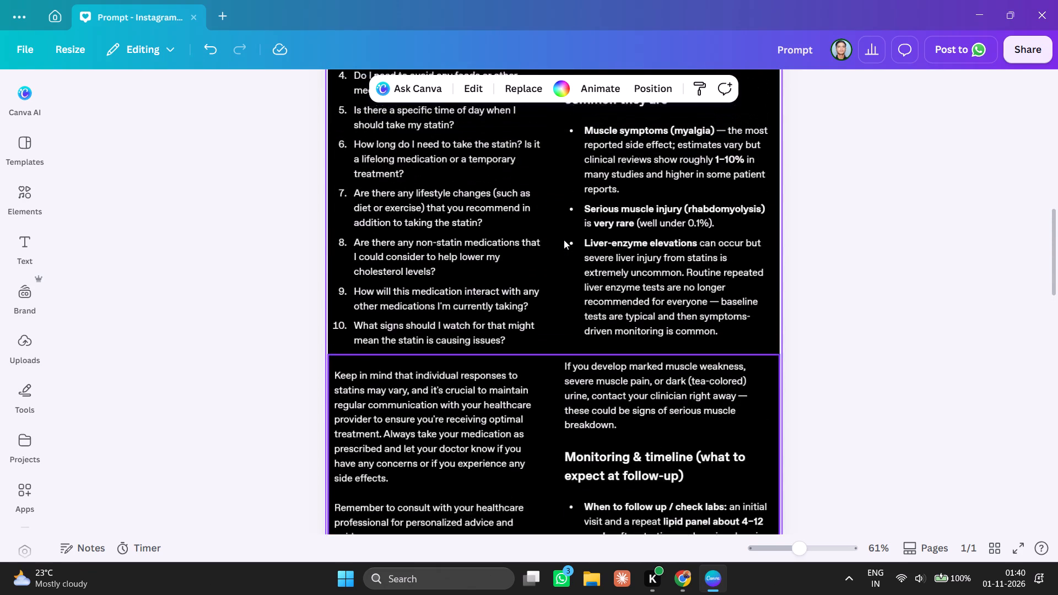
scroll(564, 240, "up", 1)
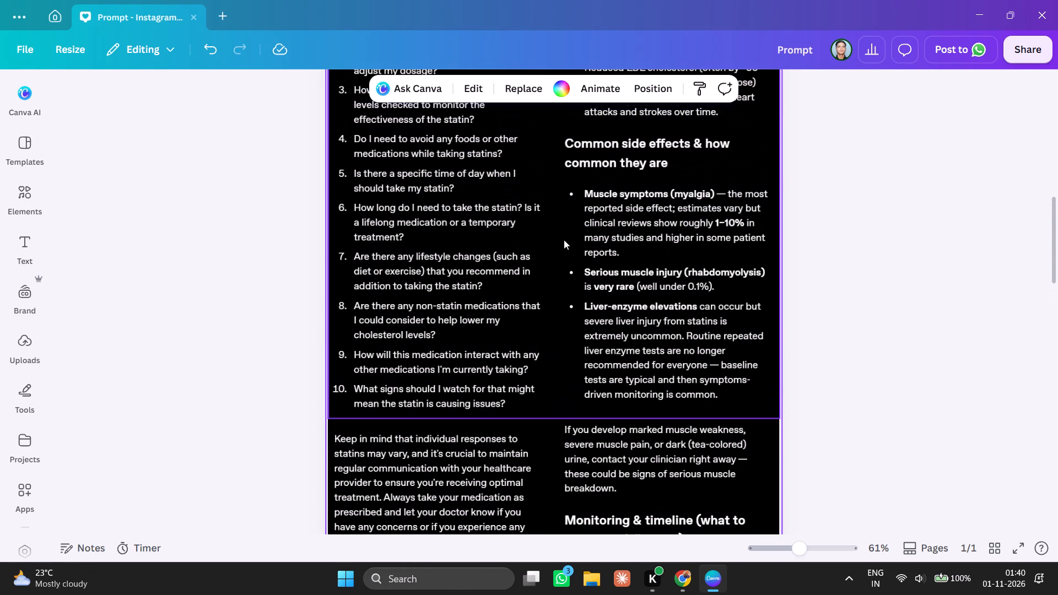
left_click(796, 256)
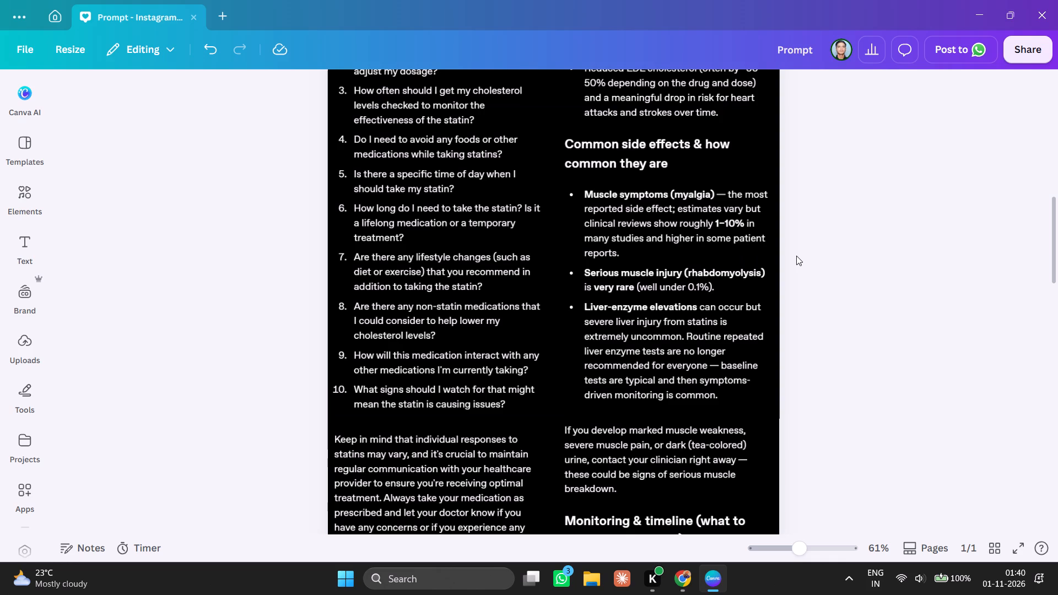
scroll(796, 256, "down", 7)
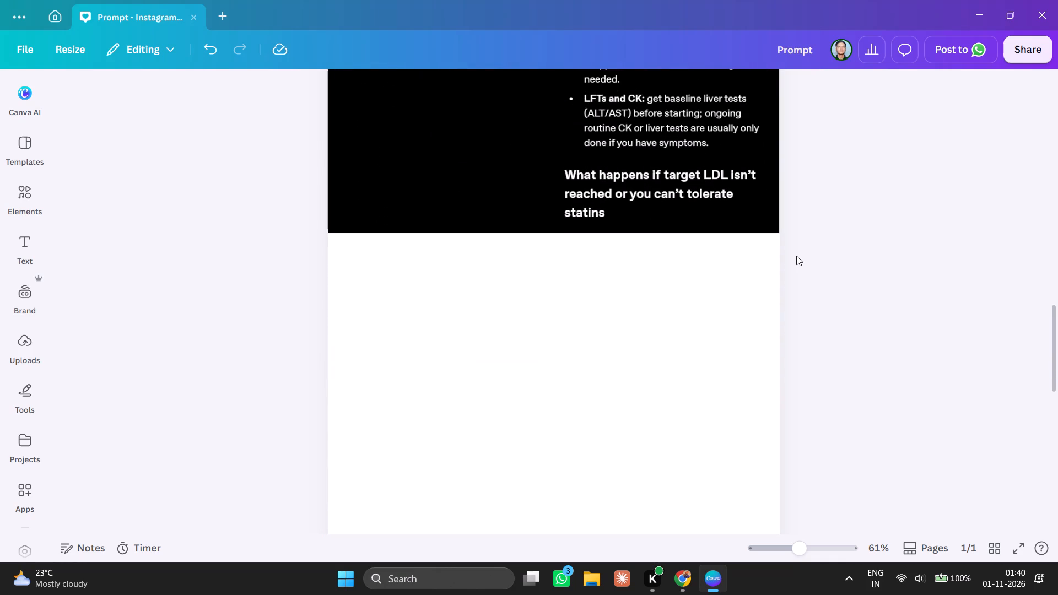
Switch to OpenAI Progress in Chrome and snip the full-width section from "Guidelines recommend" to the "Are any of my current medications" question.
left_click(690, 576)
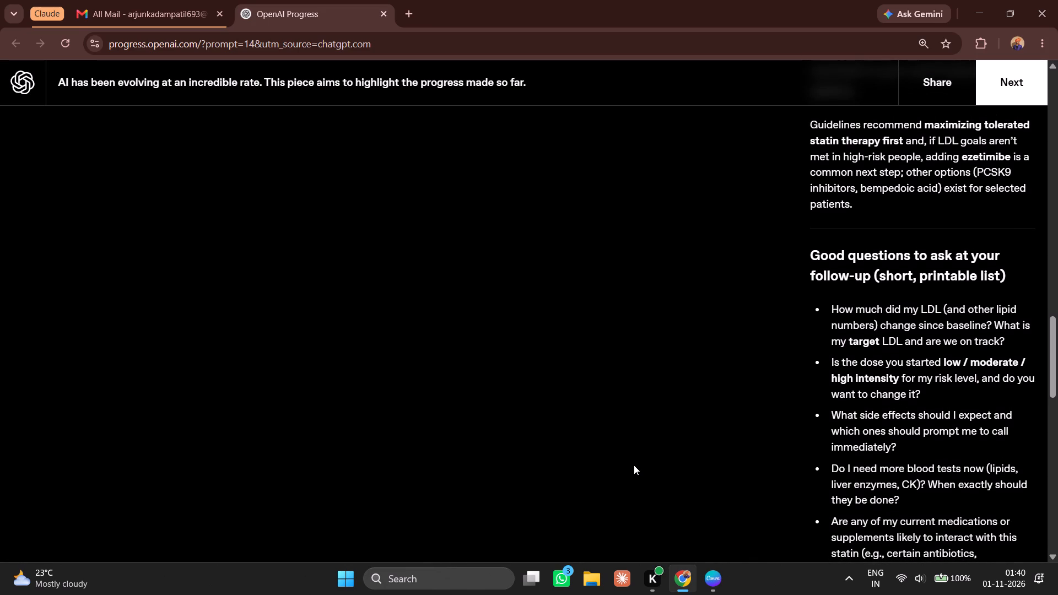
key("shift+super+s")
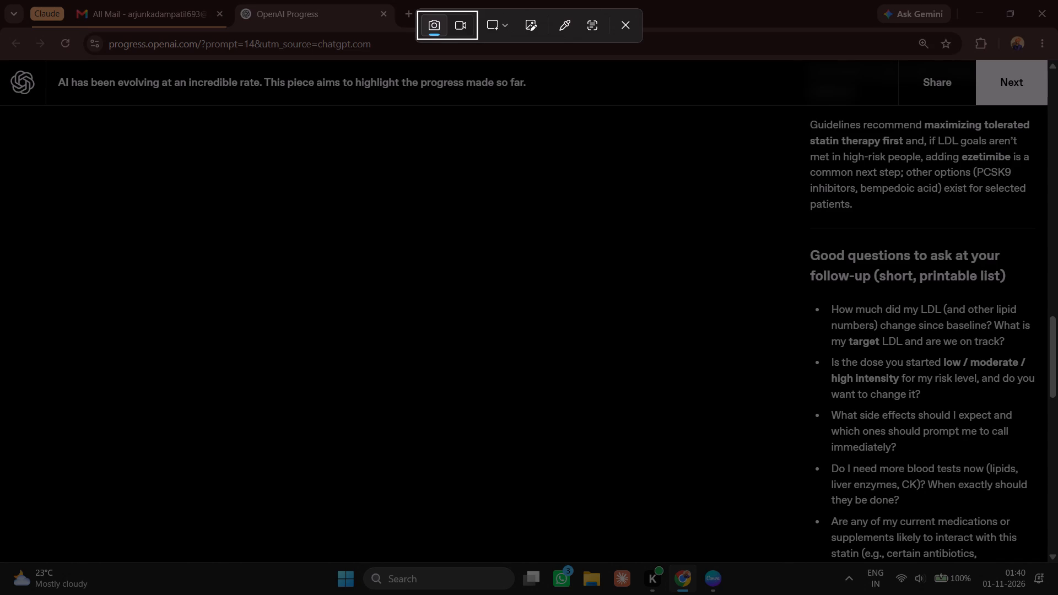
left_click(627, 26)
scroll(758, 219, "up", 2)
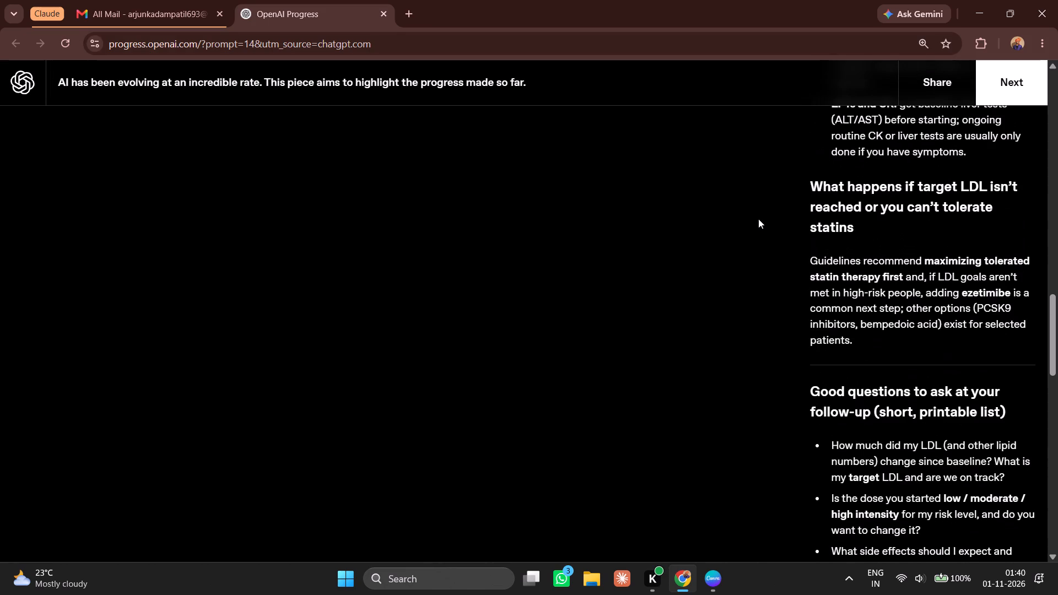
scroll(758, 219, "up", 3)
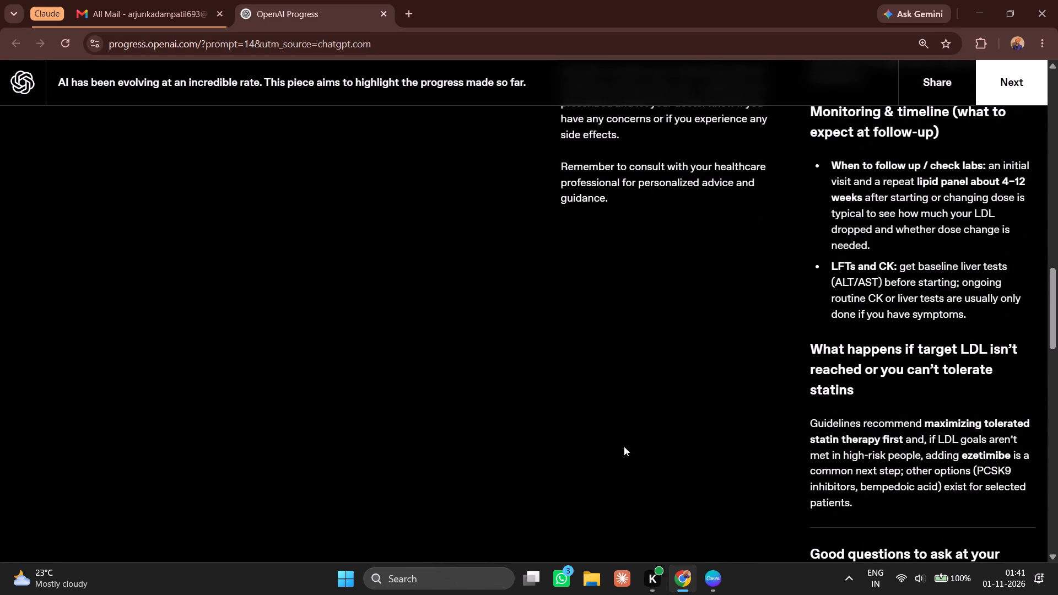
scroll(561, 549, "up", 2)
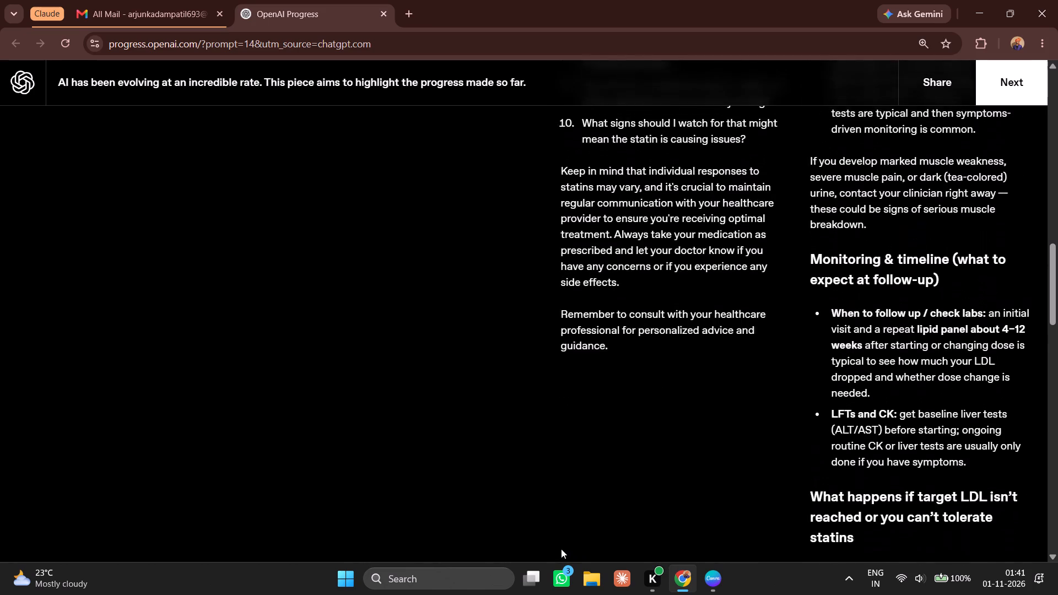
scroll(561, 549, "up", 2)
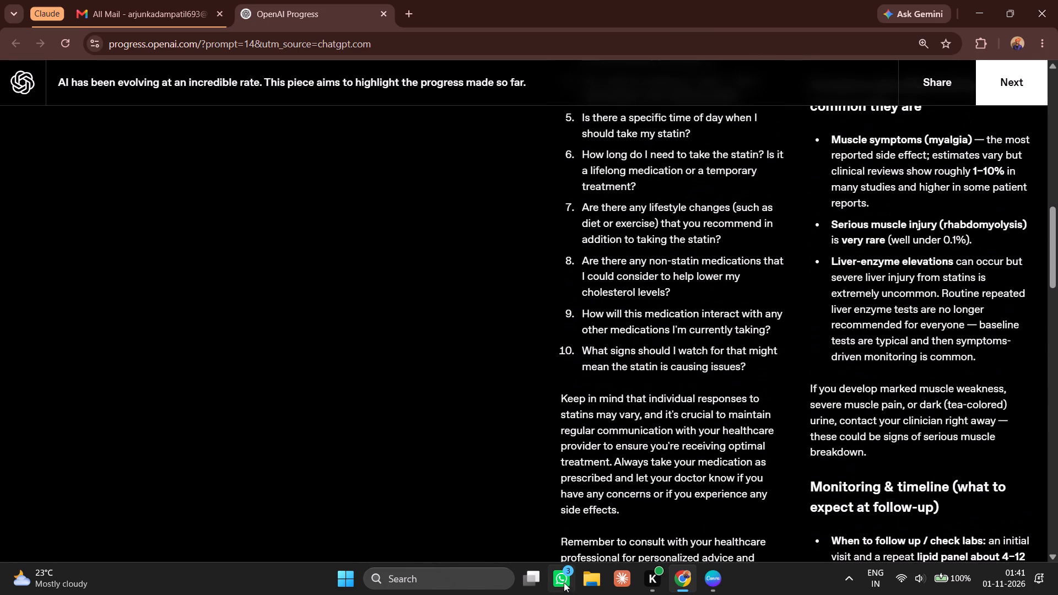
scroll(622, 481, "down", 6)
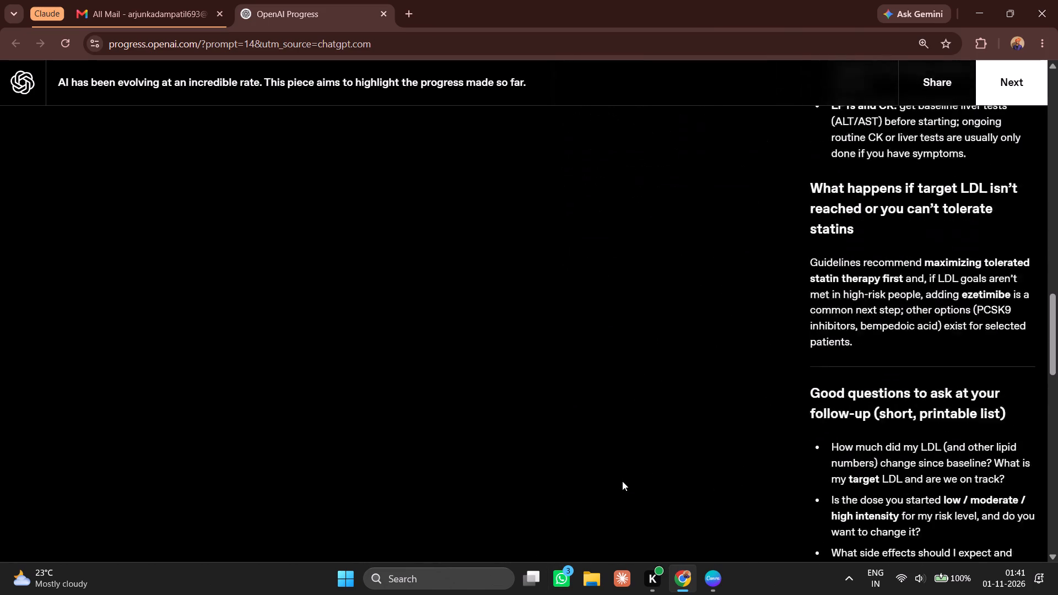
scroll(622, 481, "down", 2)
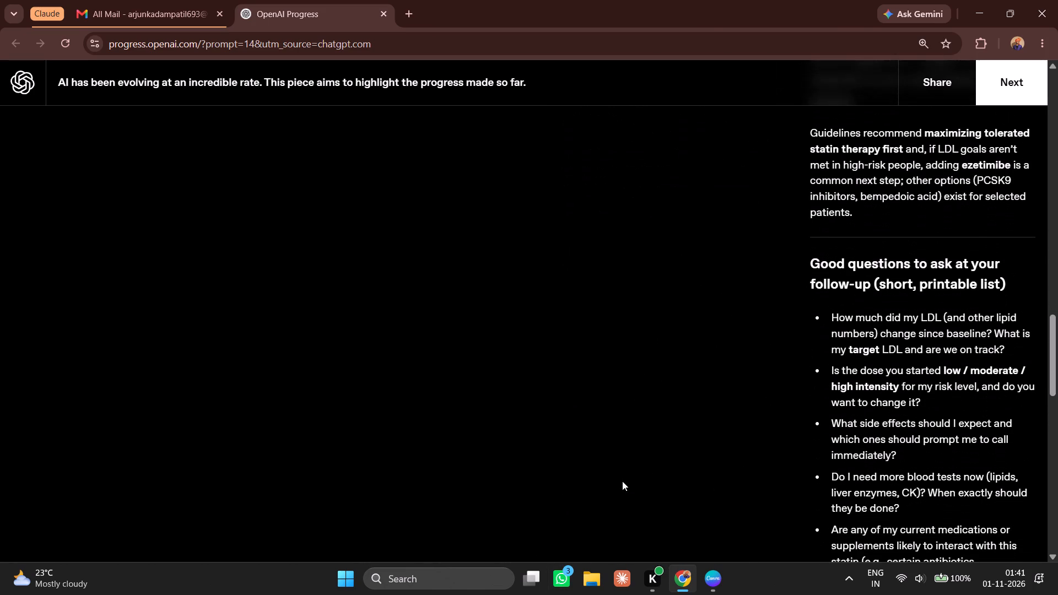
scroll(622, 481, "up", 2)
scroll(622, 481, "down", 1)
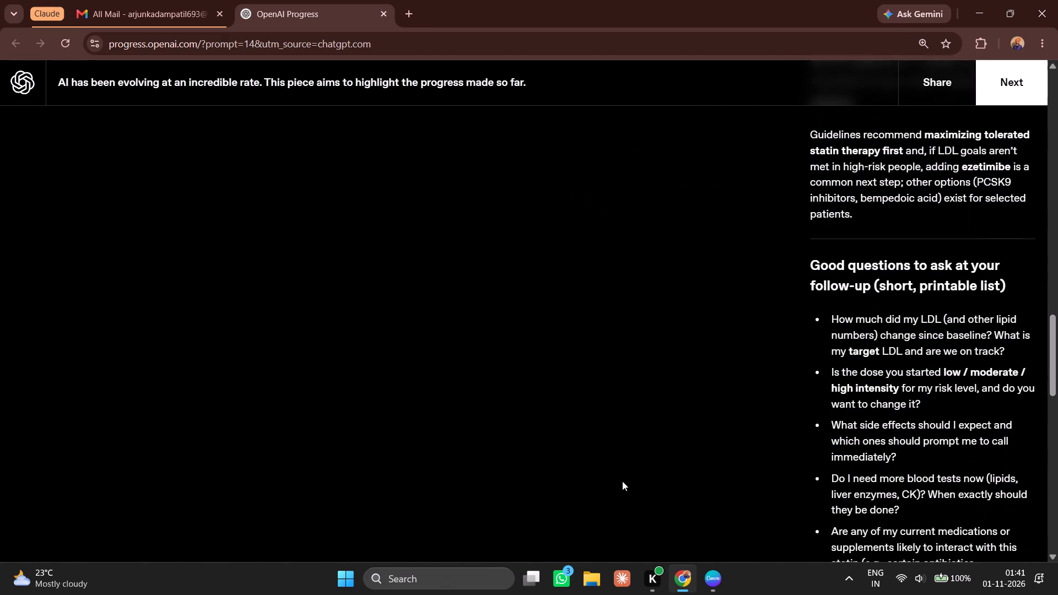
scroll(622, 481, "down", 1)
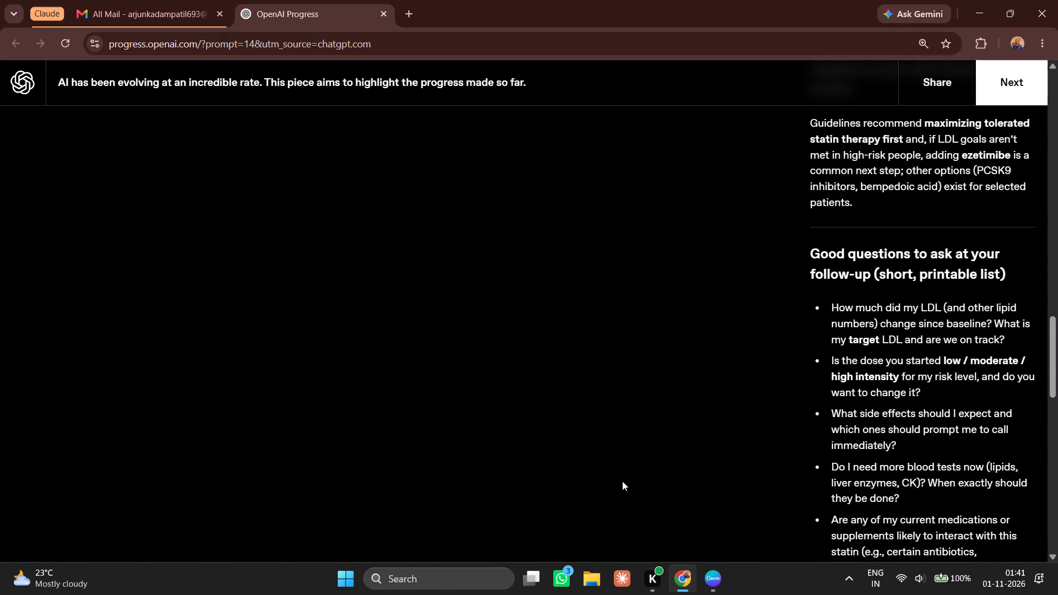
scroll(622, 481, "down", 1)
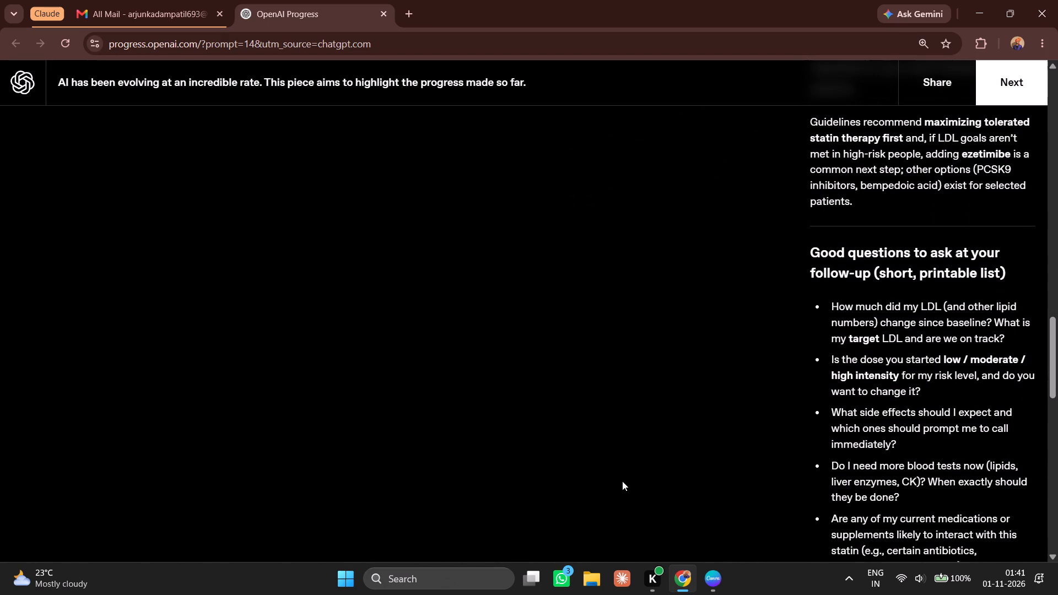
key("shift+super+s")
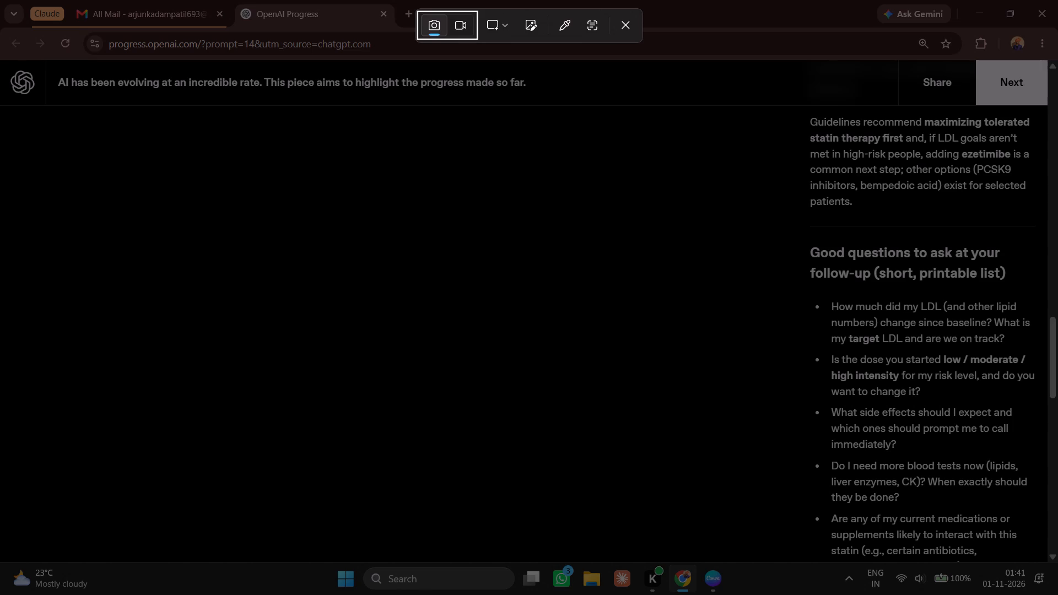
left_click_drag(1044, 107, 793, 256)
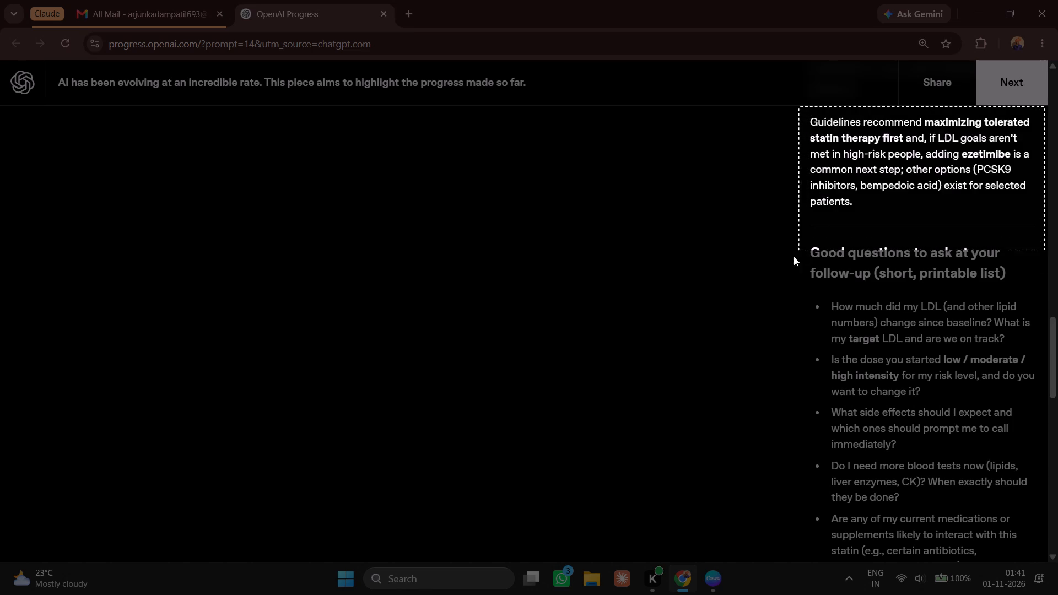
left_click_drag(793, 256, 575, 594)
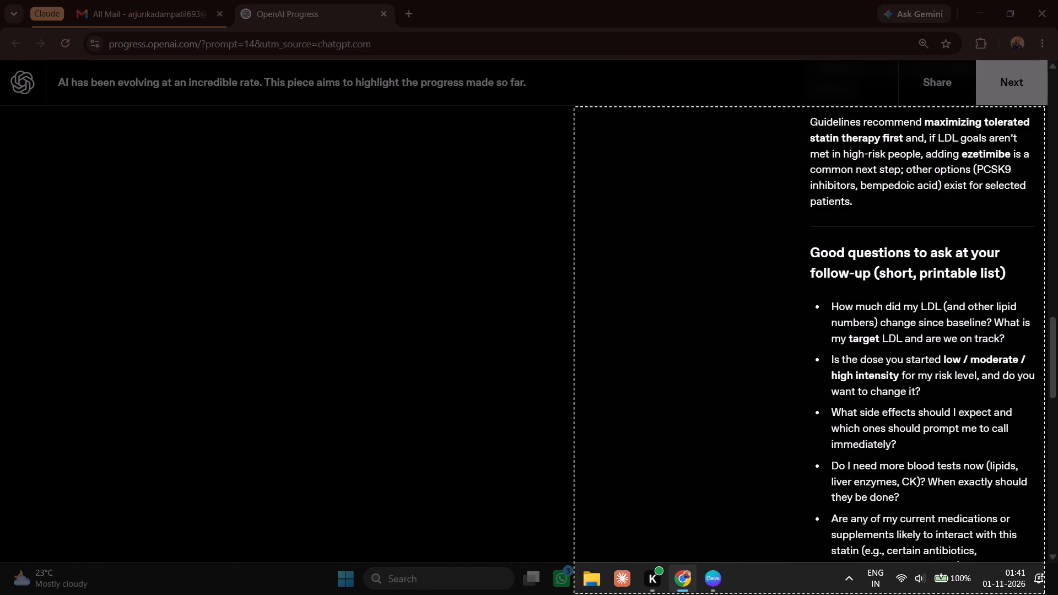
left_click_drag(575, 594, 565, 559)
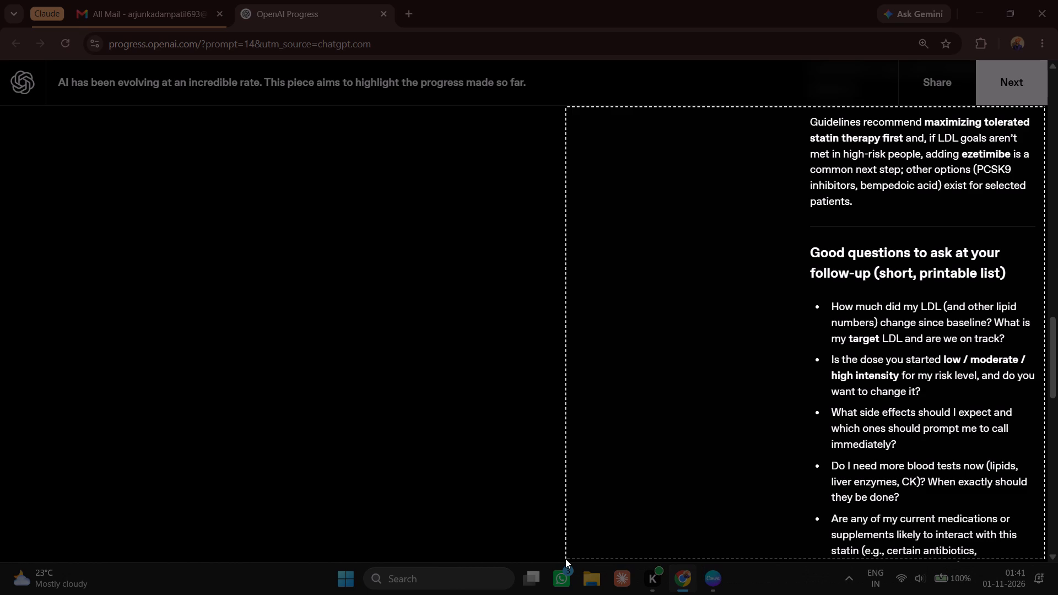
left_click_drag(565, 559, 567, 563)
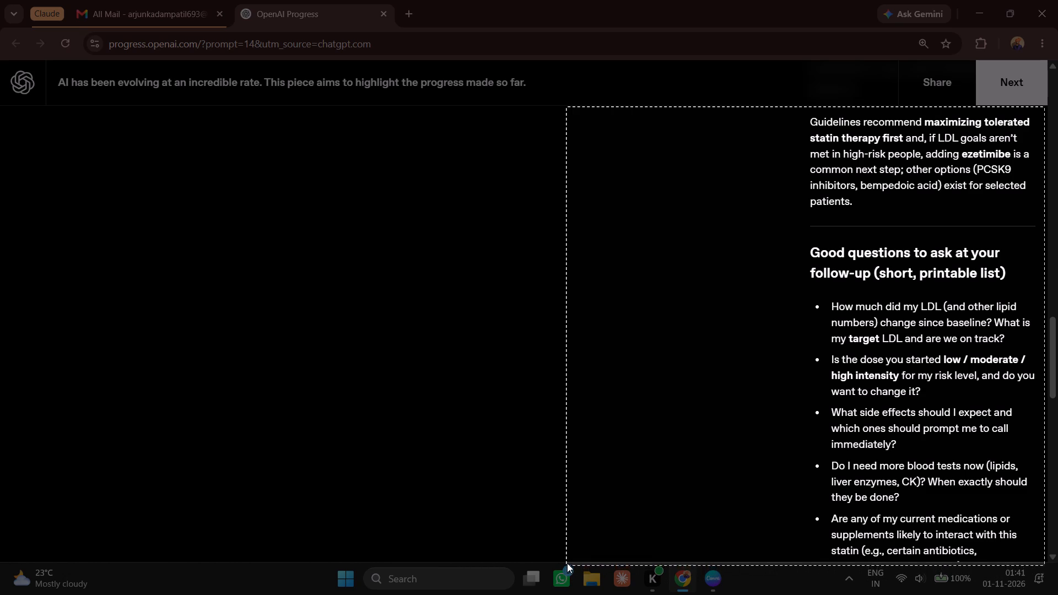
left_click_drag(567, 563, 566, 560)
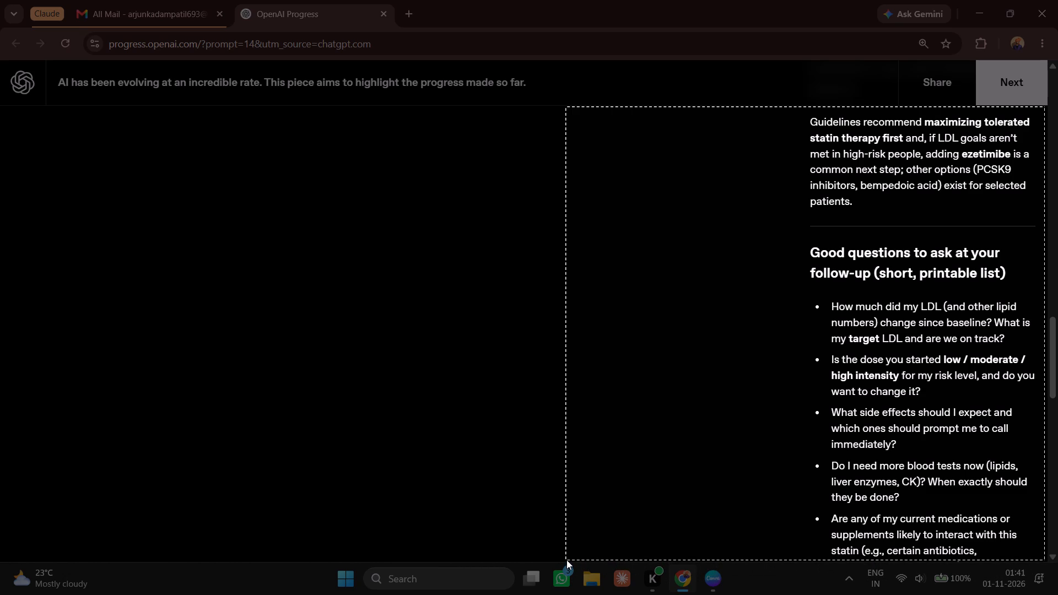
left_click_drag(566, 560, 565, 558)
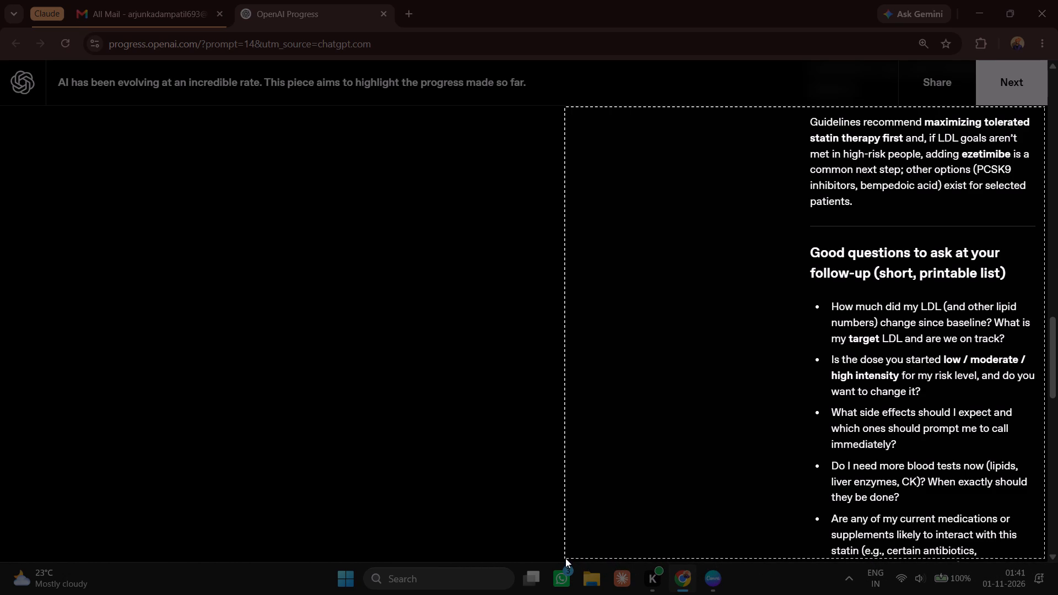
left_click_drag(565, 558, 565, 562)
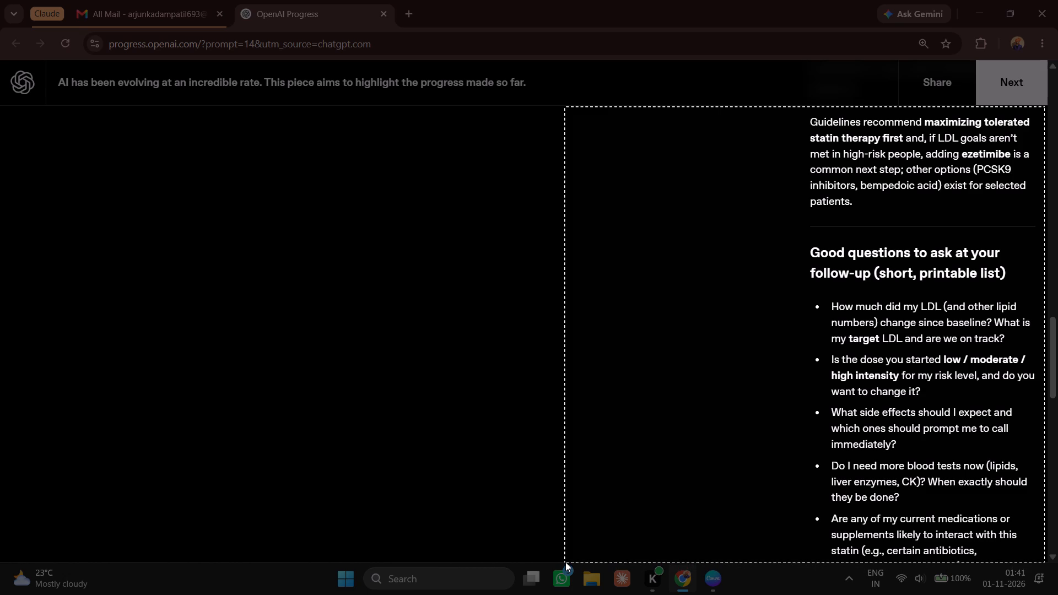
left_click_drag(565, 562, 565, 560)
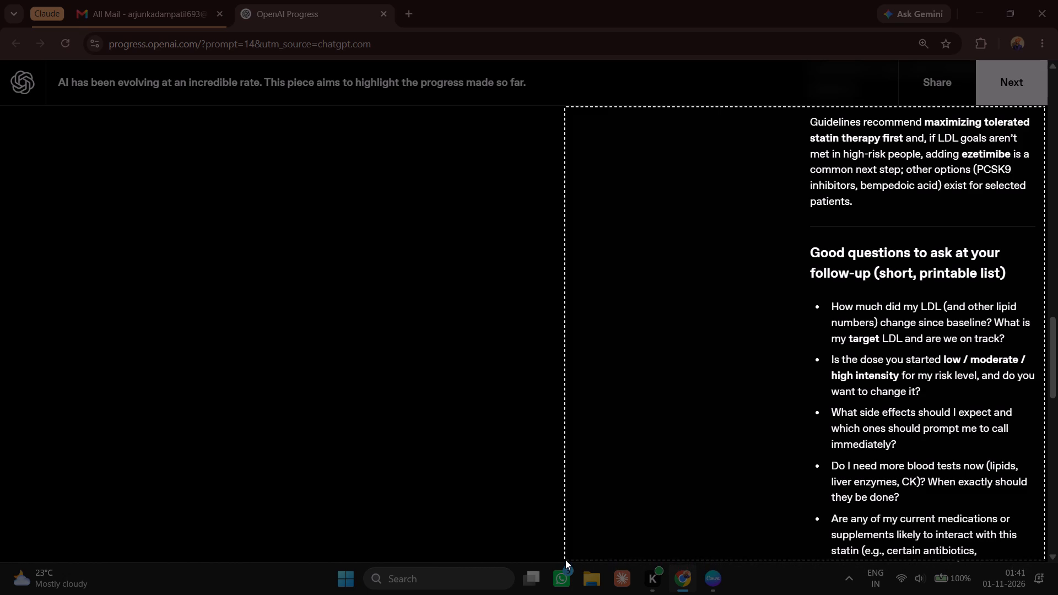
left_click_drag(565, 560, 565, 561)
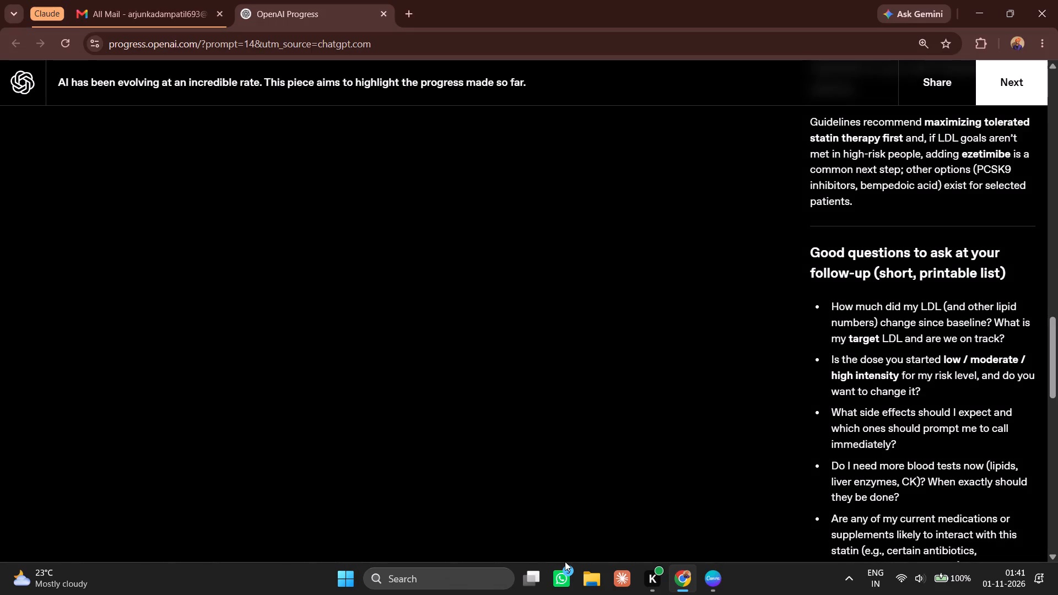
Look through the rest of the GPT-5 answer, from the follow-up questions down to the "Quick practical tips" list.
scroll(667, 465, "down", 2)
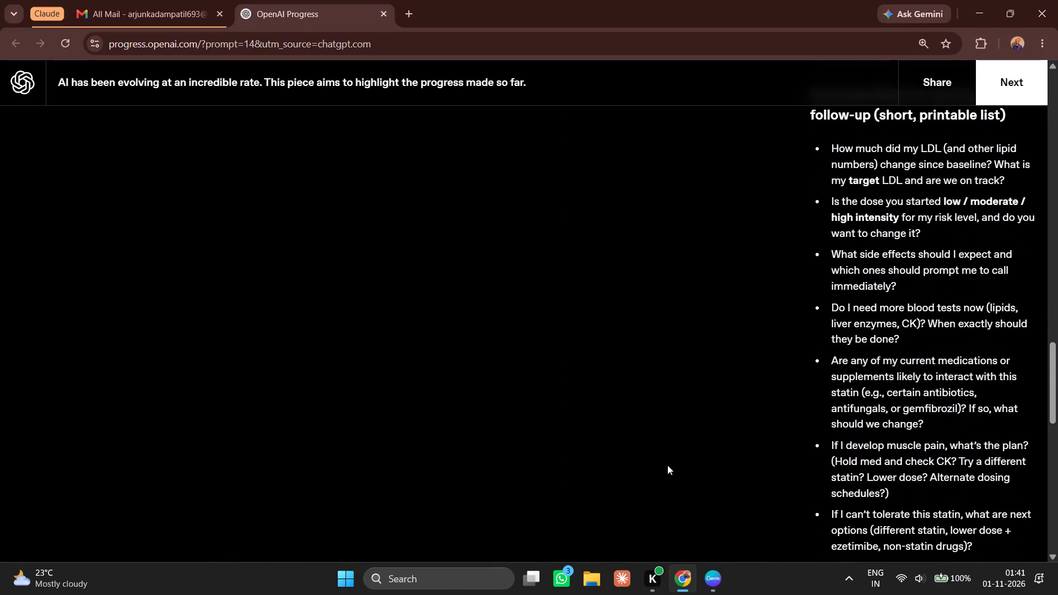
scroll(667, 465, "down", 3)
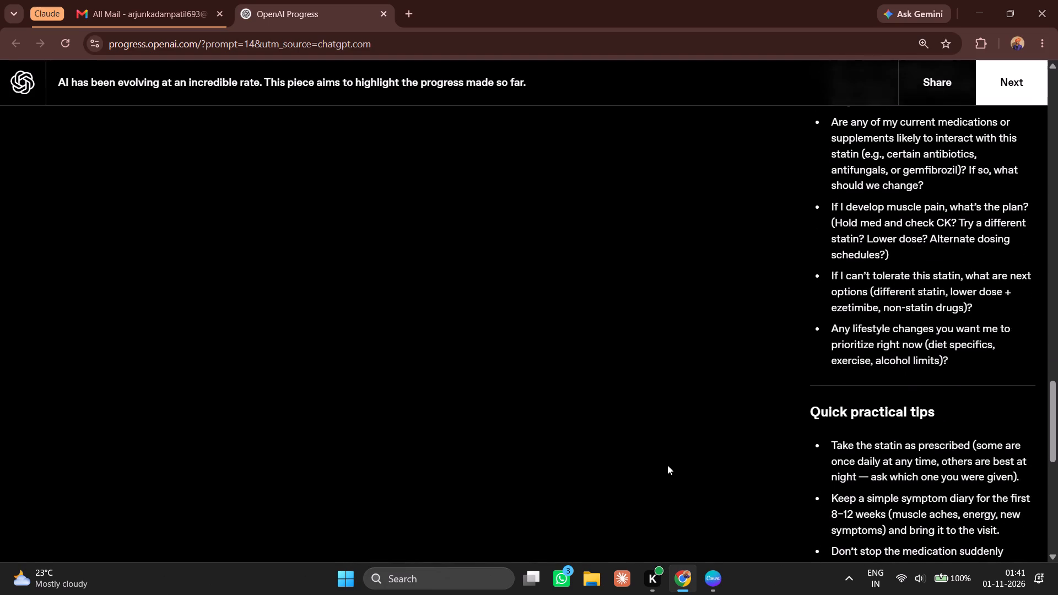
scroll(667, 465, "down", 3)
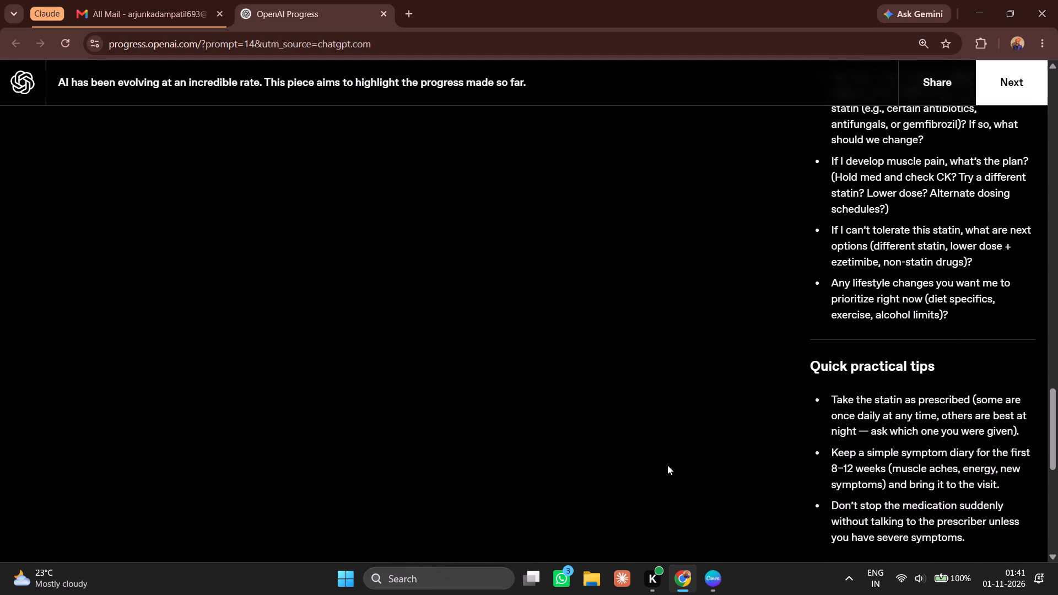
scroll(667, 465, "down", 1)
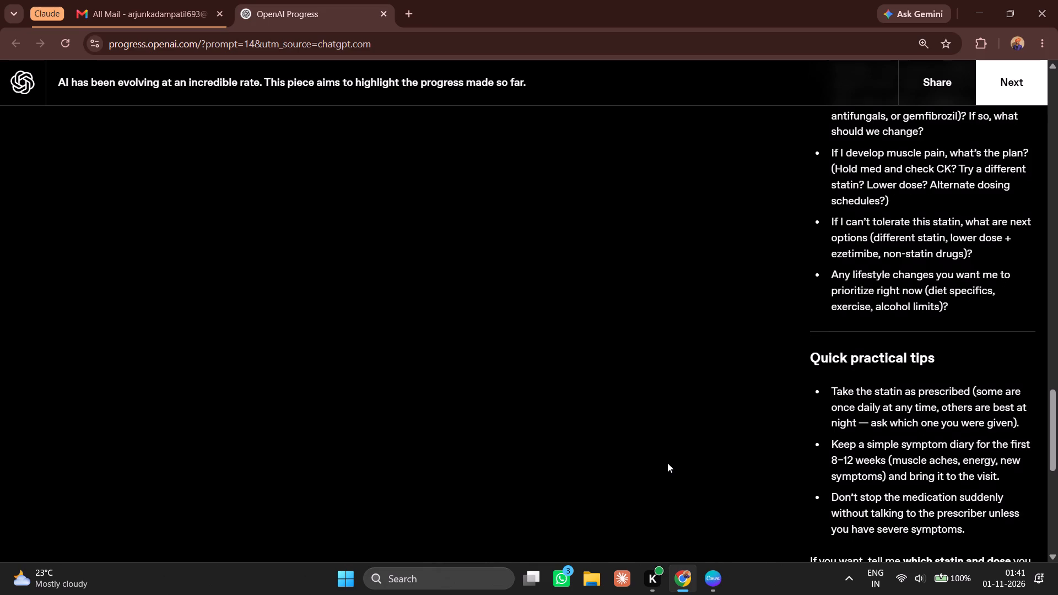
Switch to Canva and paste the "Guidelines recommend" snip just below the last stacked image, flush with the page's left edge.
left_click(717, 576)
left_click(550, 343)
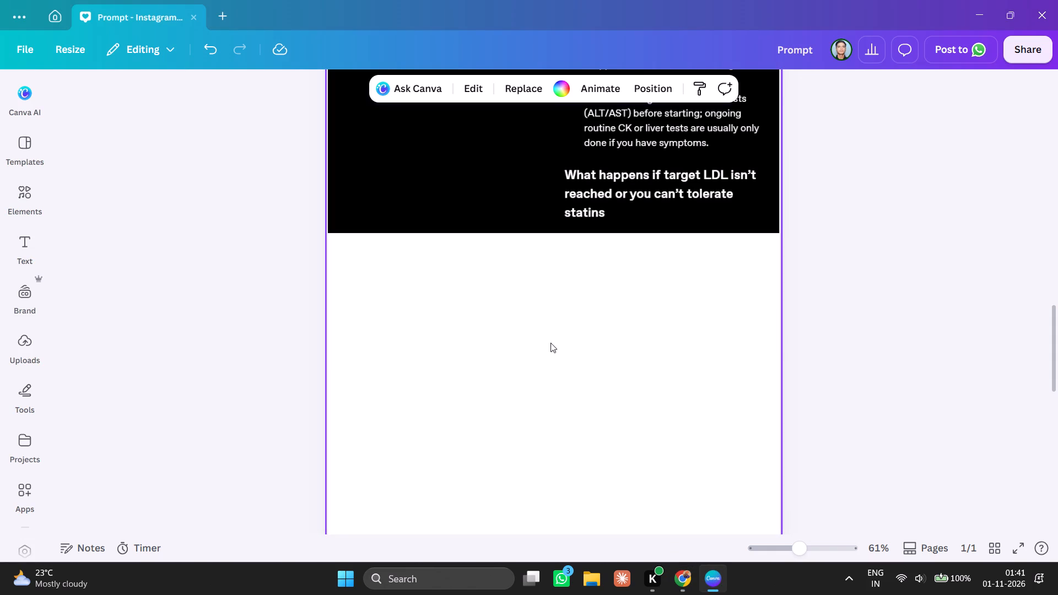
key("ctrl+v")
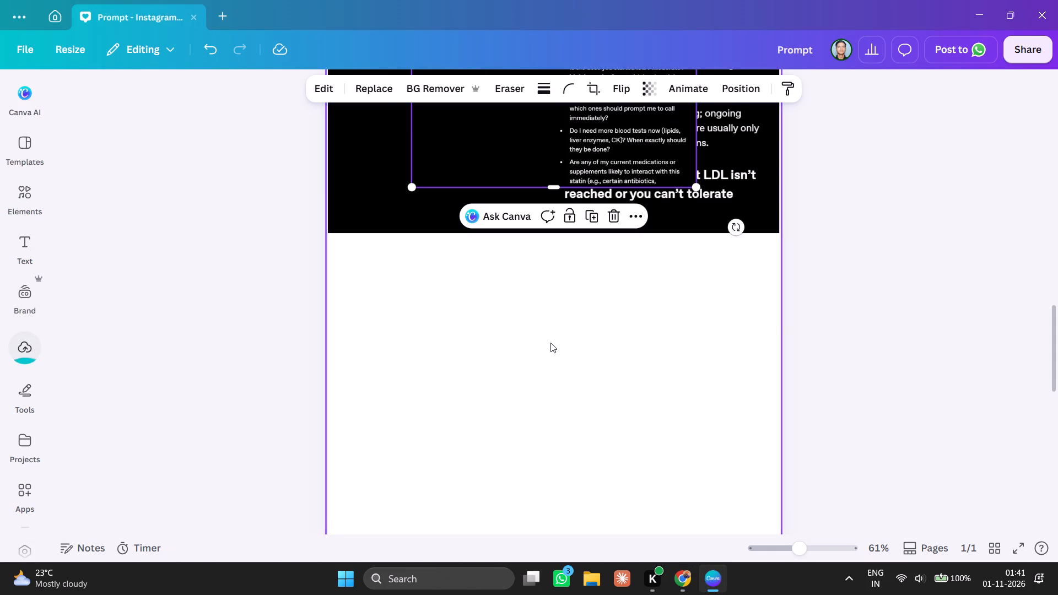
left_click_drag(477, 129, 390, 475)
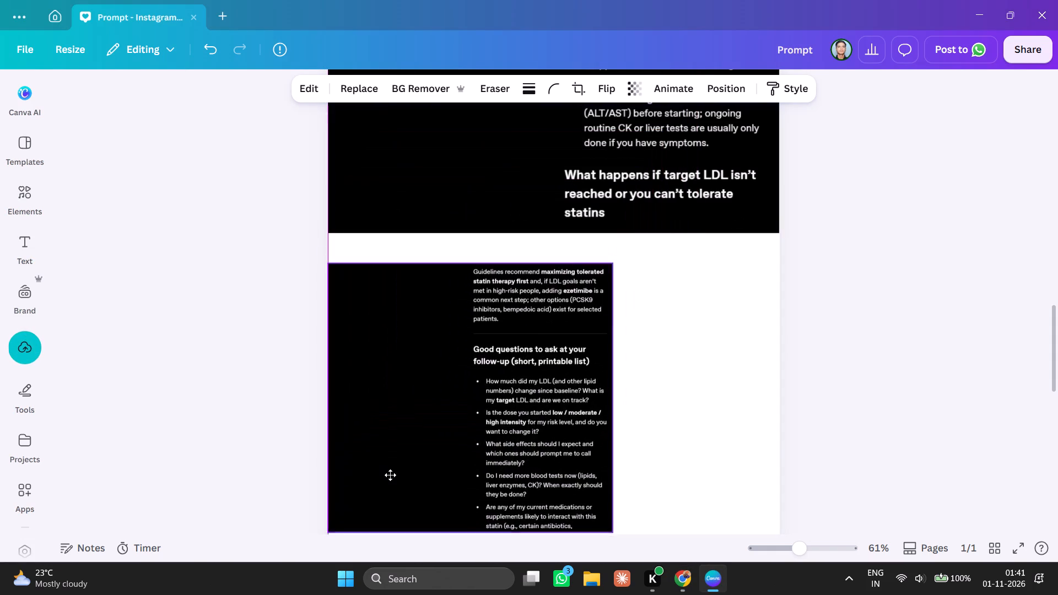
left_click_drag(390, 475, 398, 453)
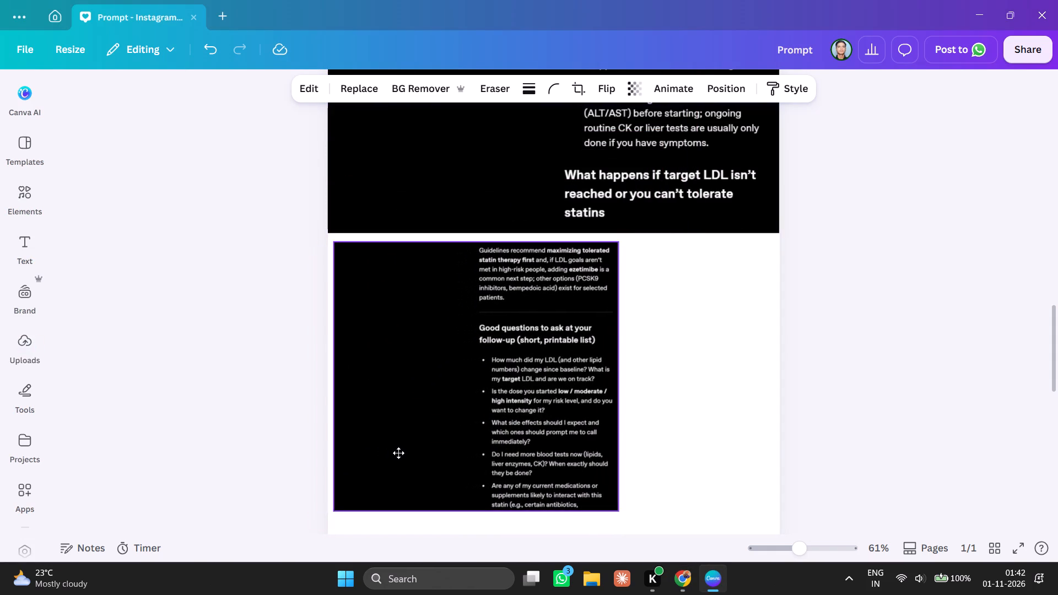
left_click_drag(398, 453, 393, 447)
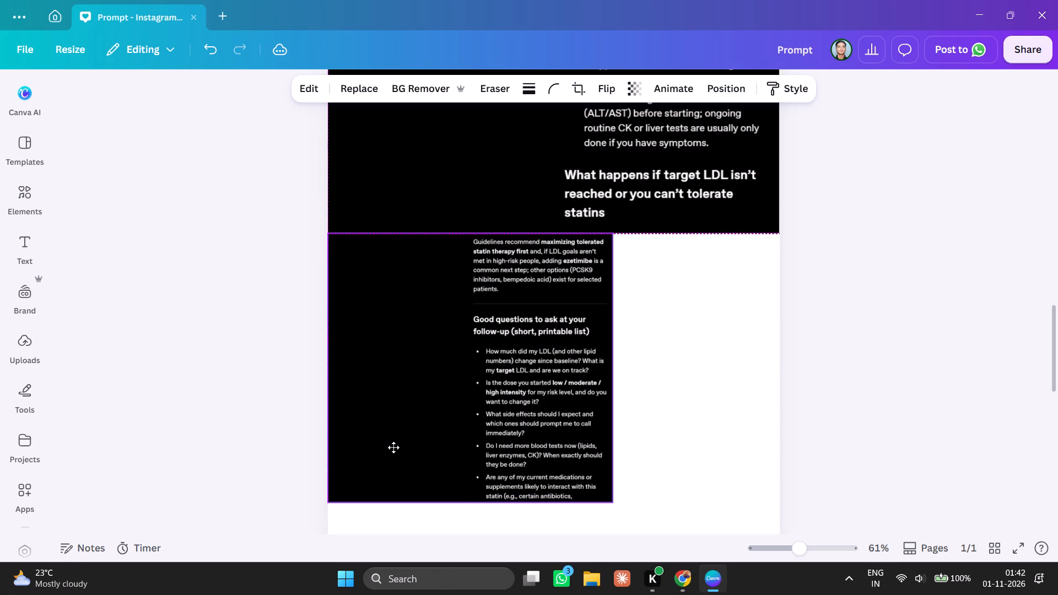
left_click_drag(393, 447, 391, 451)
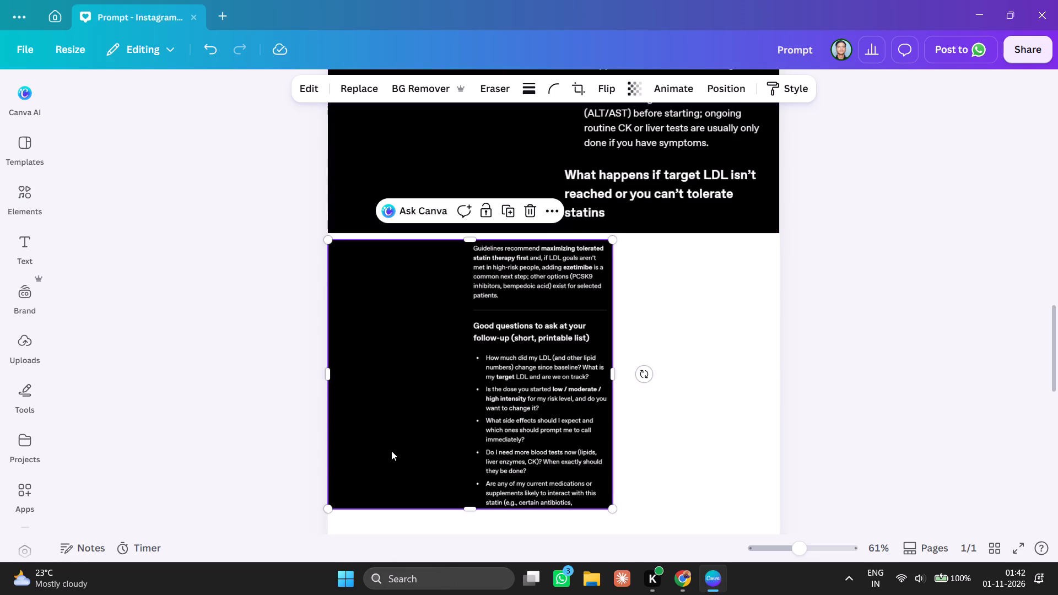
left_click_drag(406, 451, 403, 455)
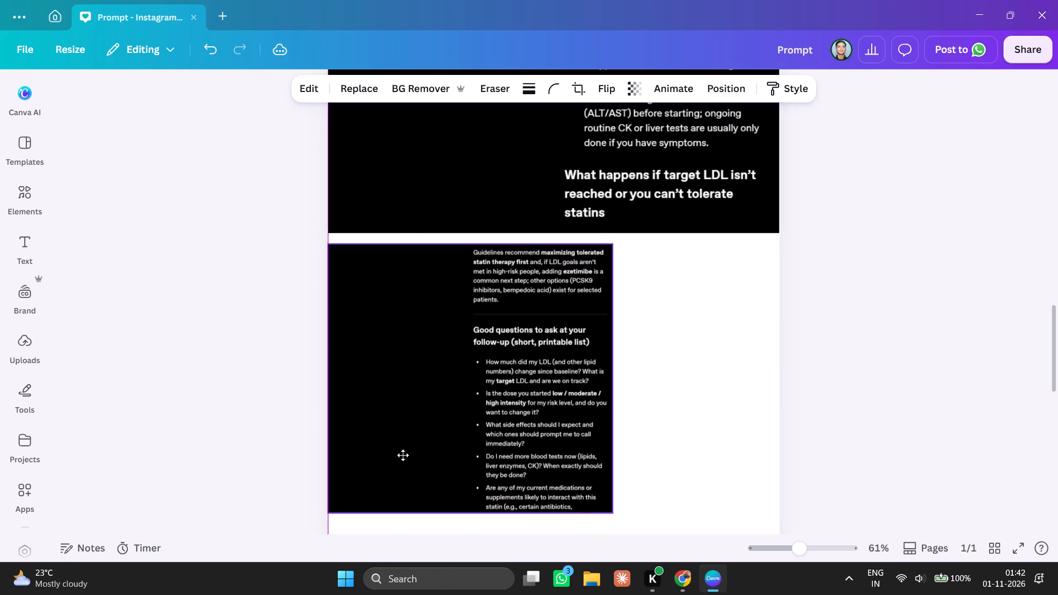
left_click_drag(403, 455, 402, 457)
Nudge the pasted snip up until its top edge meets the bottom of the image above, leaving no seam.
key("Up")
key("Up")
key("Up")
key("Up")
key("Up")
key("Up")
key("Up")
key("Up")
key("Up")
key("Up")
key("Up")
key("Up")
key("Up")
key("Up")
key("Up")
key("Up")
key("Up")
key("Up")
key("Up")
key("Up")
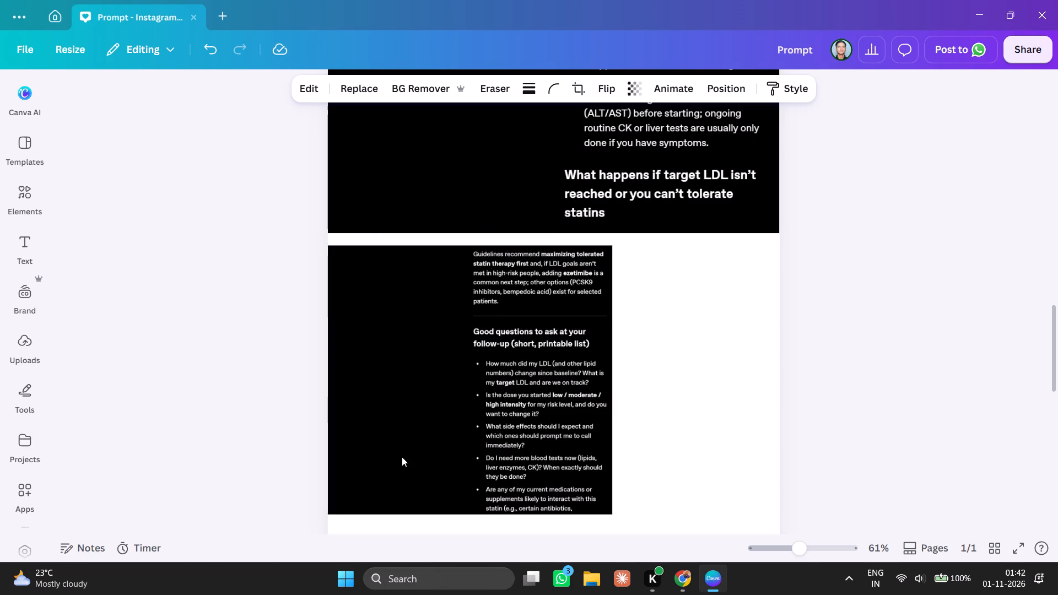
key("Up")
key("Up")
key("Up")
key("Up")
key("Up")
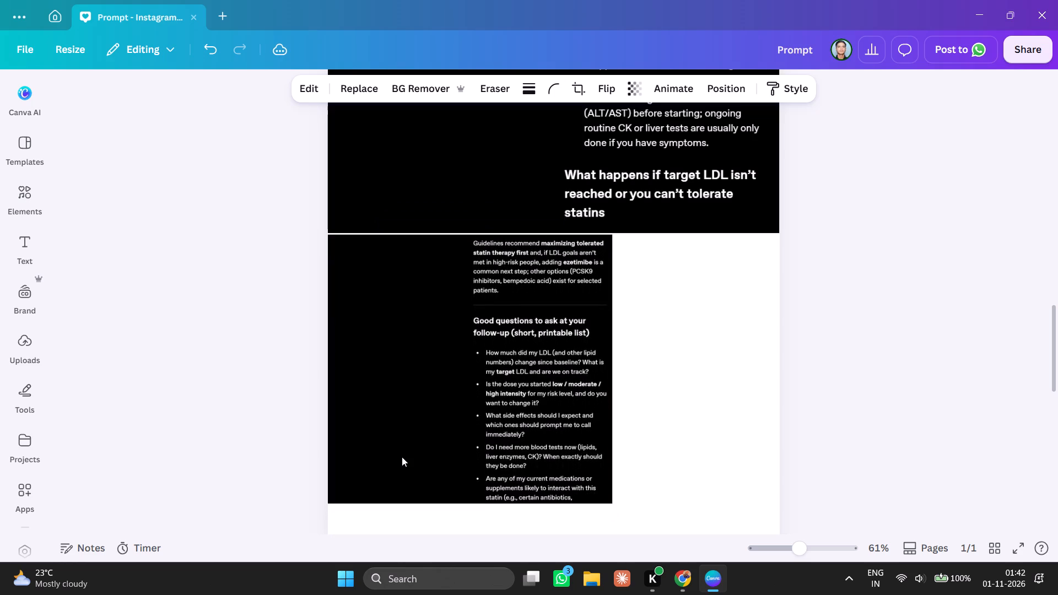
key("Up")
key("Up")
key("Up")
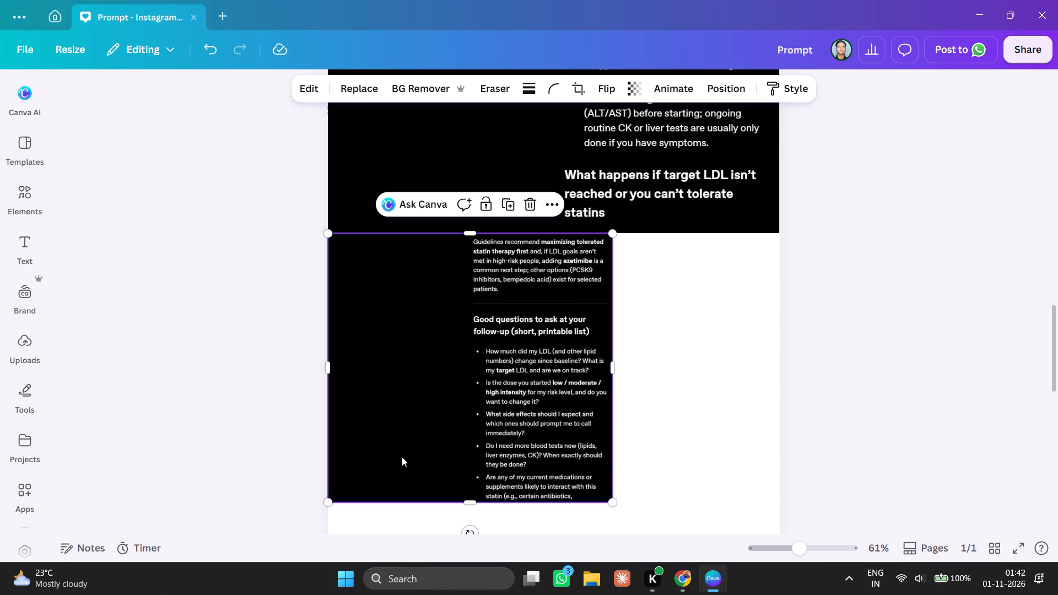
key("Up")
key("Down")
left_click(665, 437)
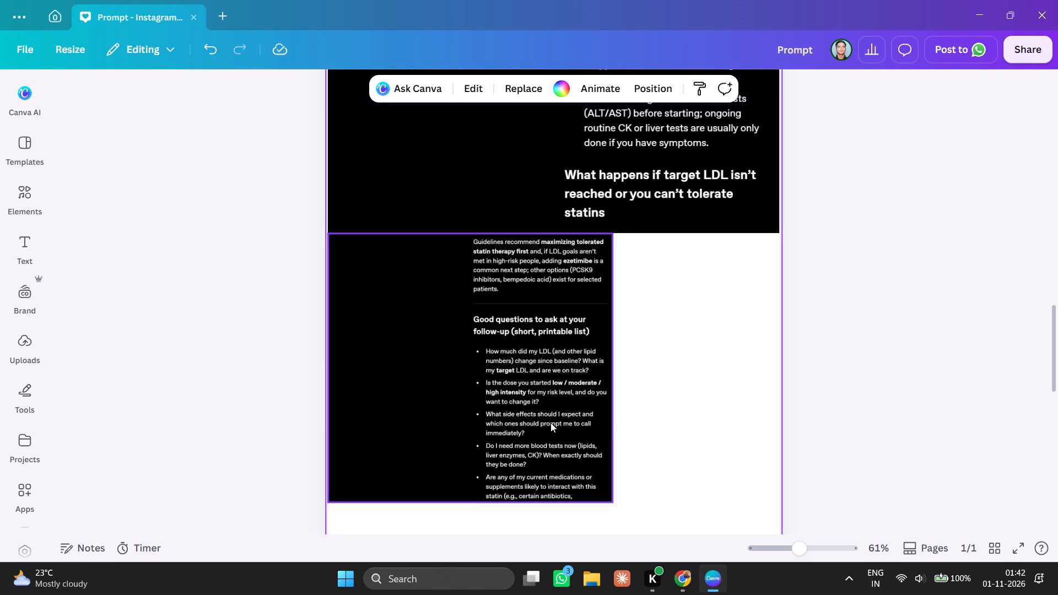
left_click(550, 423)
key("Right")
key("Left")
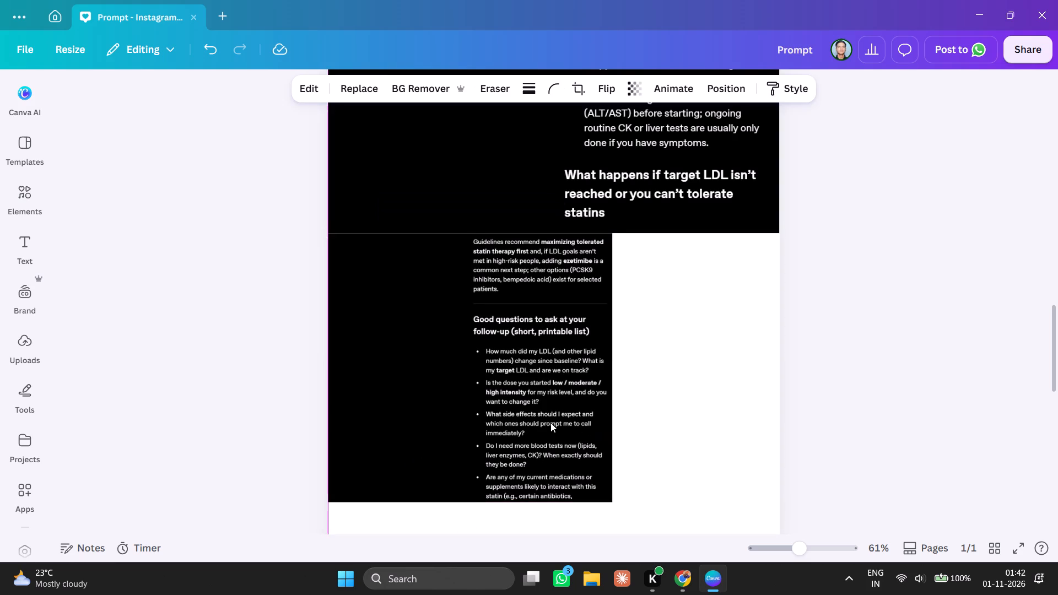
key("Up")
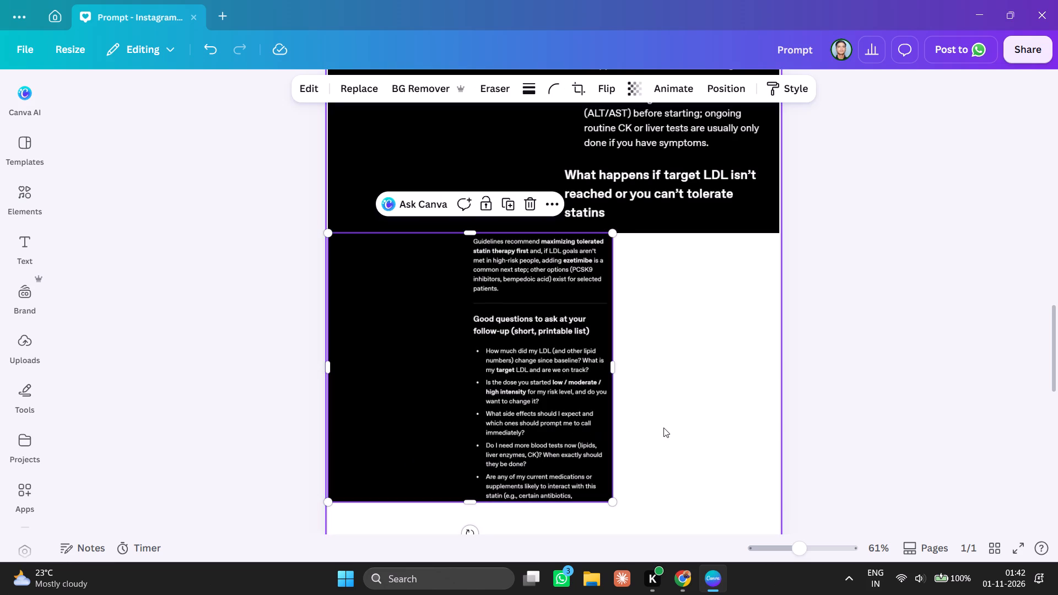
left_click(708, 406)
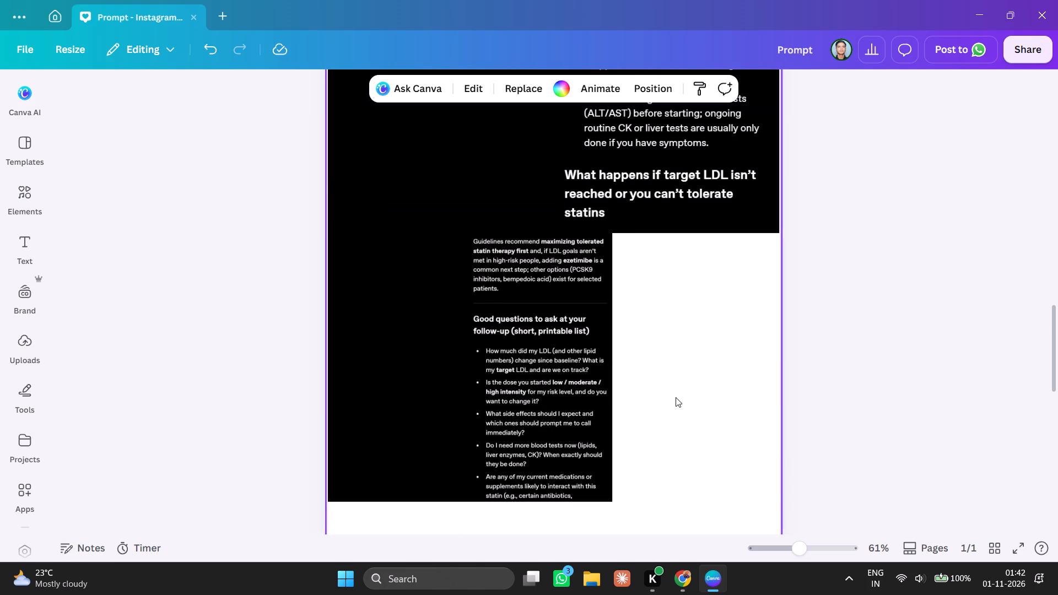
Enlarge the "Guidelines recommend" snip proportionally to the full page width, 1,080 × 1,022, and clear the selection.
scroll(676, 397, "down", 3)
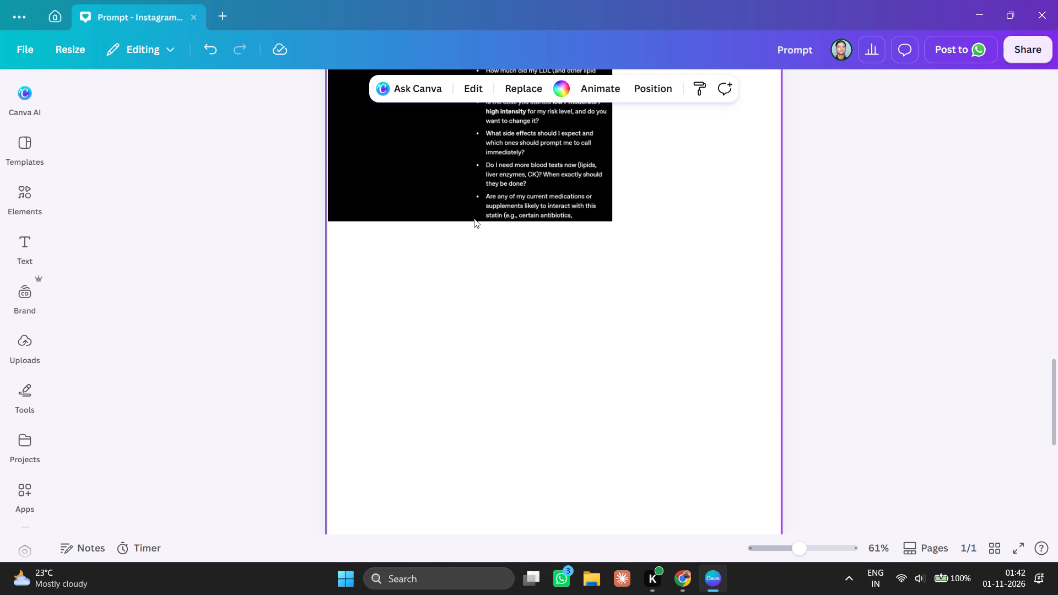
left_click(413, 191)
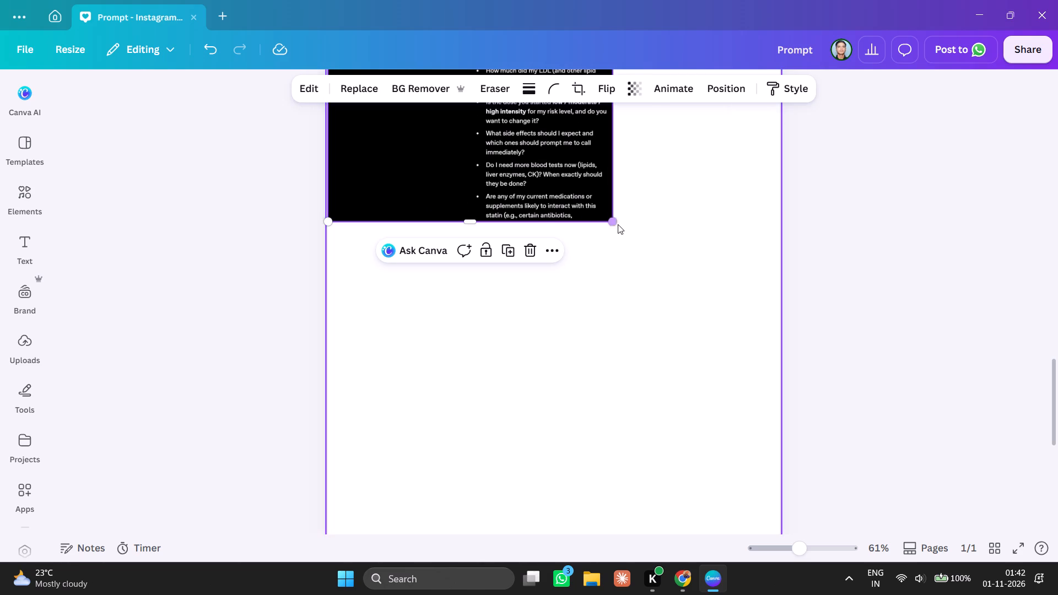
left_click_drag(608, 222, 699, 317)
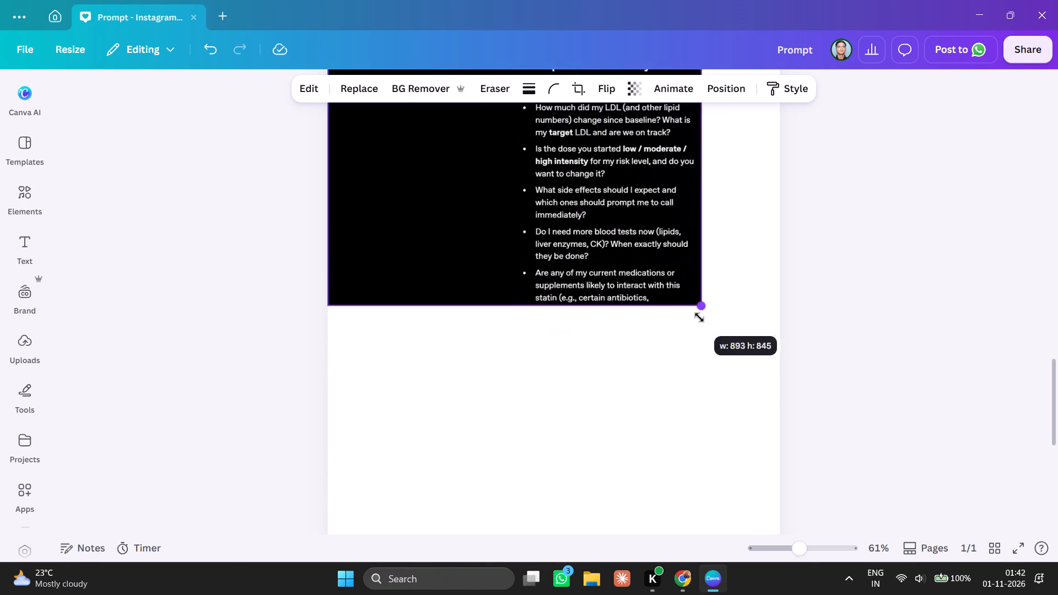
left_click_drag(699, 317, 771, 388)
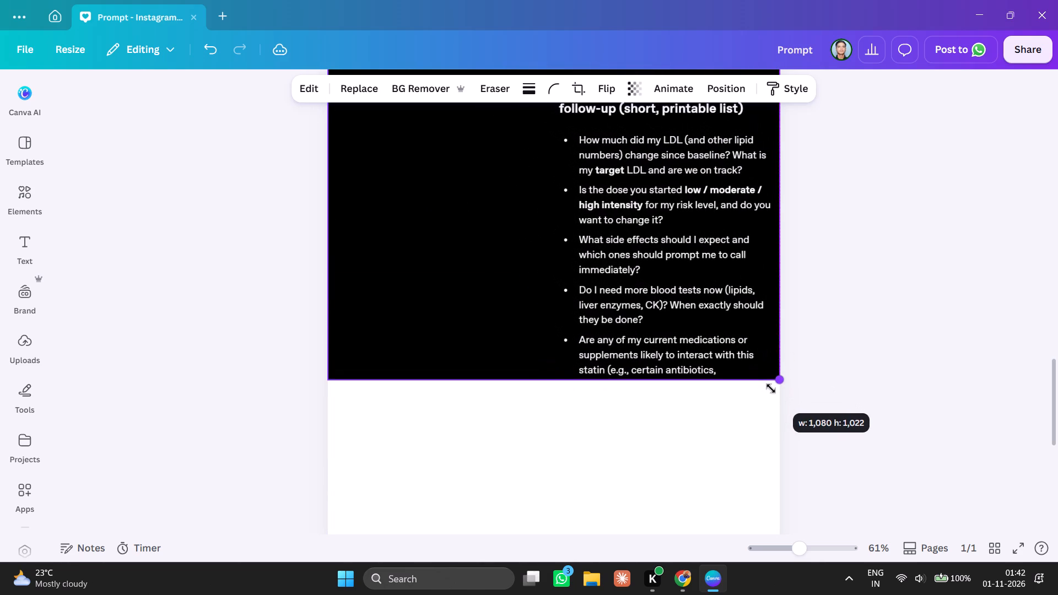
left_click_drag(771, 388, 759, 386)
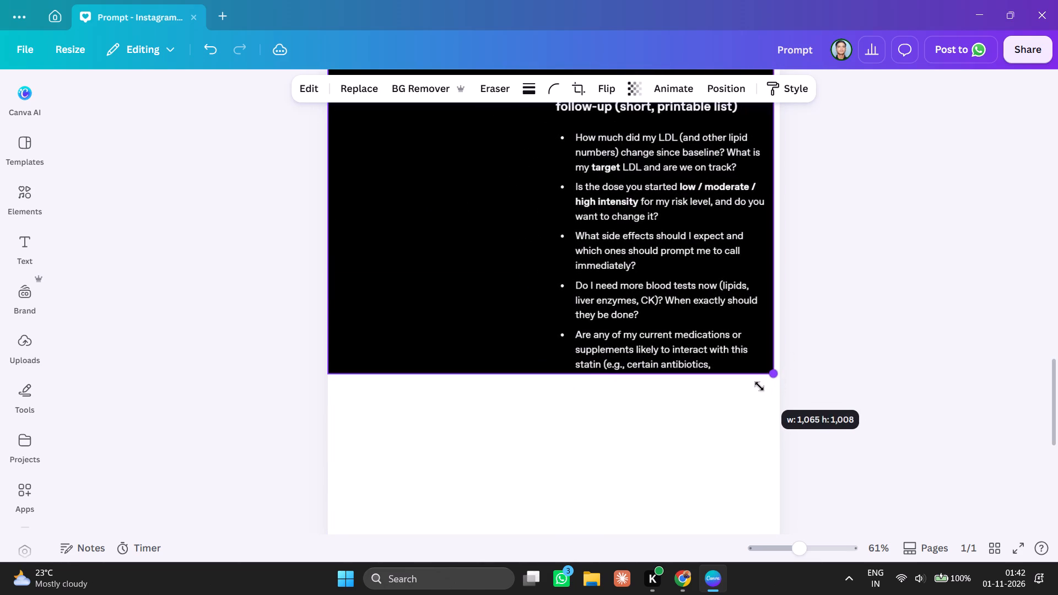
left_click_drag(759, 386, 747, 376)
left_click_drag(763, 366, 782, 385)
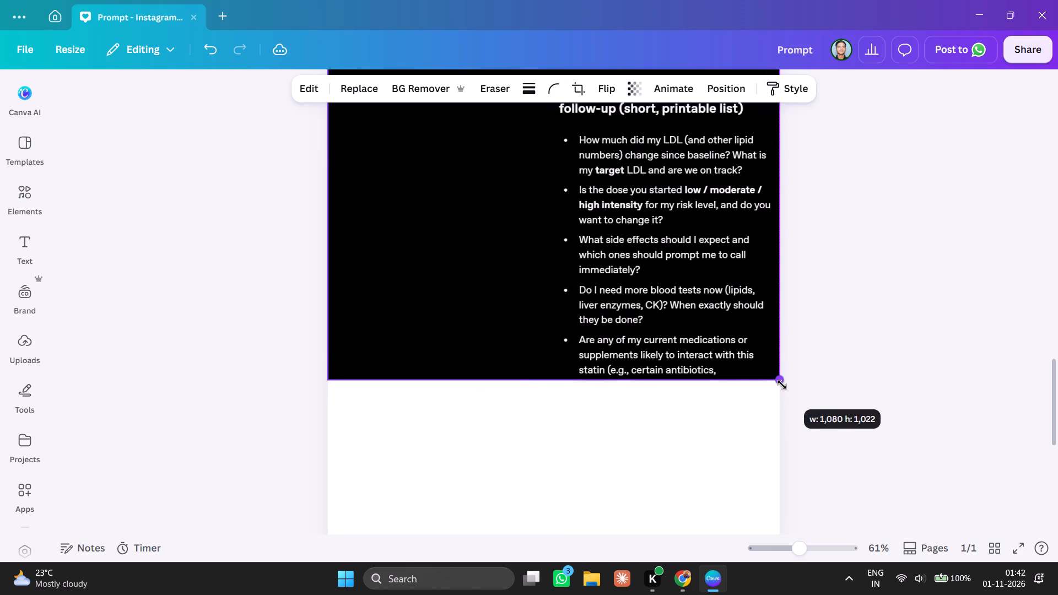
left_click_drag(782, 385, 780, 383)
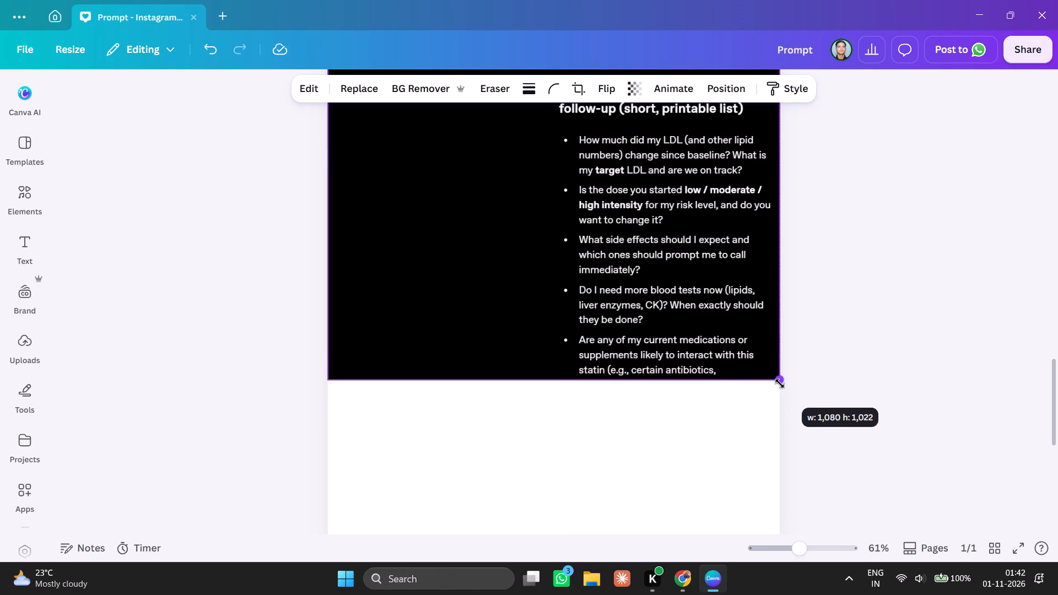
left_click_drag(780, 383, 776, 381)
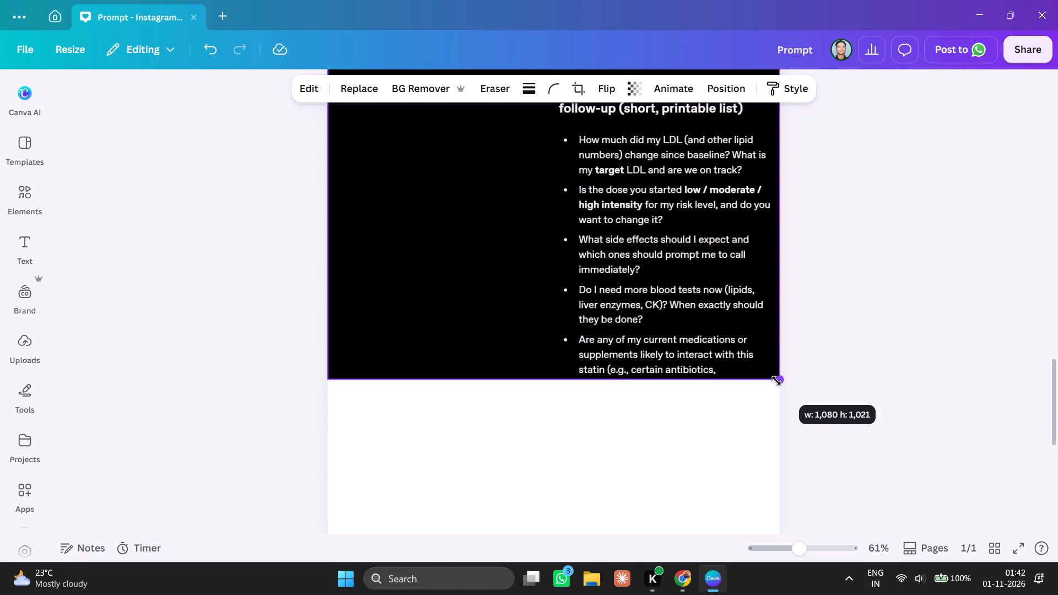
left_click_drag(776, 381, 777, 382)
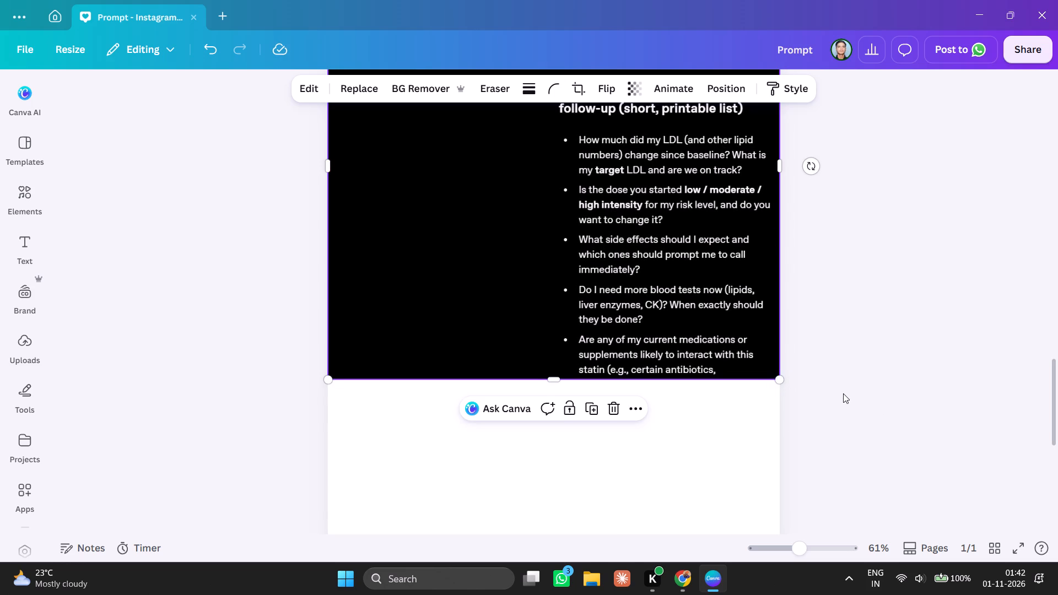
left_click(843, 393)
left_click(749, 358)
left_click(780, 378)
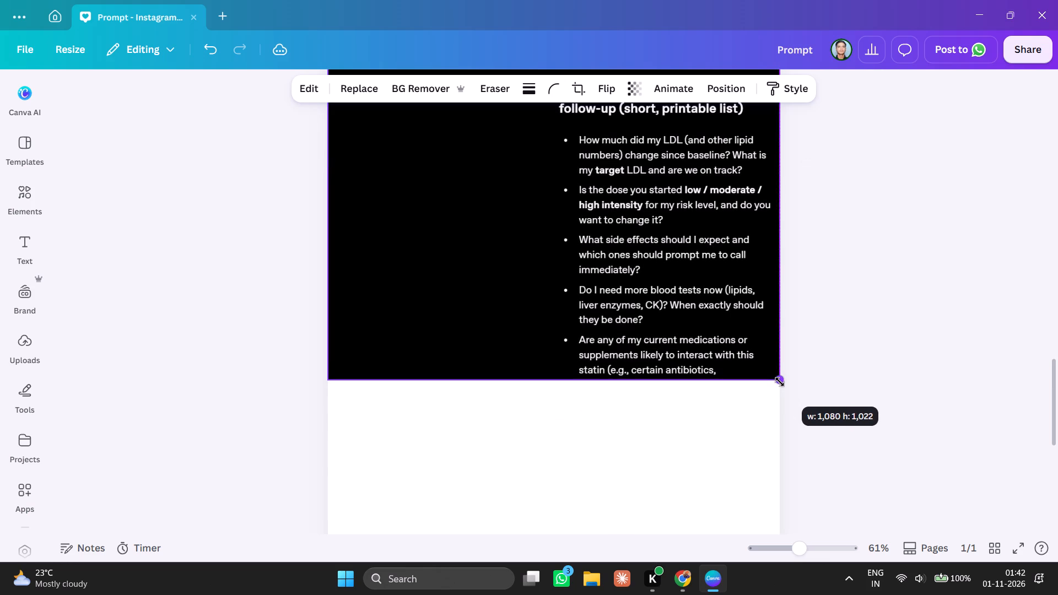
left_click(842, 388)
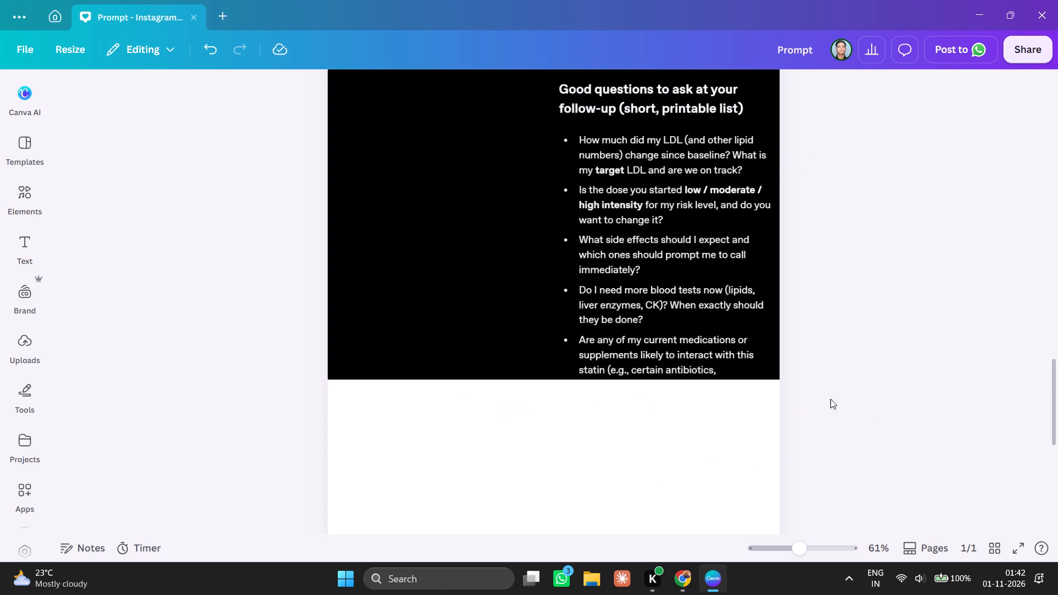
left_click(849, 388)
Switch to OpenAI Progress in Chrome and start a screen snip of the section containing "If I develop muscle pain" and "Quick practical tips".
left_click(686, 584)
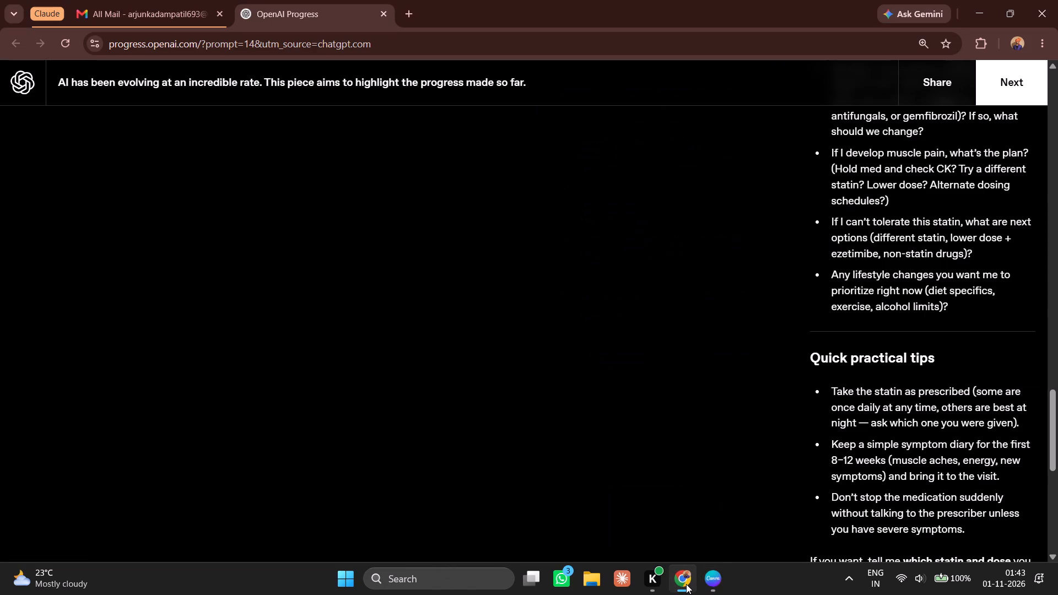
key("shift+super+s")
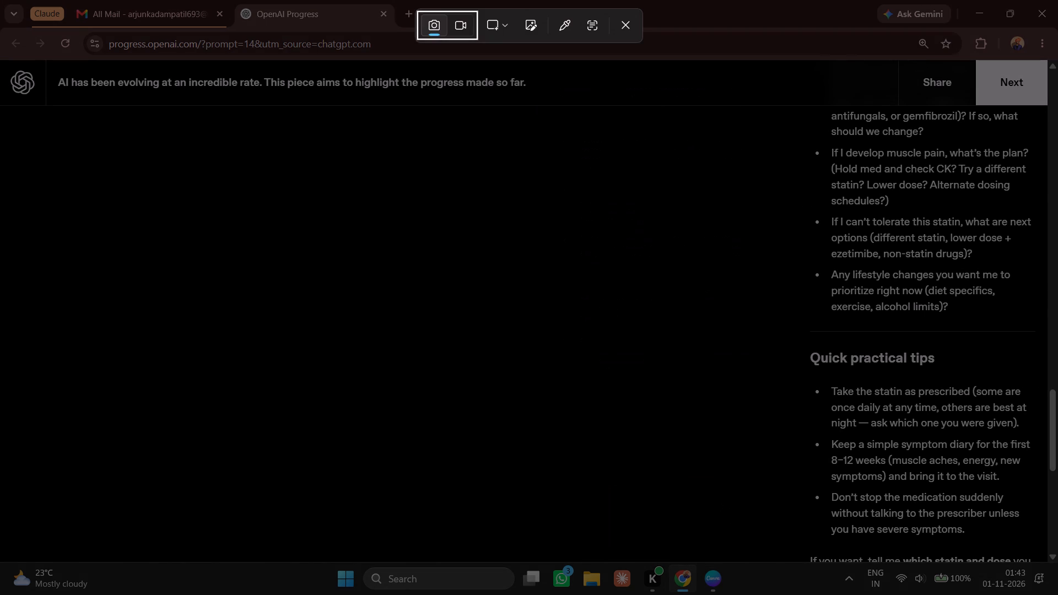
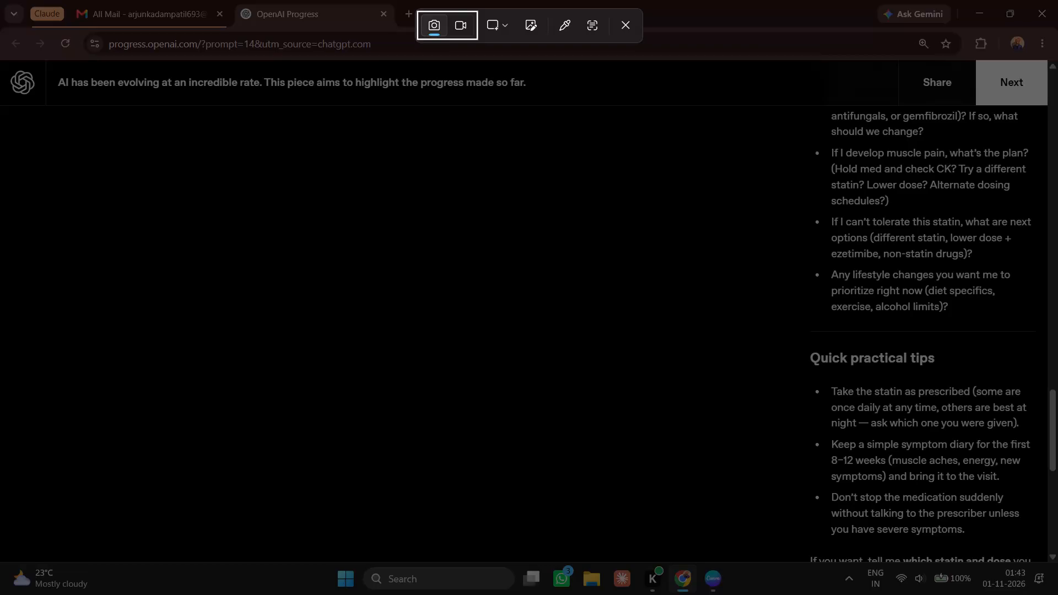
Capture the snip area from "antifungals, or gemfibrozil" down to "you have severe symptoms", including a wide black margin beside the text.
left_click_drag(1043, 108, 663, 414)
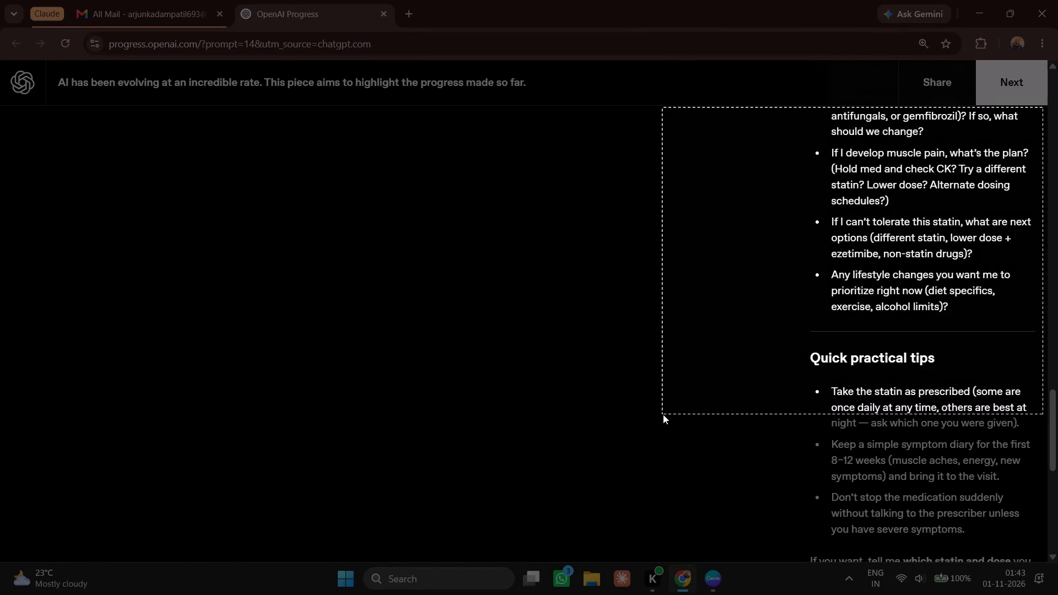
left_click_drag(663, 414, 649, 554)
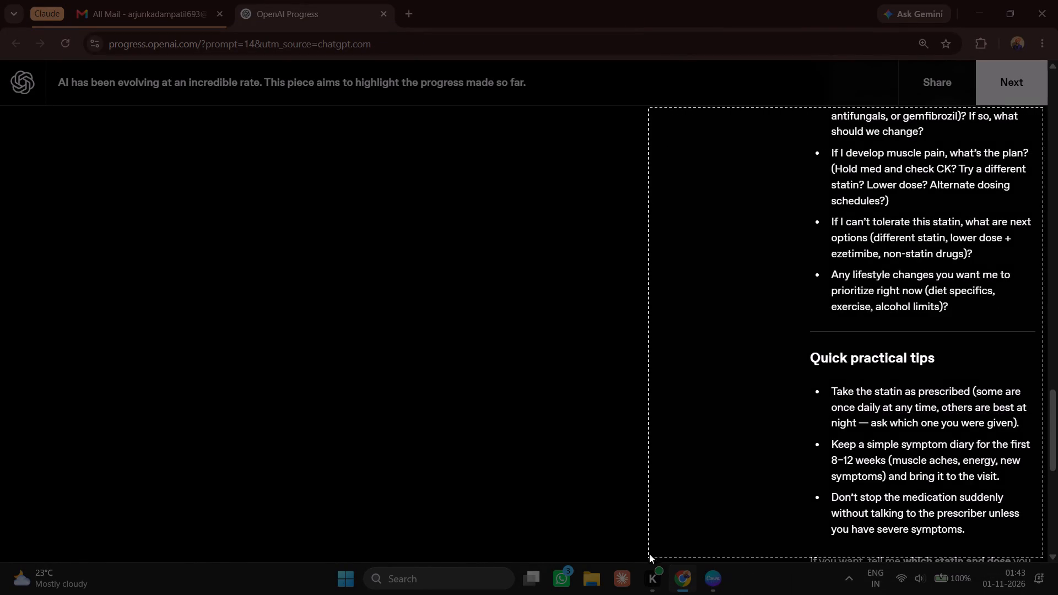
left_click_drag(649, 554, 652, 542)
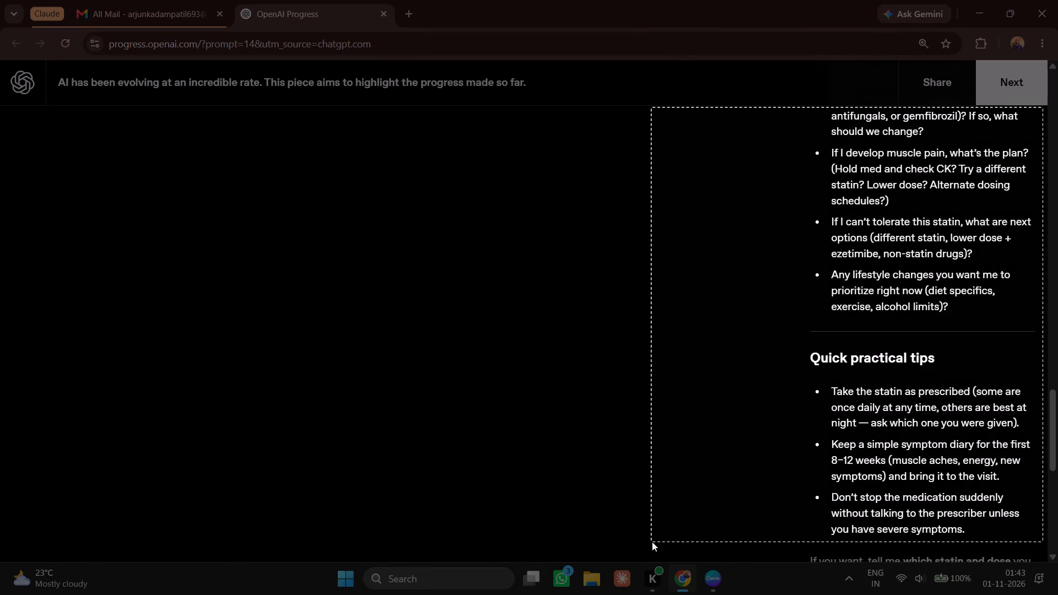
left_click_drag(652, 542, 617, 545)
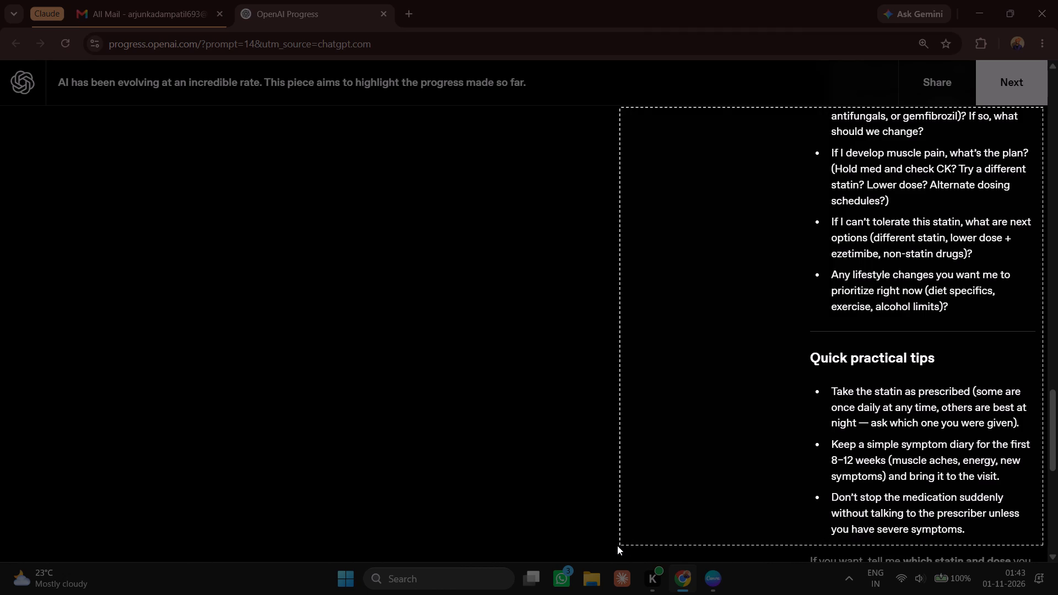
left_click_drag(617, 545, 569, 537)
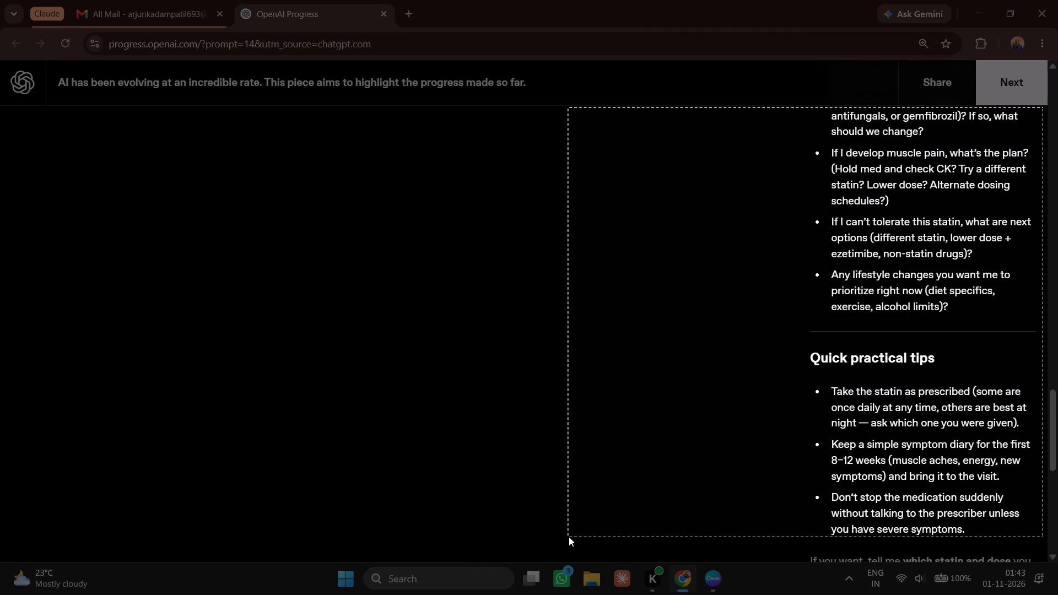
left_click_drag(569, 537, 567, 534)
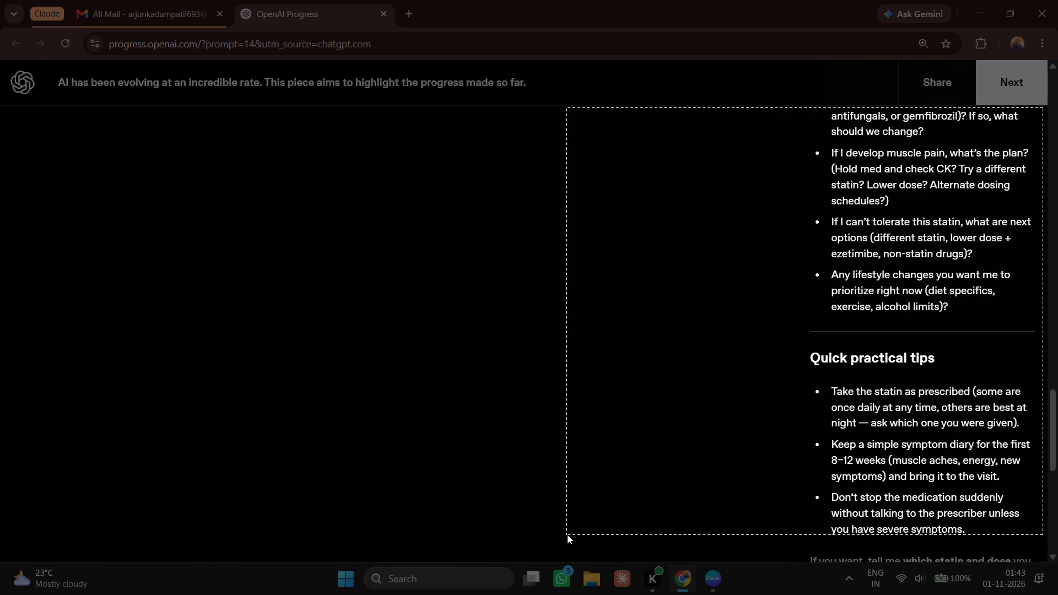
left_click_drag(567, 534, 568, 539)
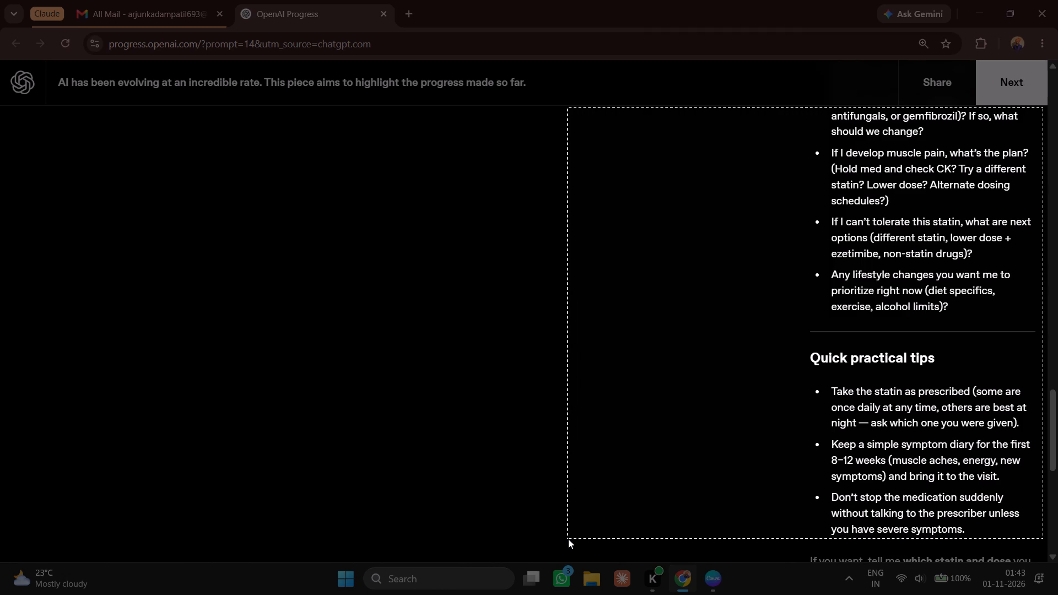
left_click_drag(568, 539, 567, 539)
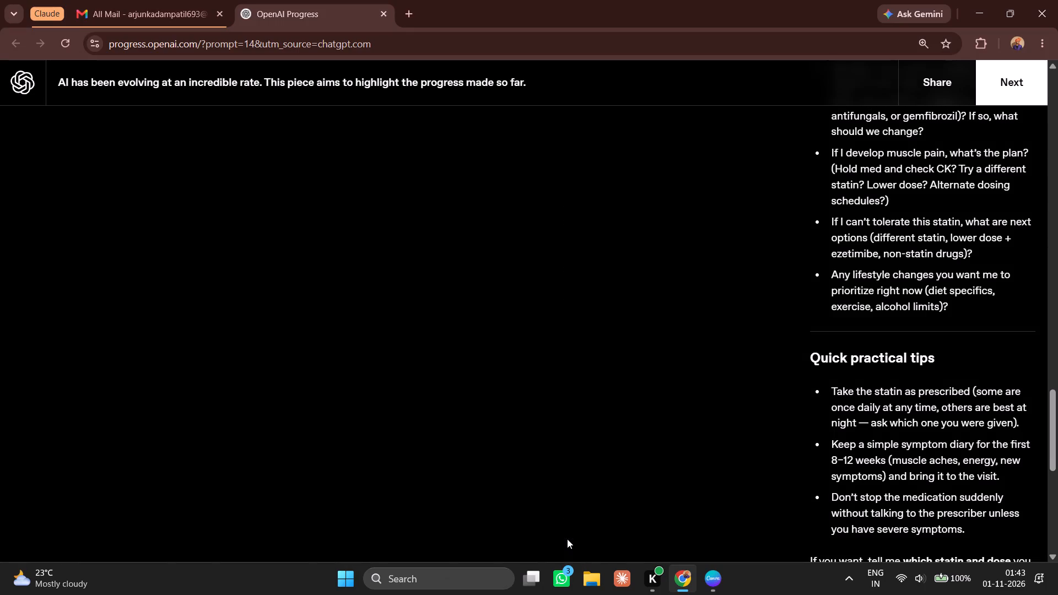
Examine the end of the GPT-5 answer below "Quick practical tips" for what still has to be captured.
scroll(779, 420, "down", 3)
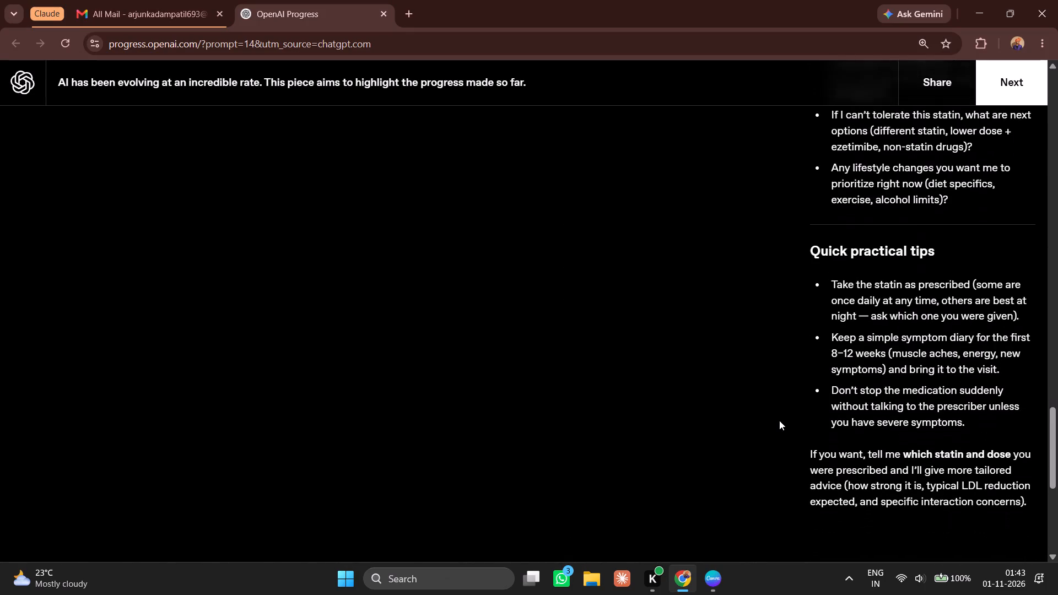
scroll(779, 420, "down", 1)
scroll(779, 420, "up", 1)
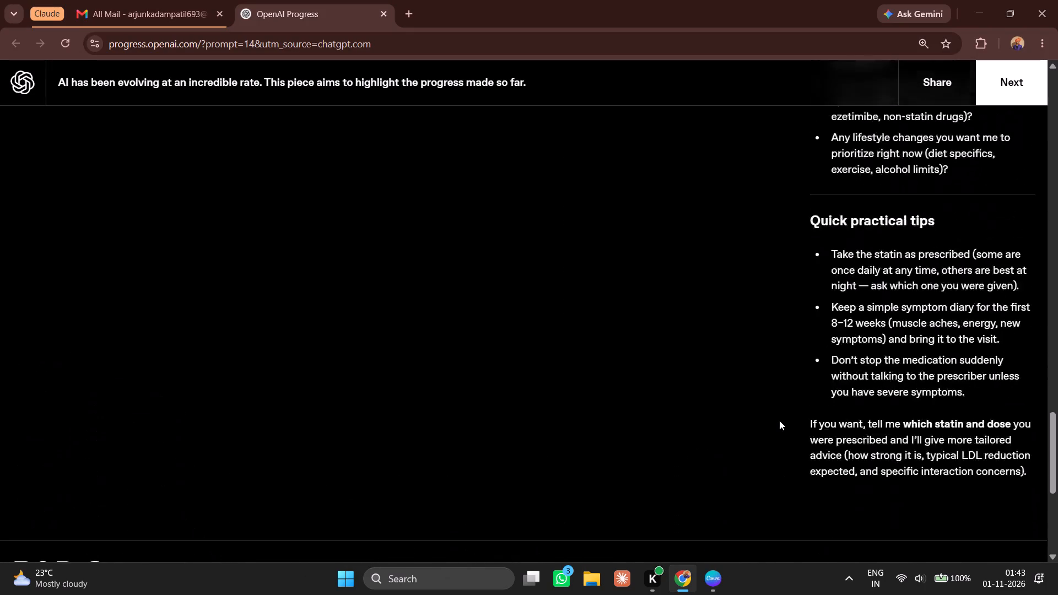
scroll(779, 420, "up", 1)
scroll(779, 420, "down", 2)
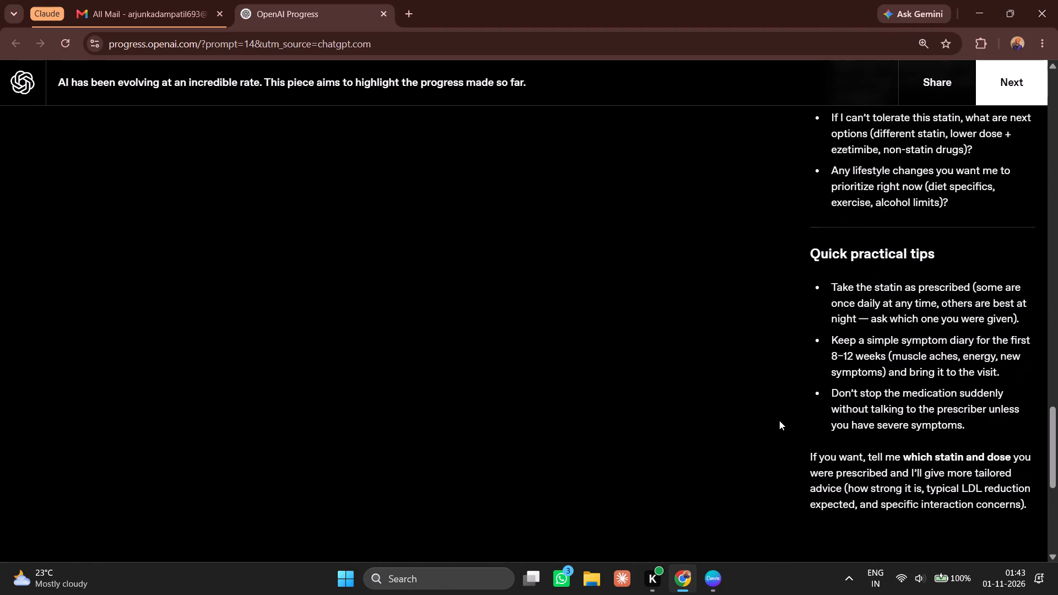
scroll(779, 420, "up", 1)
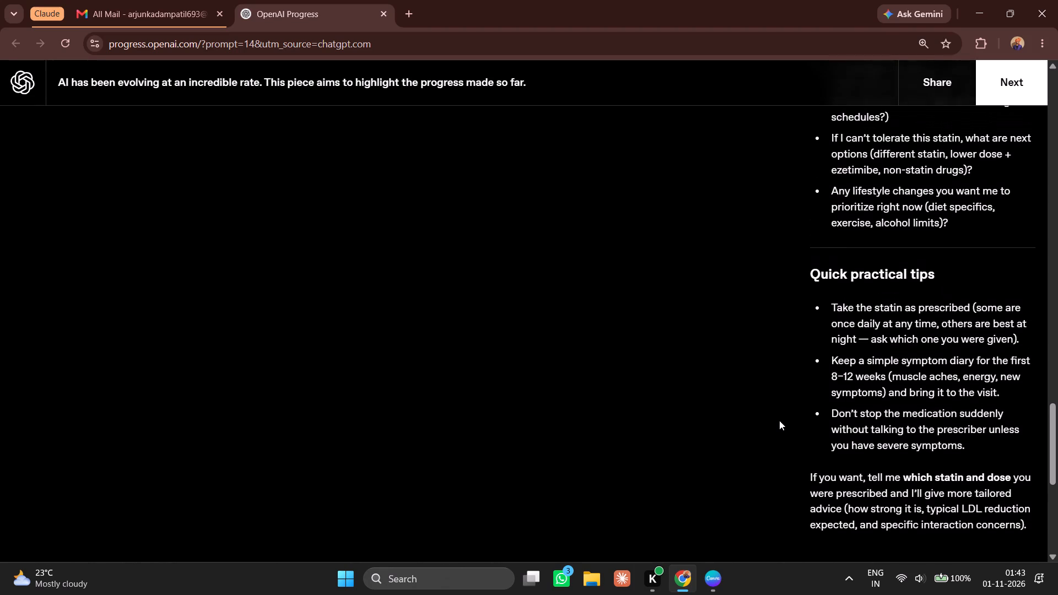
scroll(779, 420, "up", 1)
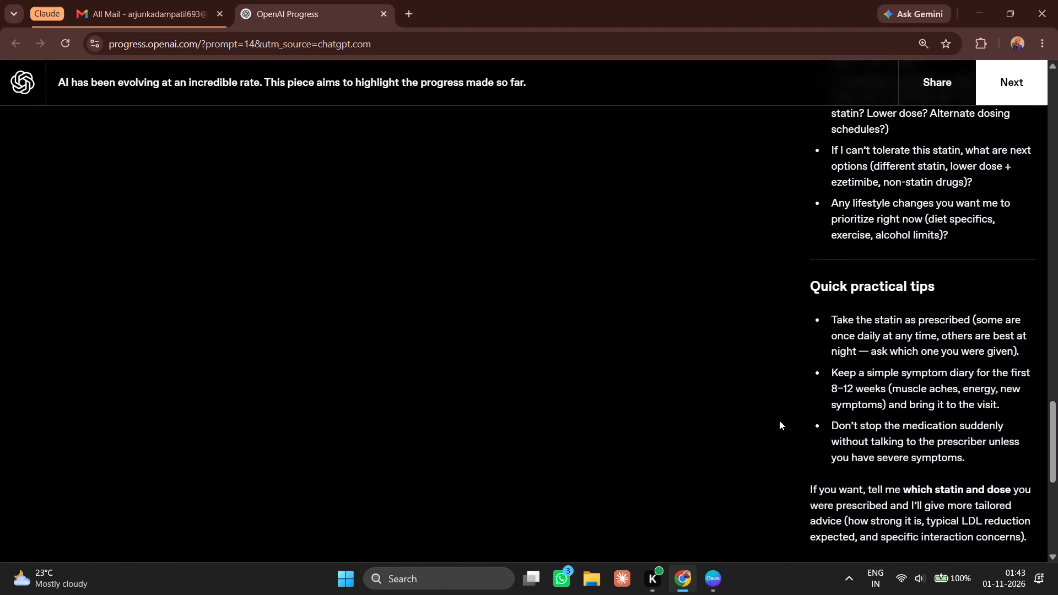
Switch to Canva and paste the "Quick practical tips" snip onto the page.
left_click(715, 585)
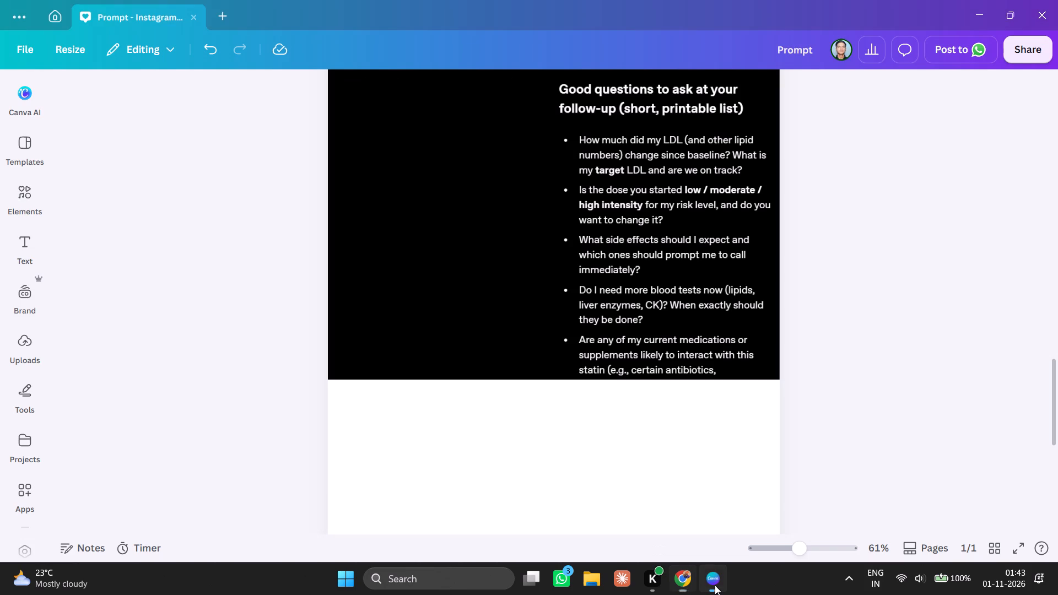
scroll(625, 456, "down", 3)
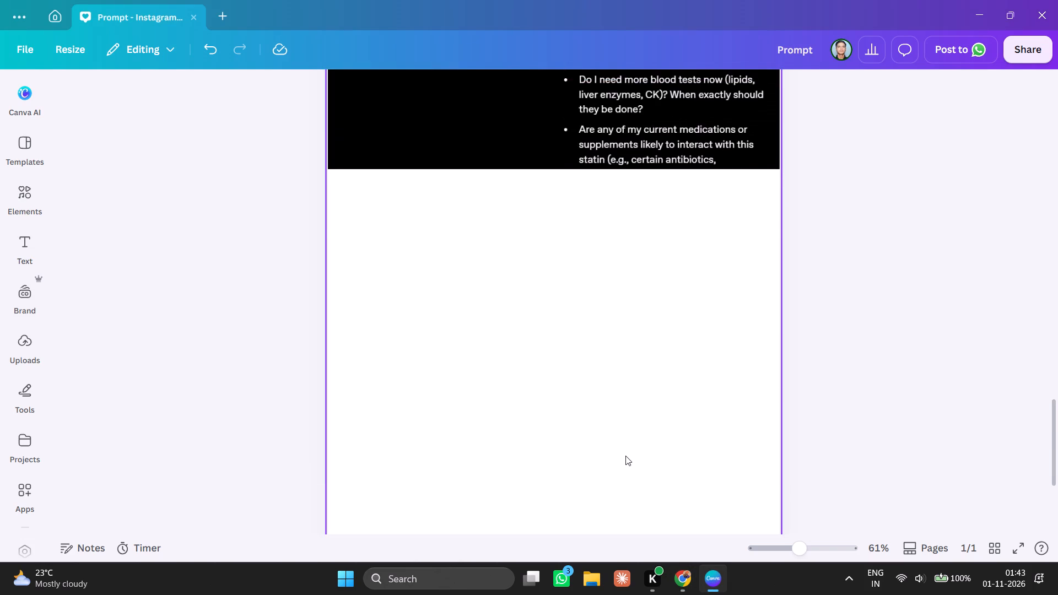
scroll(625, 456, "up", 1)
left_click(491, 272)
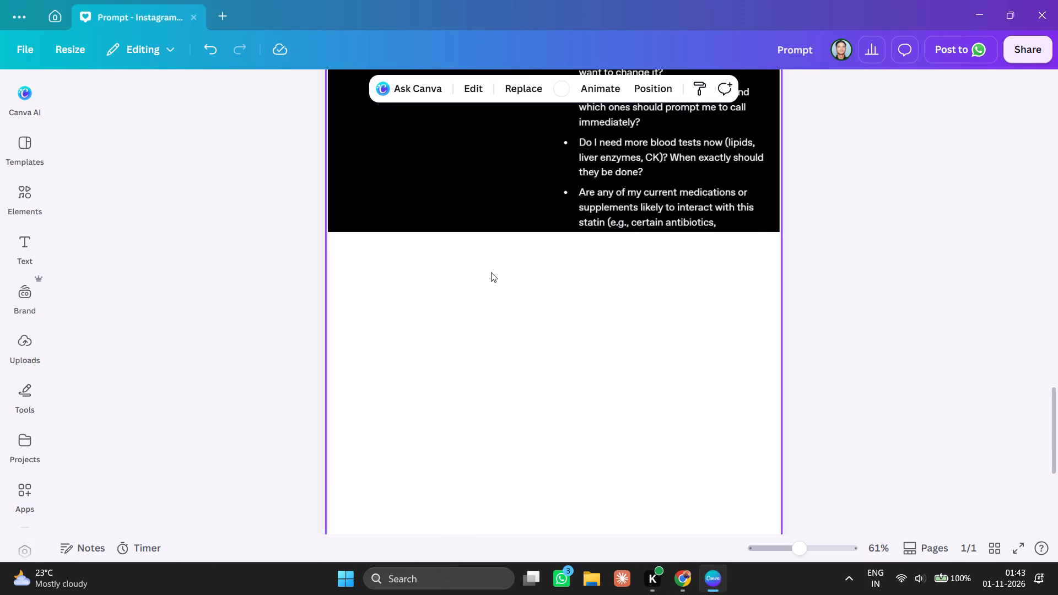
key("ctrl+v")
Move the pasted snip into the blank area just below the last stacked image, flush with the page's left edge.
scroll(491, 272, "up", 5)
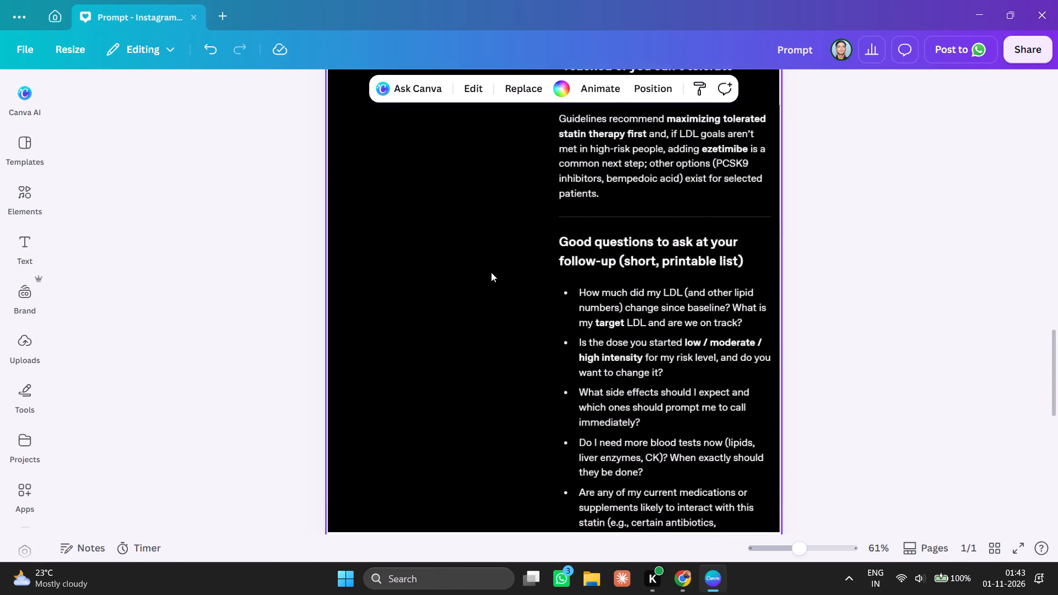
scroll(491, 272, "up", 1)
left_click_drag(520, 224, 542, 594)
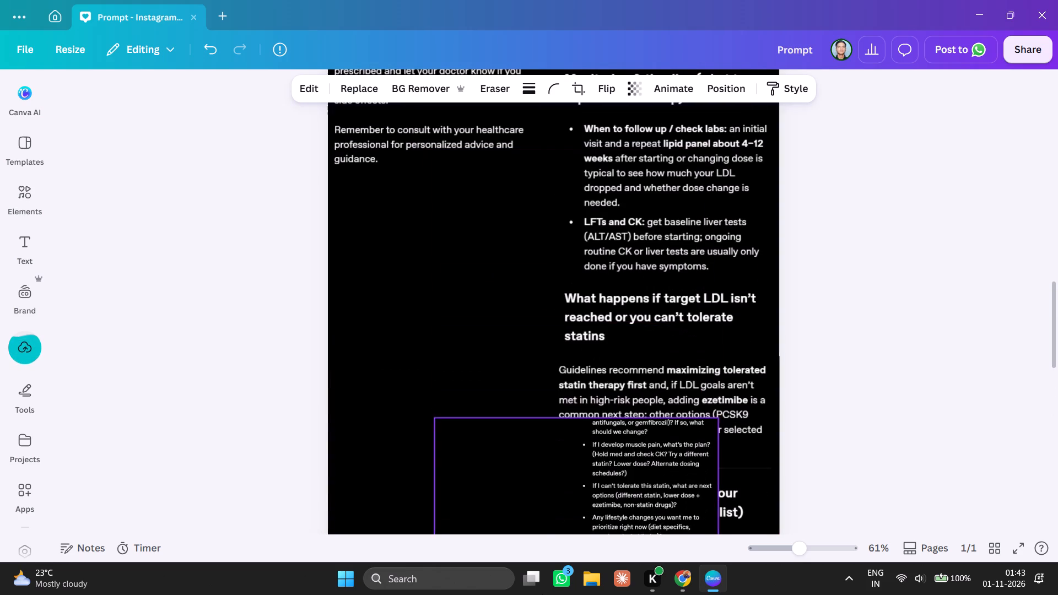
left_click_drag(542, 594, 542, 594)
scroll(401, 333, "down", 5)
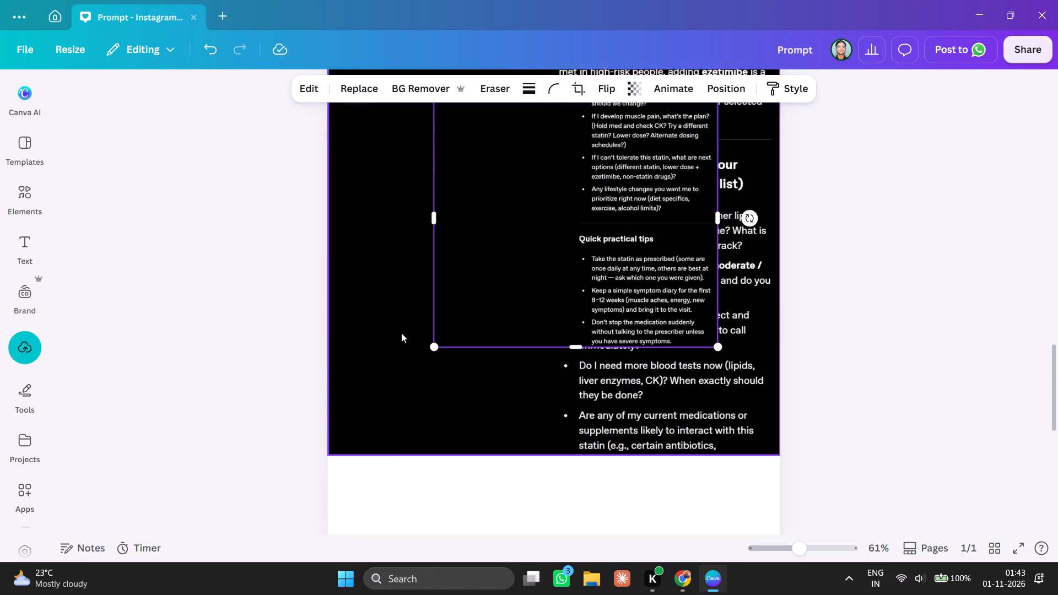
scroll(401, 333, "down", 1)
left_click_drag(495, 133, 512, 242)
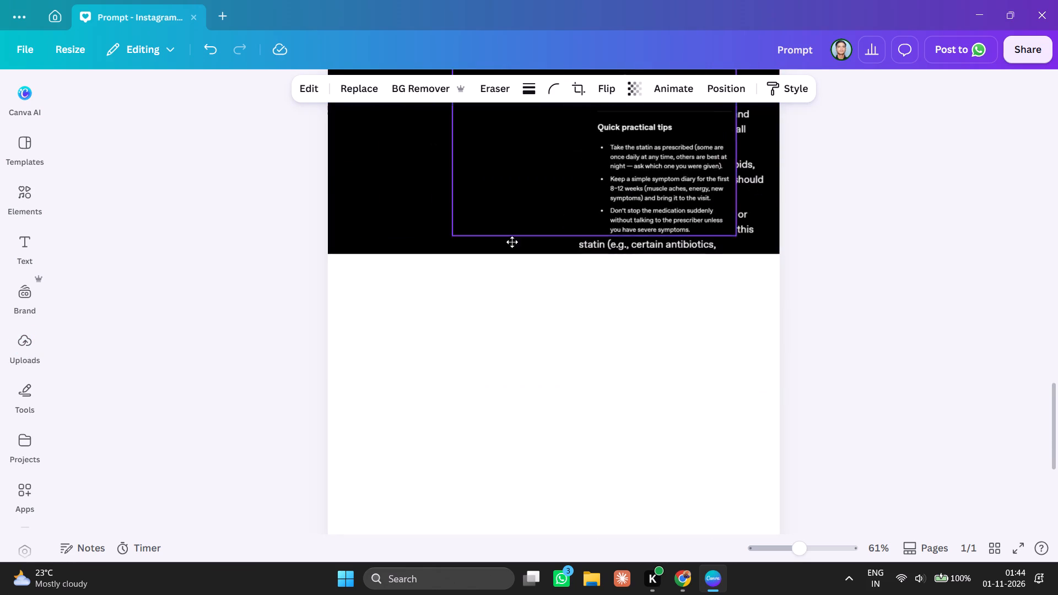
left_click_drag(512, 242, 462, 500)
left_click_drag(473, 462, 458, 462)
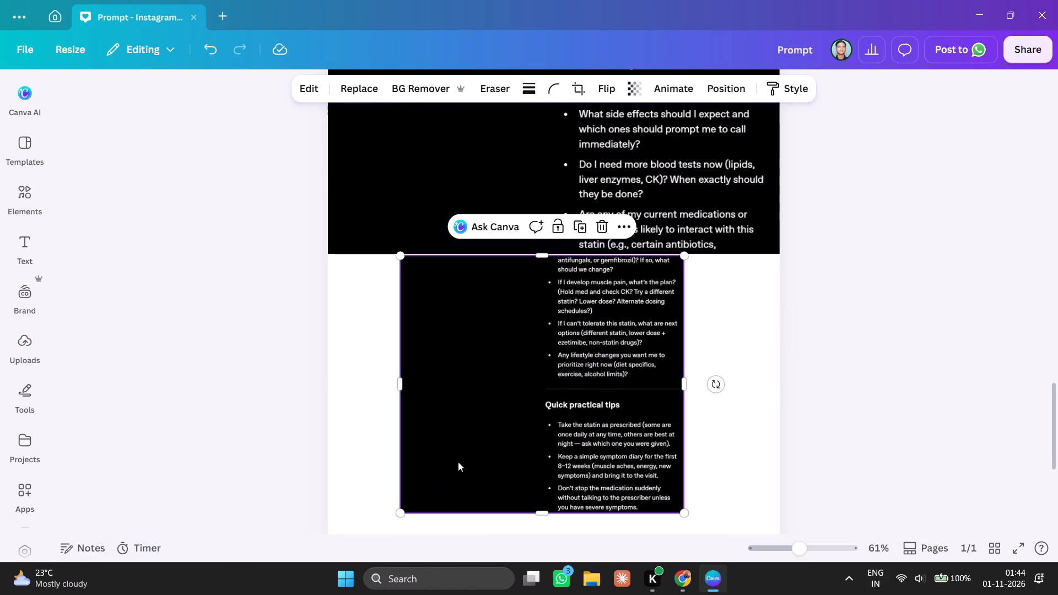
left_click_drag(458, 462, 400, 469)
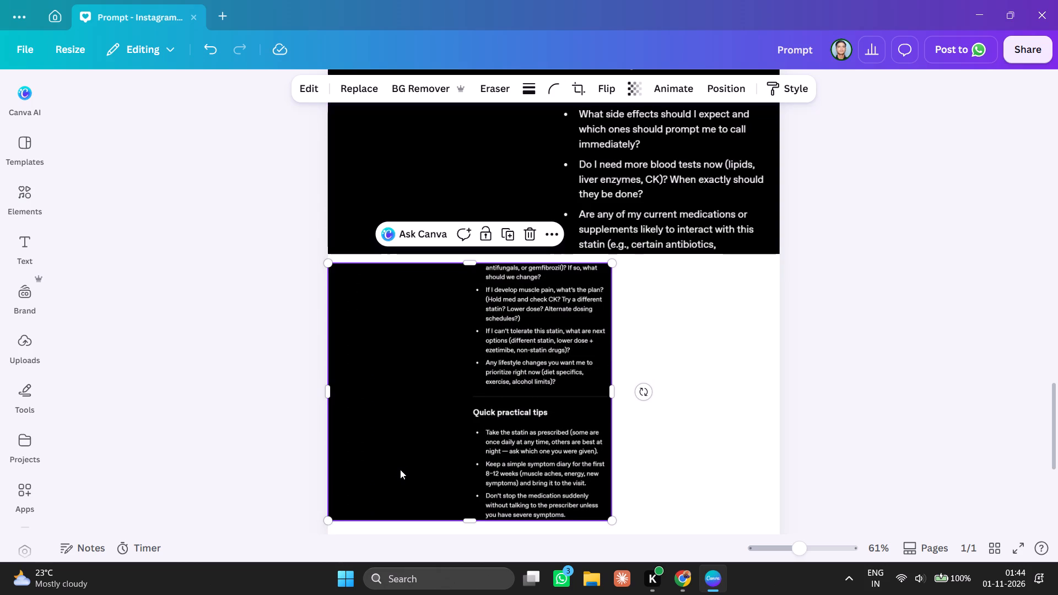
Nudge the "Quick practical tips" snip up until its top edge meets the image above without a seam, and clear the selection.
key("Up")
key("Up")
key("Up")
key("Up")
key("Up")
key("Up")
key("Up")
key("Up")
key("Up")
key("Up")
key("Up")
key("Up")
key("Up")
key("Up")
key("Up")
key("Up")
key("Up")
key("Up")
key("Up")
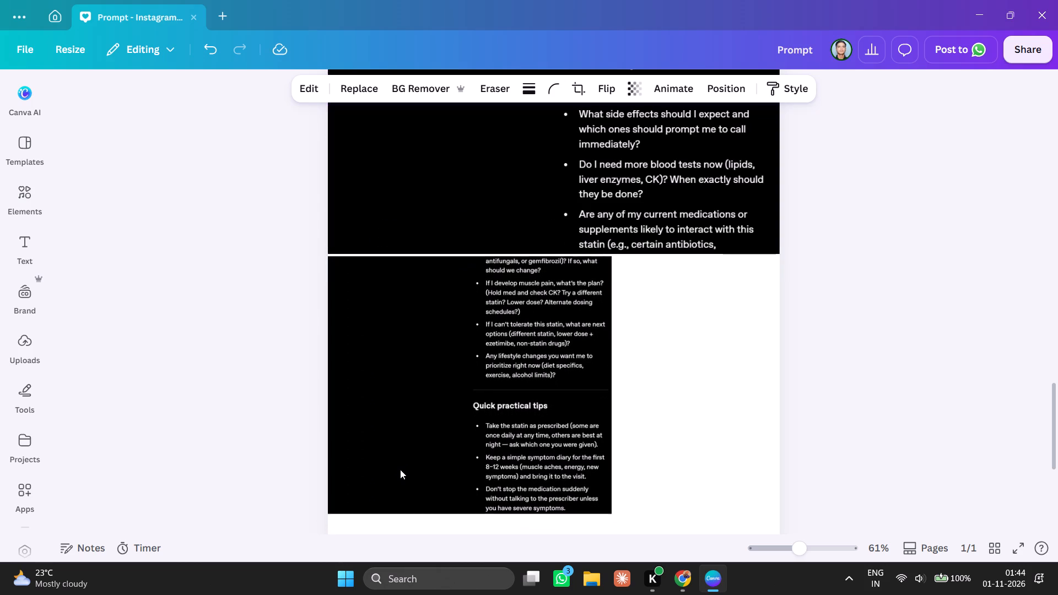
key("Up")
key("Up")
key("Up")
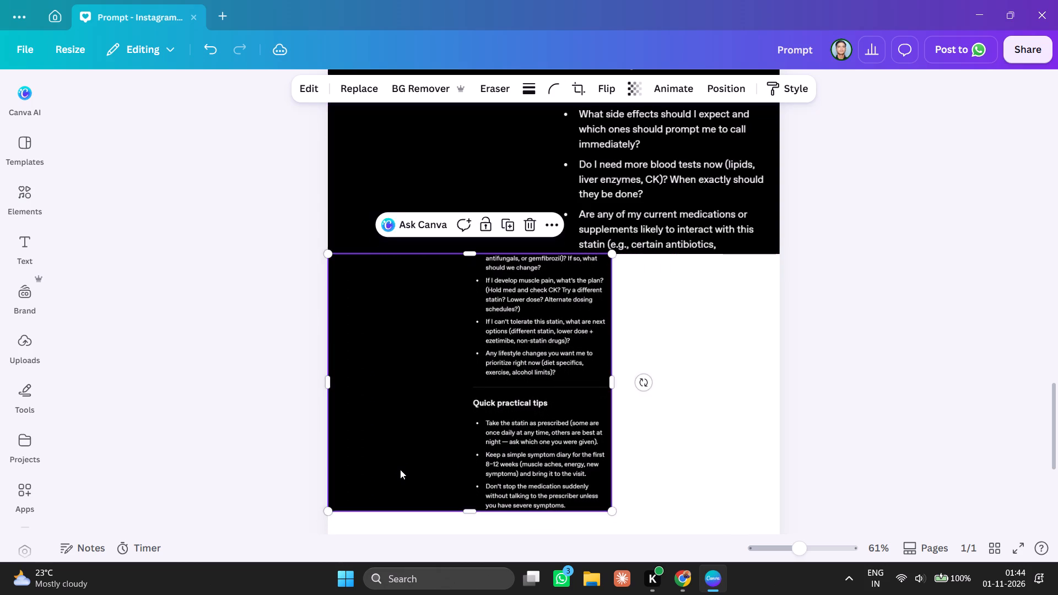
key("Down")
key("Down")
key("Up")
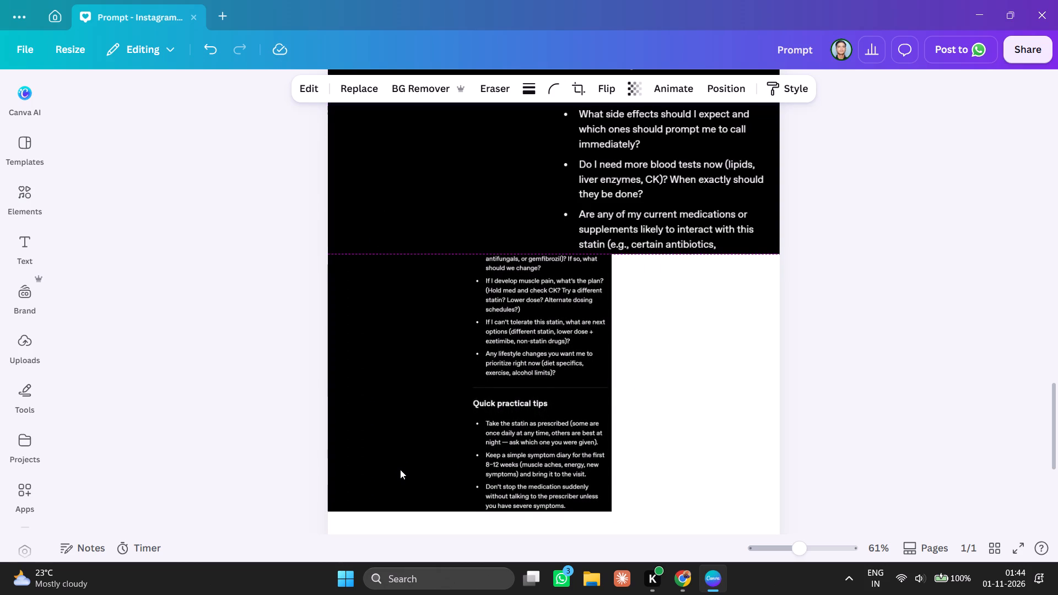
left_click(697, 446)
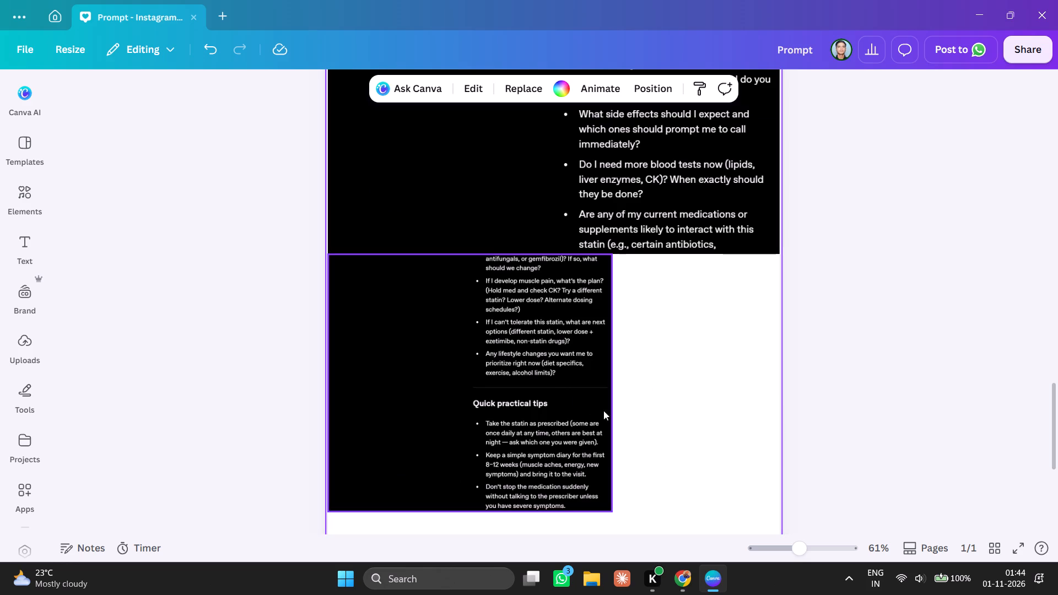
Enlarge the "Quick practical tips" snip proportionally to the full page width, about 1,080 × 979, and clear the selection.
scroll(546, 395, "down", 3)
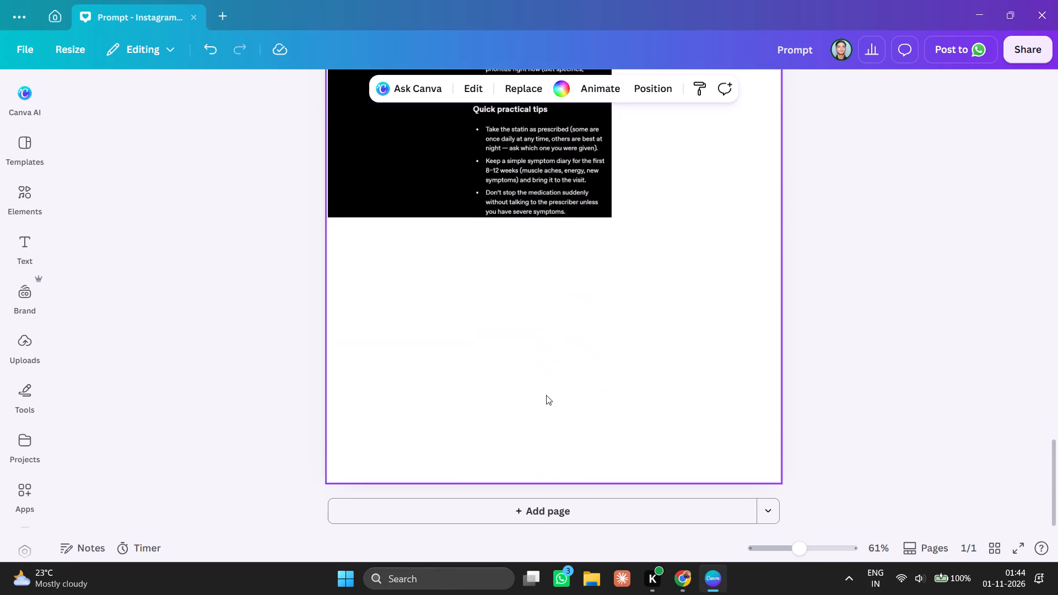
left_click(398, 159)
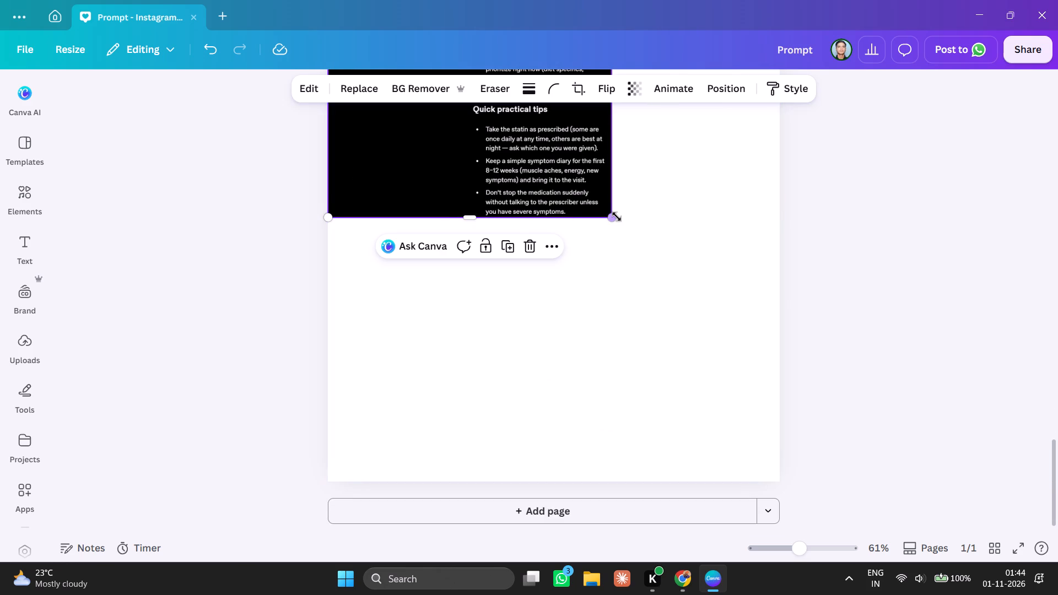
left_click_drag(614, 217, 800, 354)
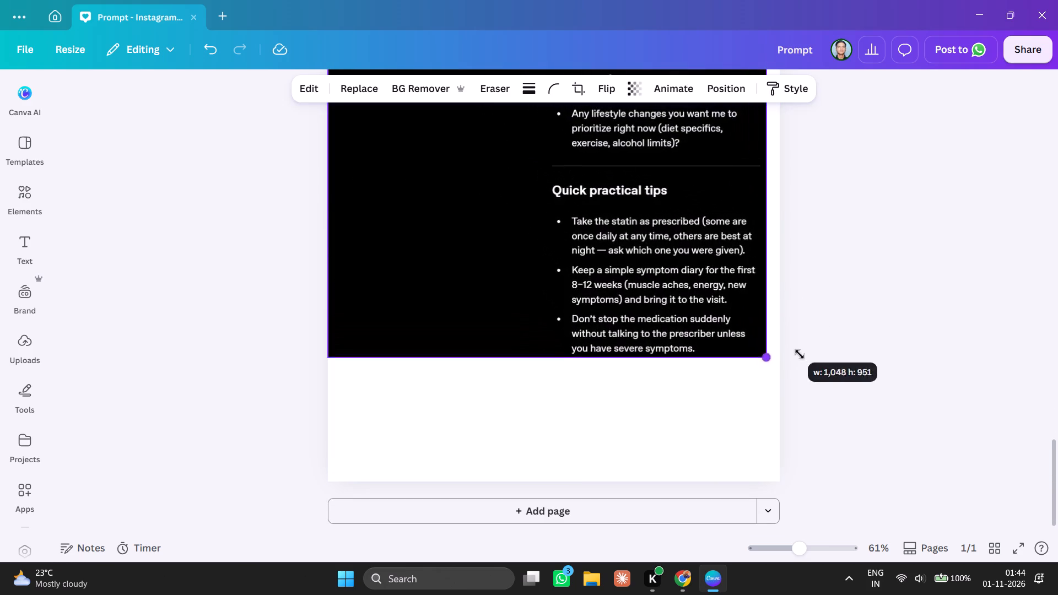
left_click_drag(800, 354, 784, 368)
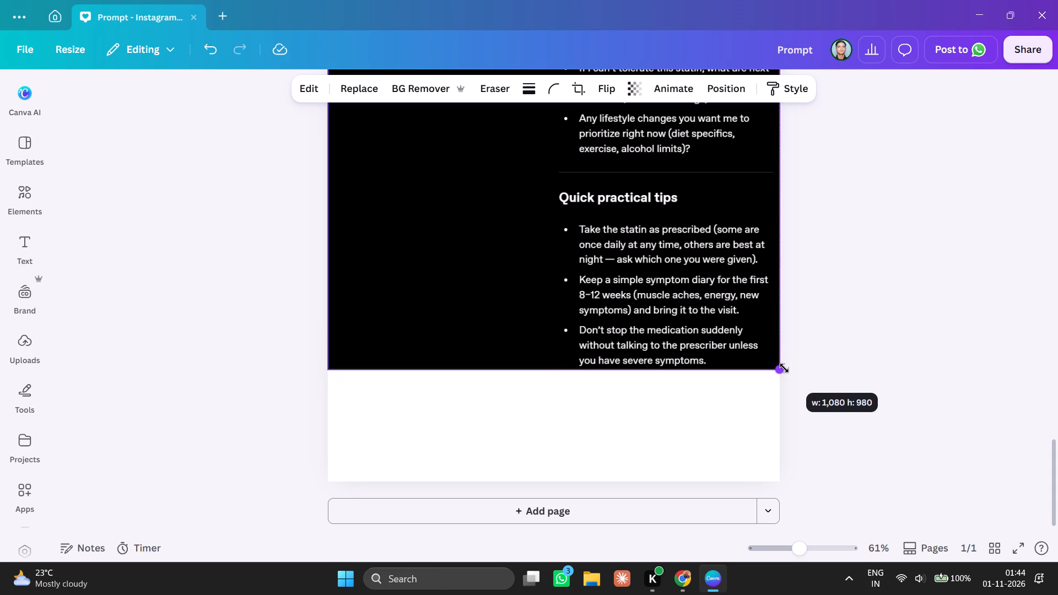
left_click_drag(784, 368, 784, 369)
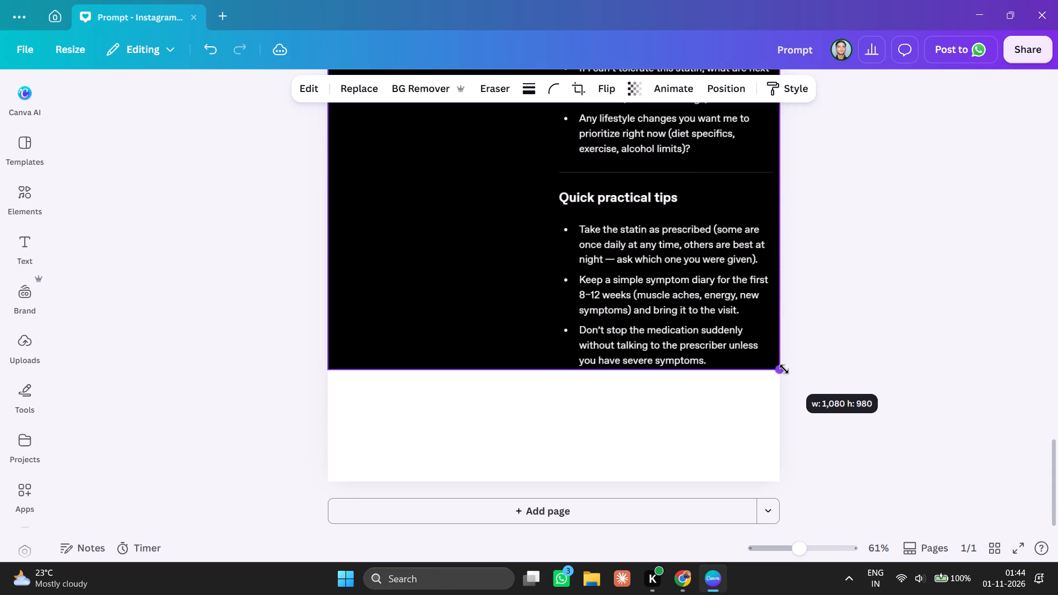
left_click_drag(784, 369, 789, 369)
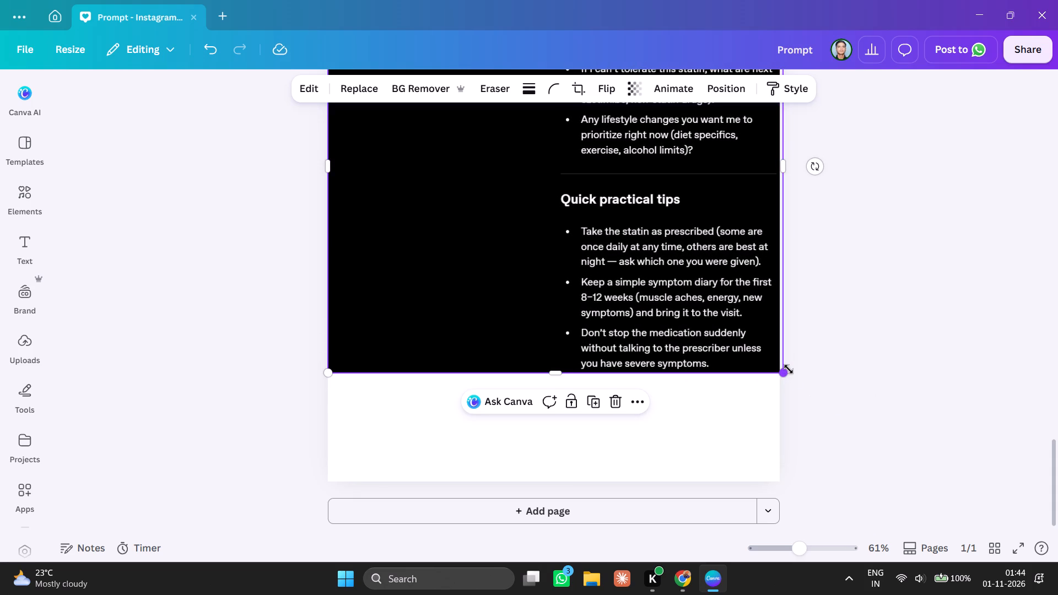
left_click_drag(784, 375, 769, 367)
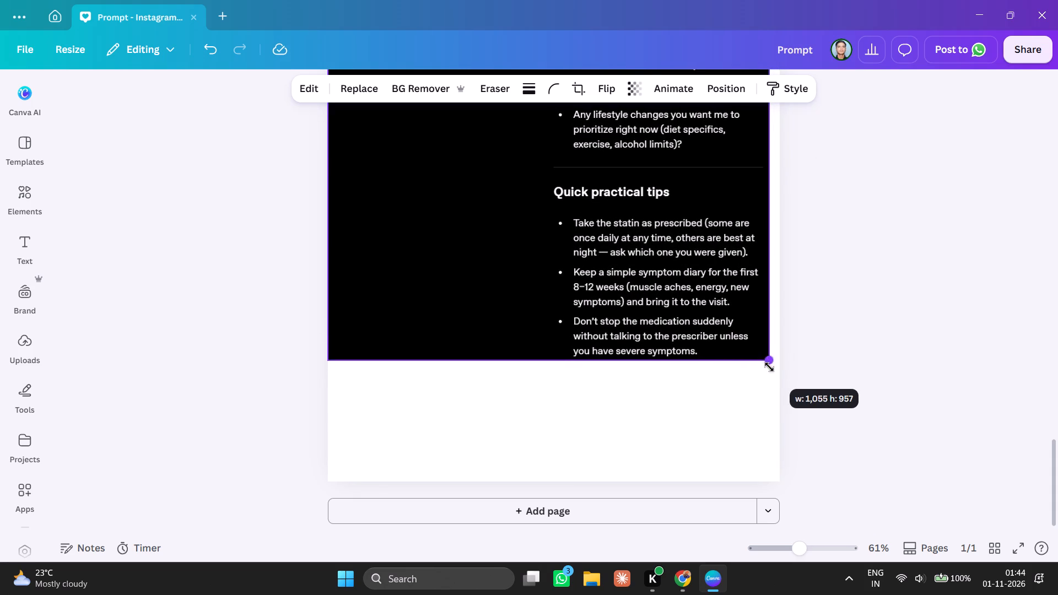
left_click_drag(769, 367, 776, 372)
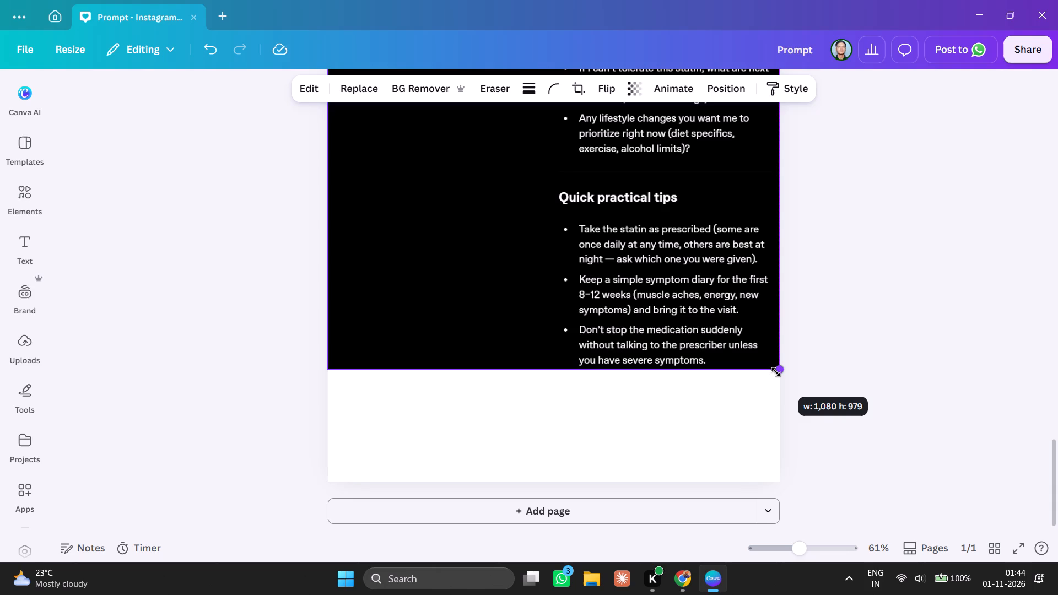
left_click_drag(776, 372, 773, 376)
left_click(793, 383)
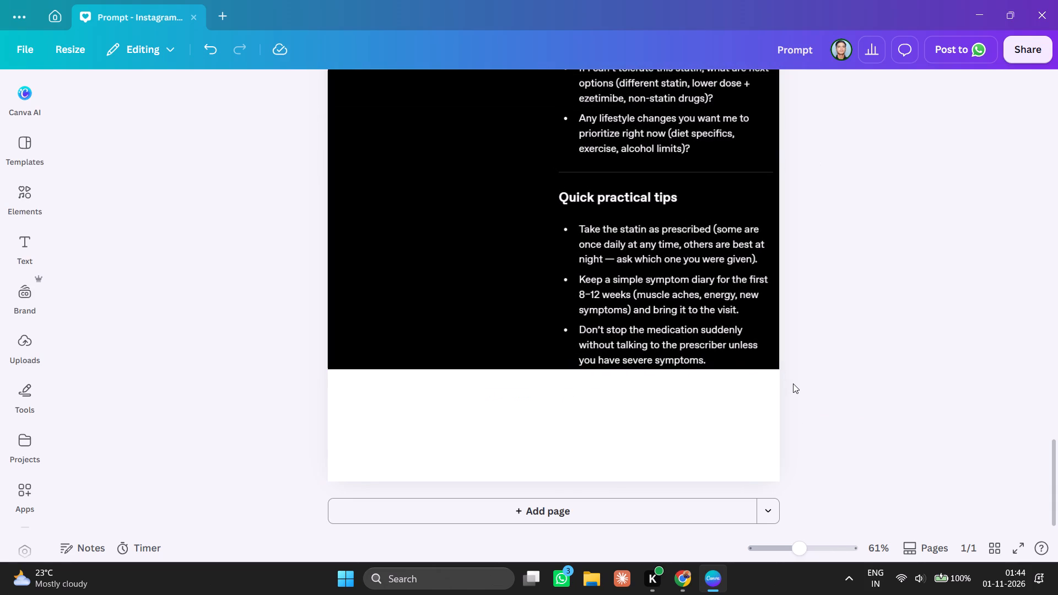
Switch to OpenAI Progress in Chrome and start a screen snip of the closing paragraph "If you want, tell me which statin and dose".
left_click(685, 576)
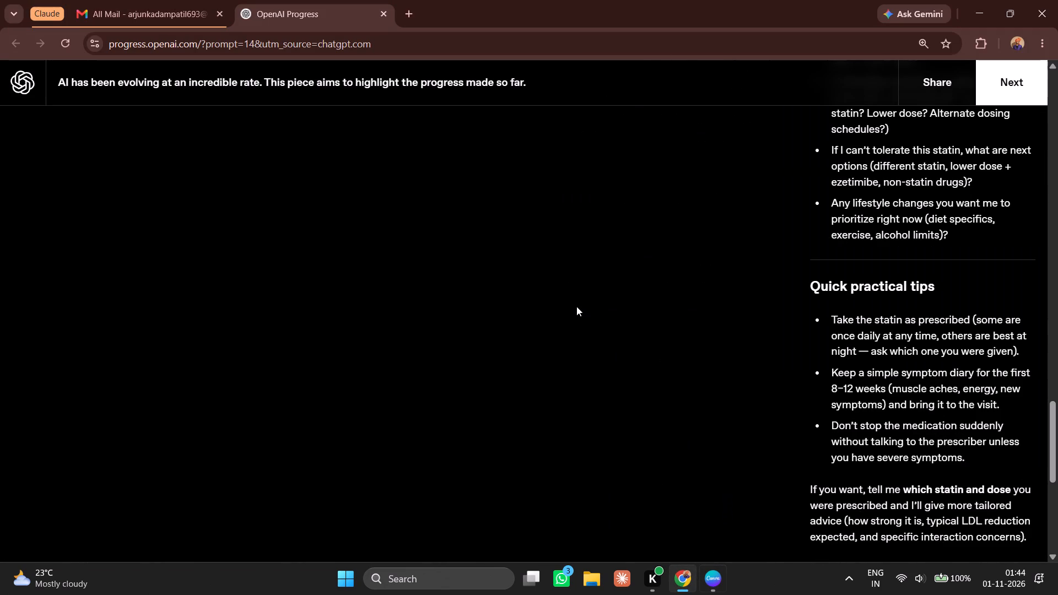
key("shift+super+s")
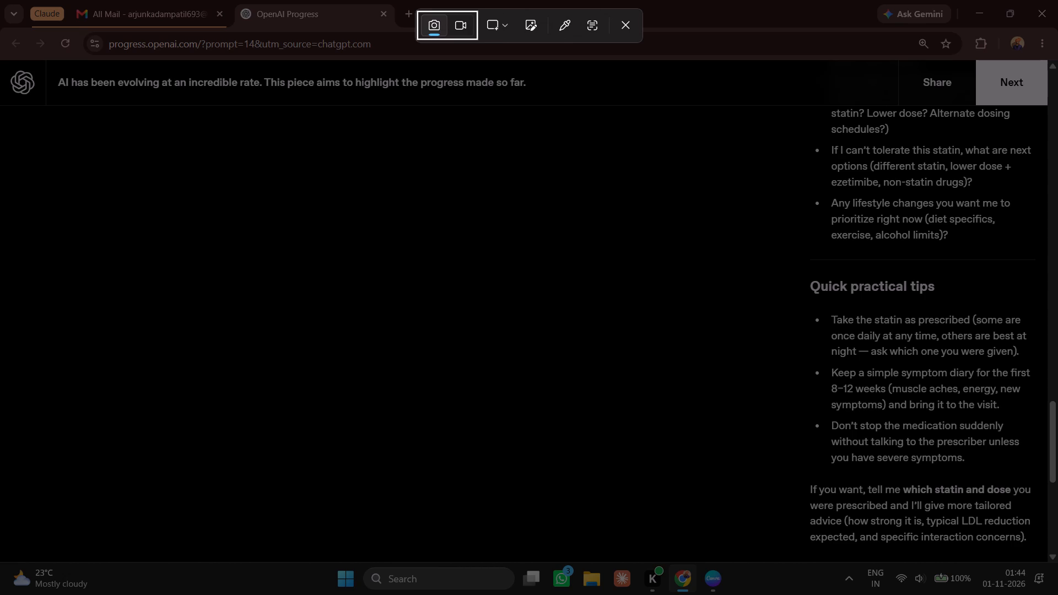
left_click_drag(1044, 471, 962, 494)
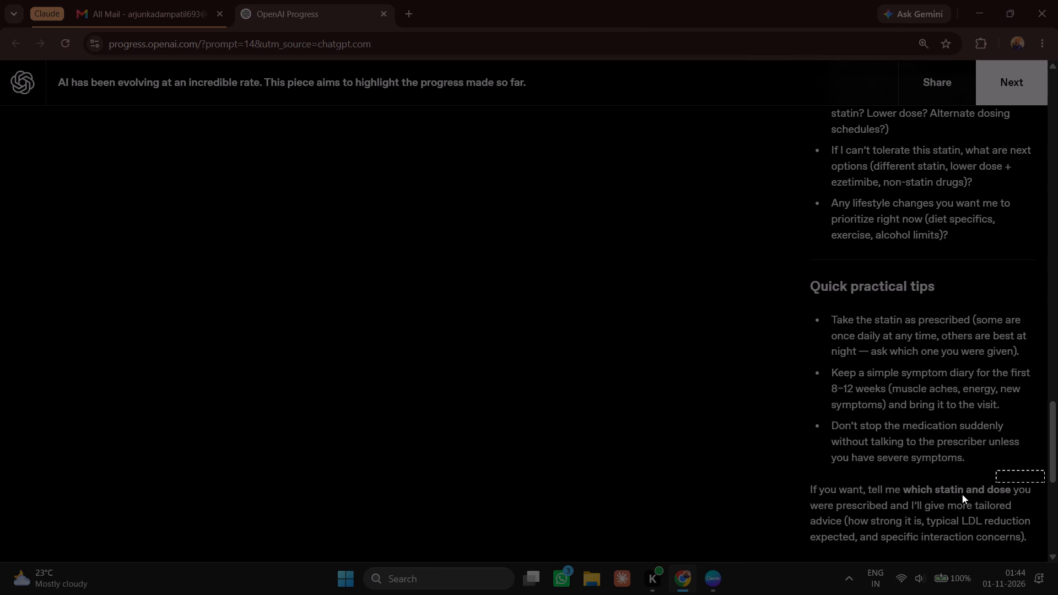
Snip the closing "If you want, tell me which statin and dose" paragraph, including a wide strip of the blank black area beside it.
left_click_drag(962, 494, 646, 551)
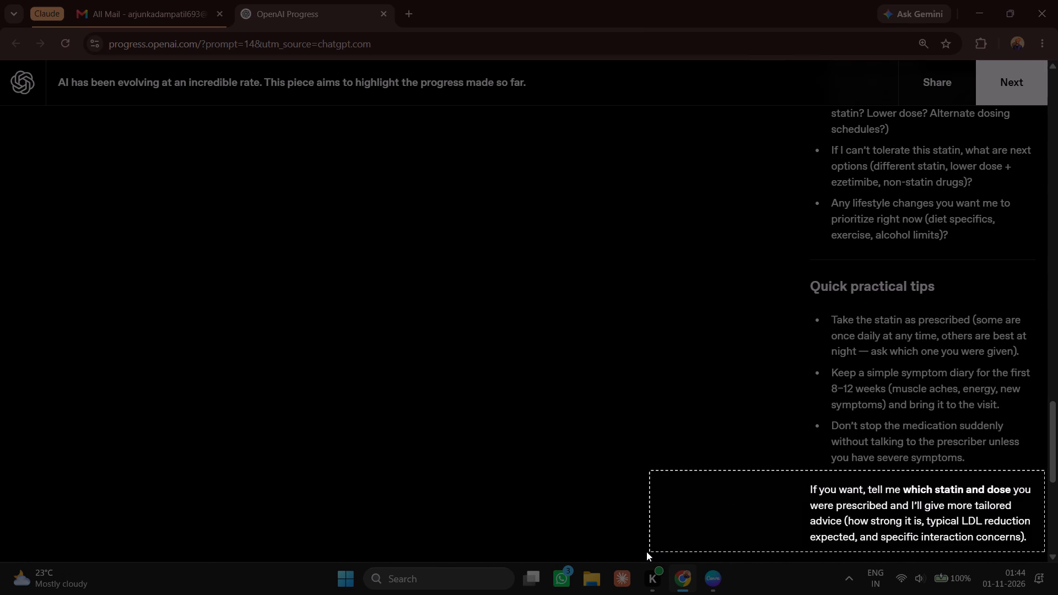
left_click_drag(646, 551, 580, 554)
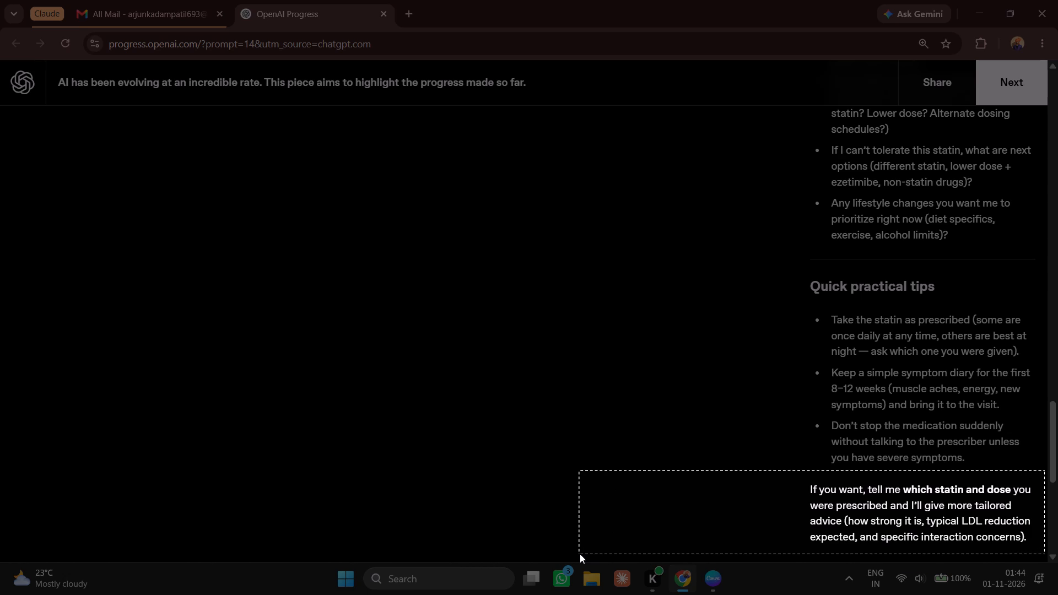
left_click_drag(580, 554, 562, 554)
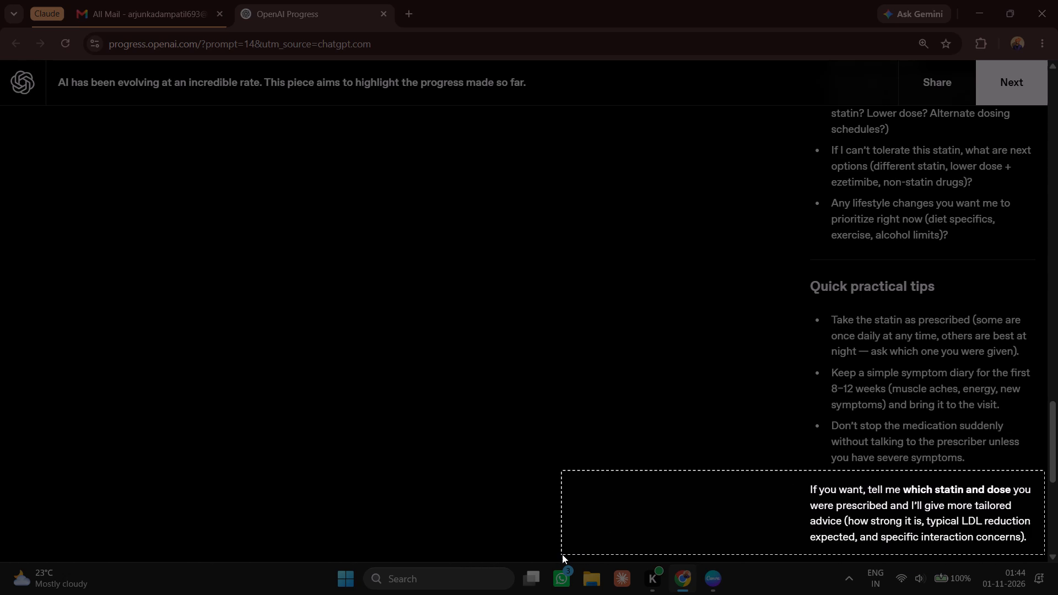
left_click_drag(562, 554, 563, 554)
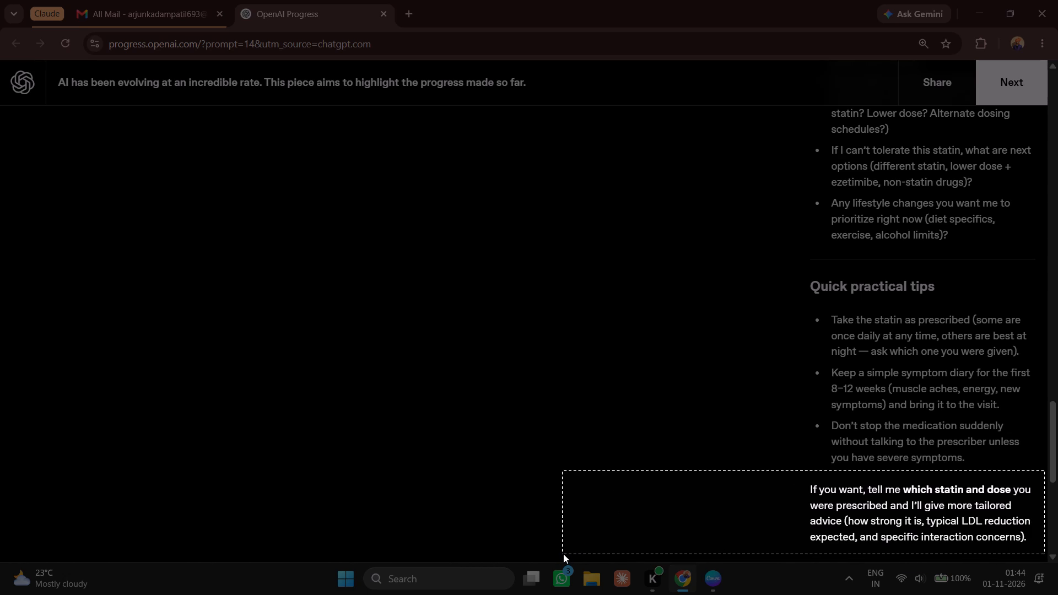
left_click_drag(563, 554, 563, 561)
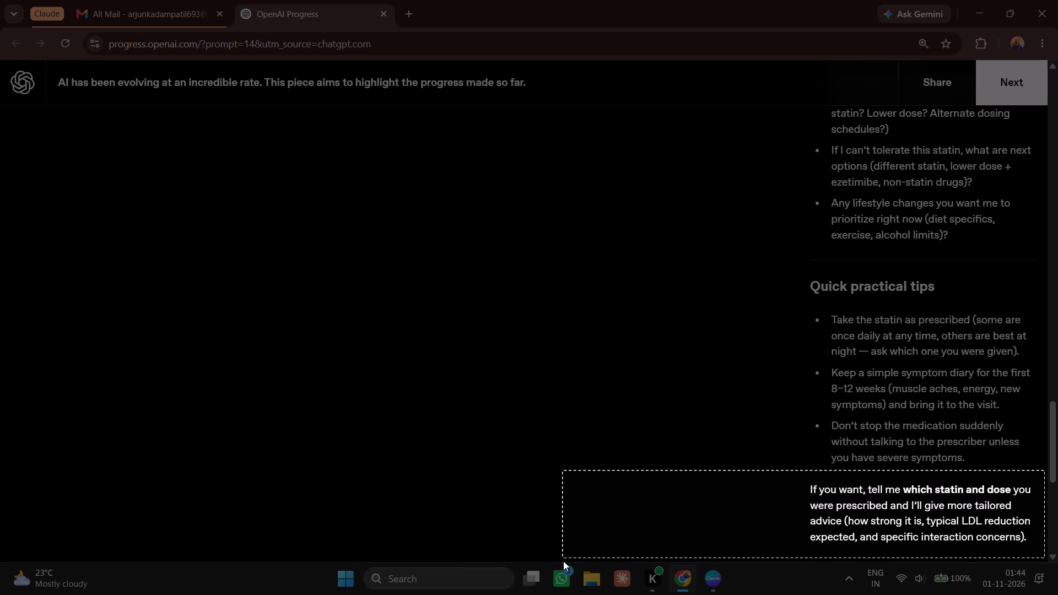
left_click_drag(563, 561, 562, 554)
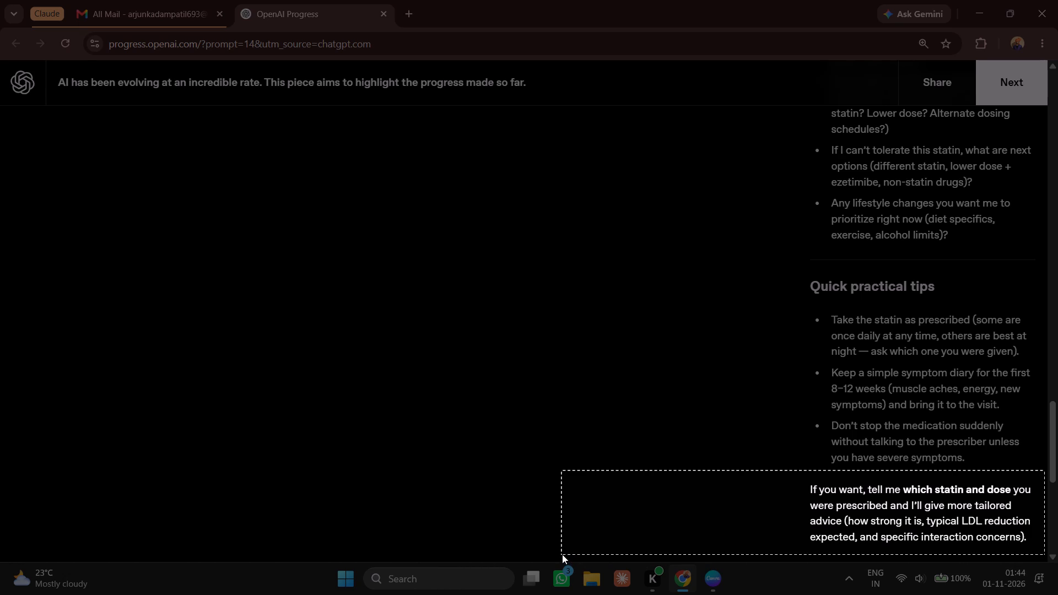
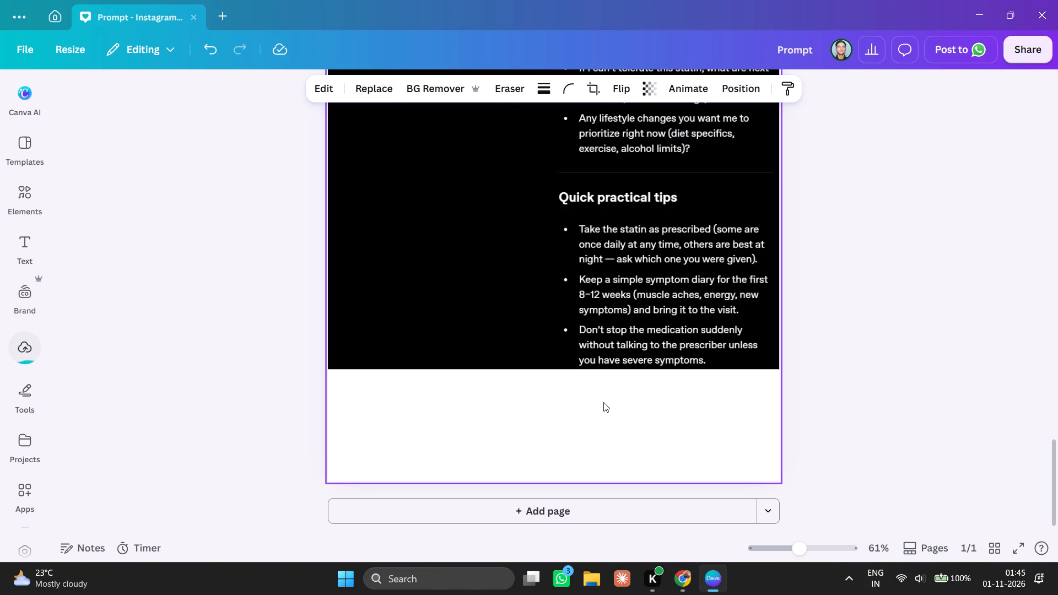
Move the pasted "If you want, tell me which statin and dose" snip down the page towards the blank area below "Quick practical tips".
scroll(603, 402, "up", 8)
scroll(603, 402, "down", 1)
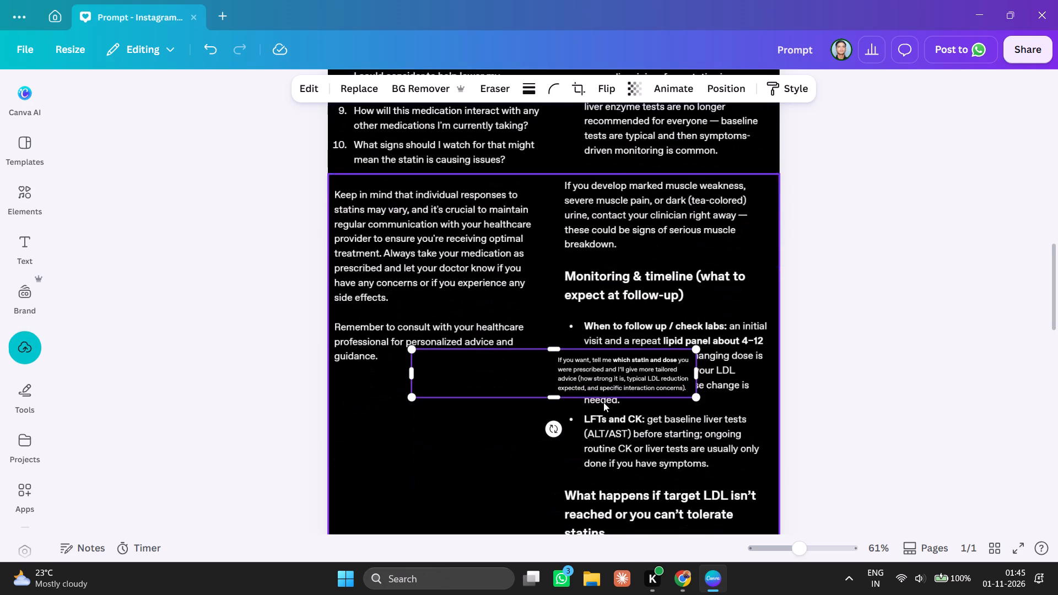
scroll(603, 402, "down", 1)
left_click_drag(547, 381, 563, 594)
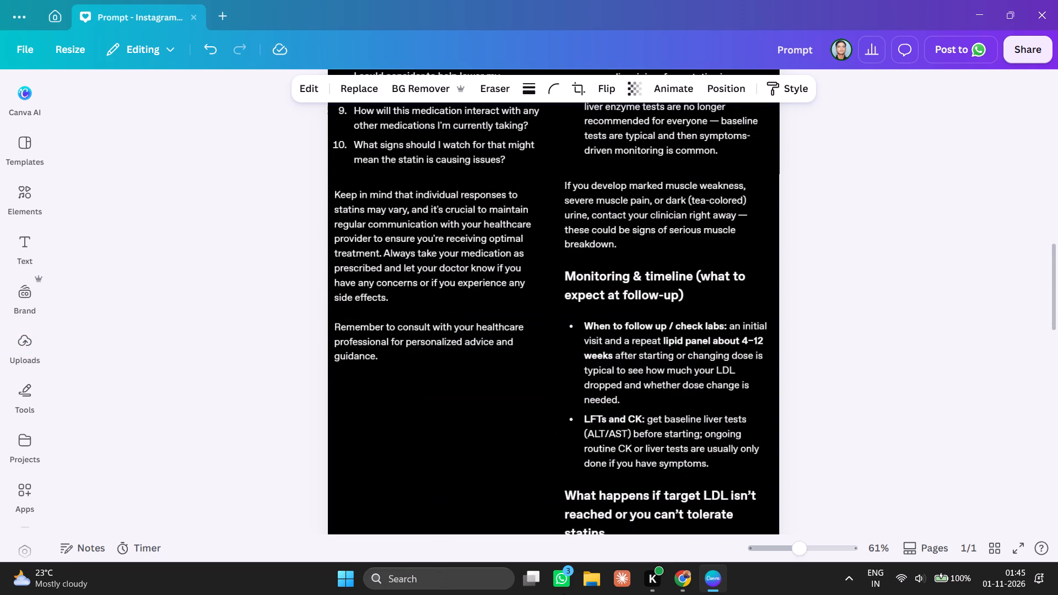
scroll(535, 416, "down", 5)
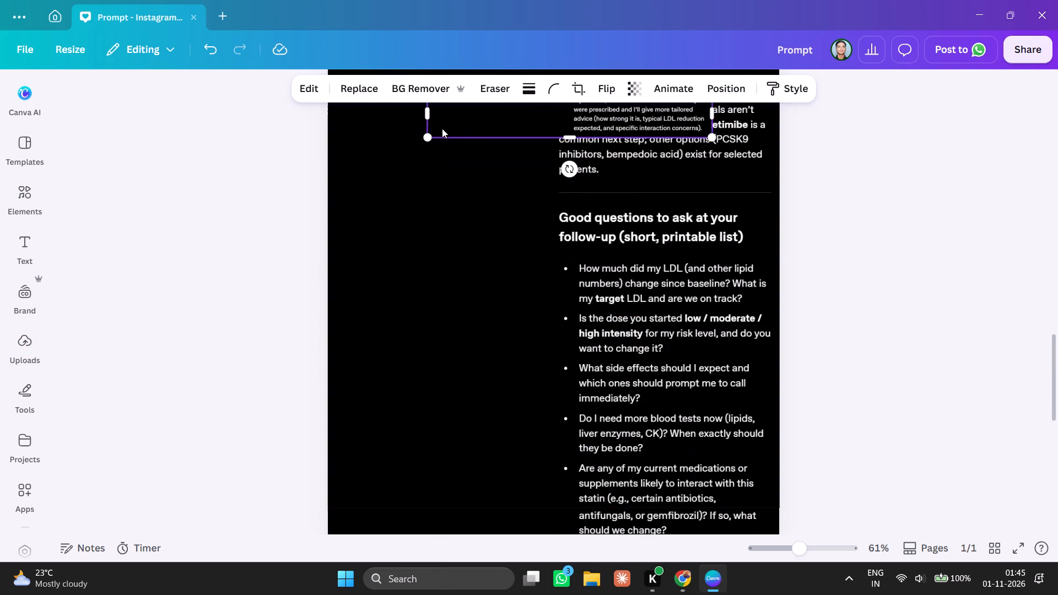
Move the closing-paragraph snip down into the blank area below the "Quick practical tips" image, flush with the page's left edge.
left_click_drag(474, 120, 500, 442)
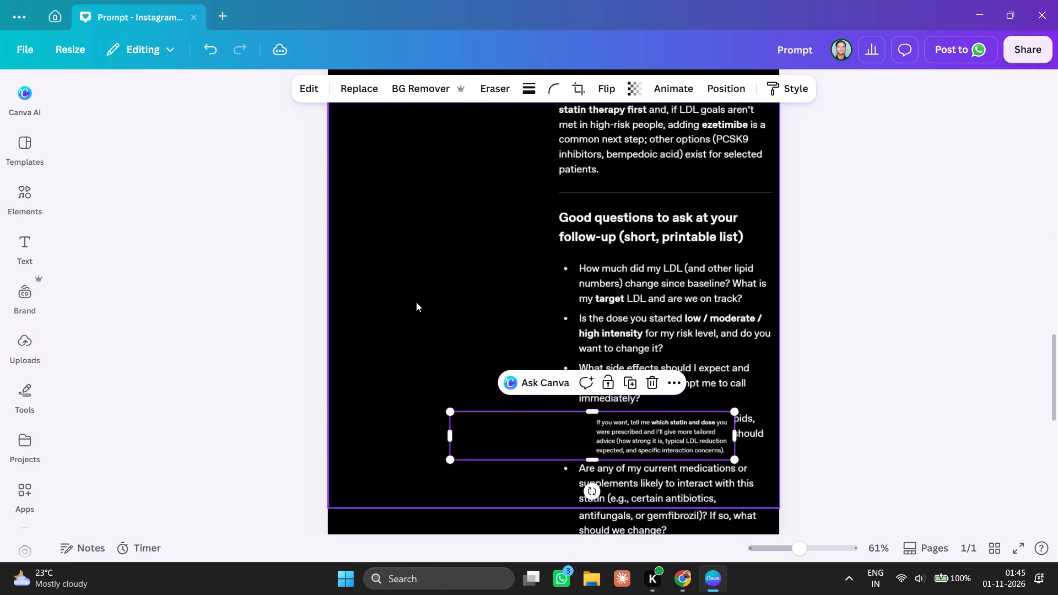
scroll(416, 302, "down", 1)
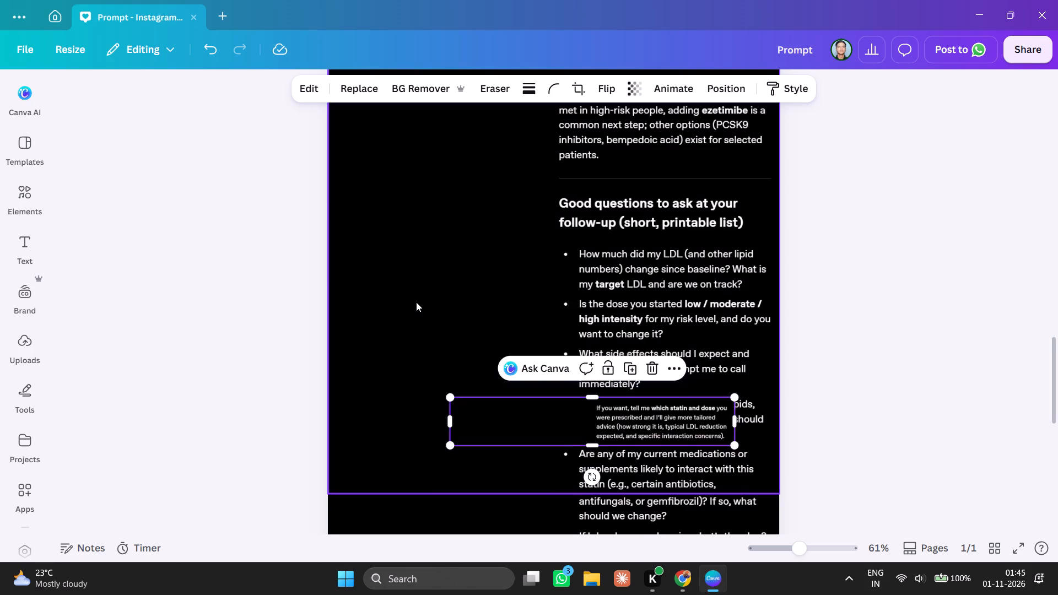
scroll(416, 302, "down", 1)
left_click_drag(514, 289, 527, 479)
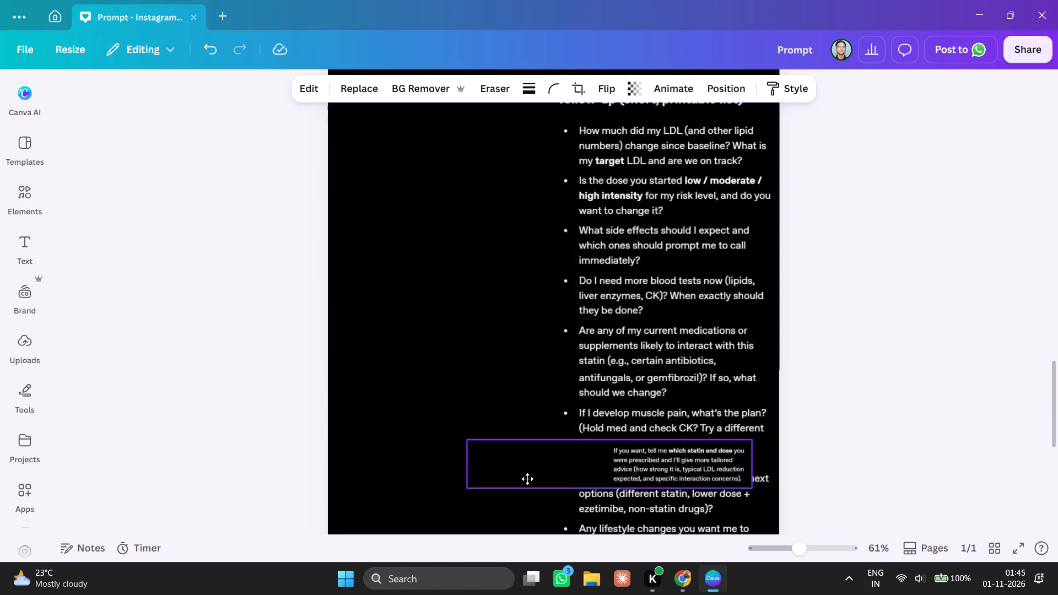
left_click_drag(527, 479, 526, 493)
scroll(458, 381, "down", 4)
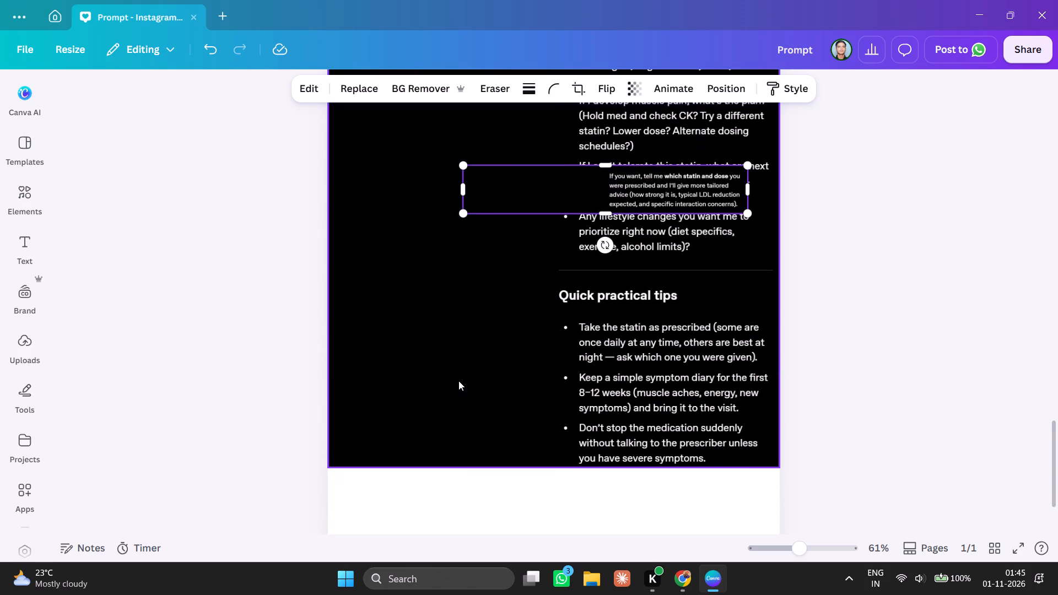
left_click_drag(508, 194, 500, 493)
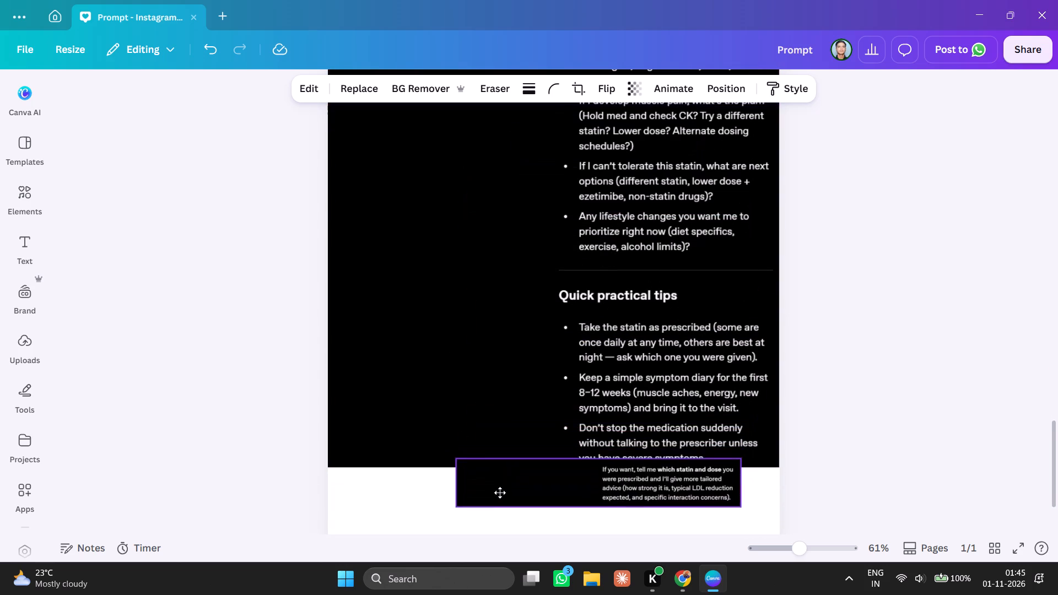
left_click_drag(500, 493, 500, 491)
scroll(453, 324, "down", 3)
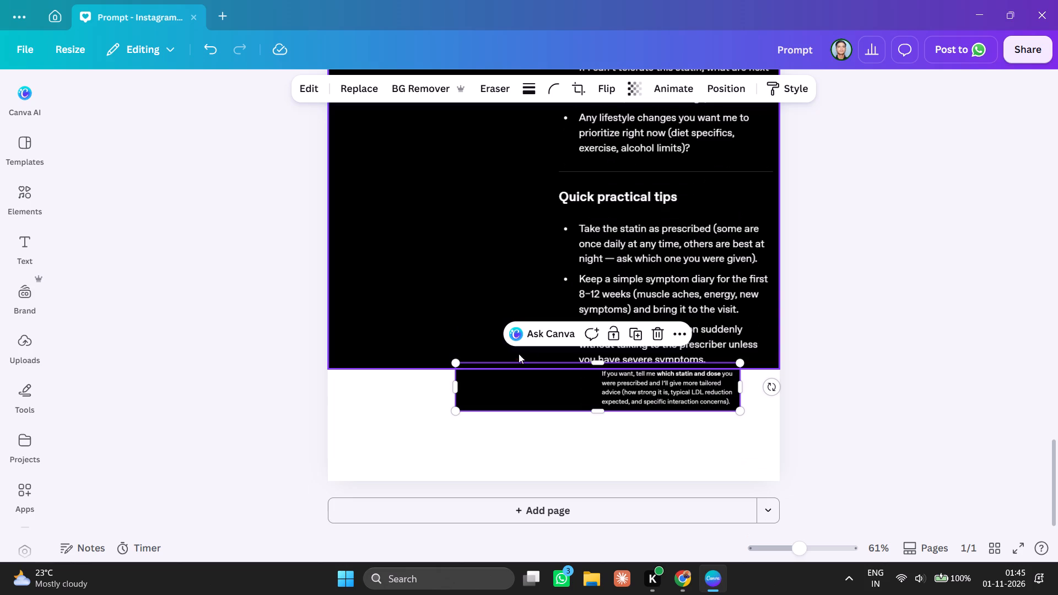
left_click_drag(557, 390, 436, 408)
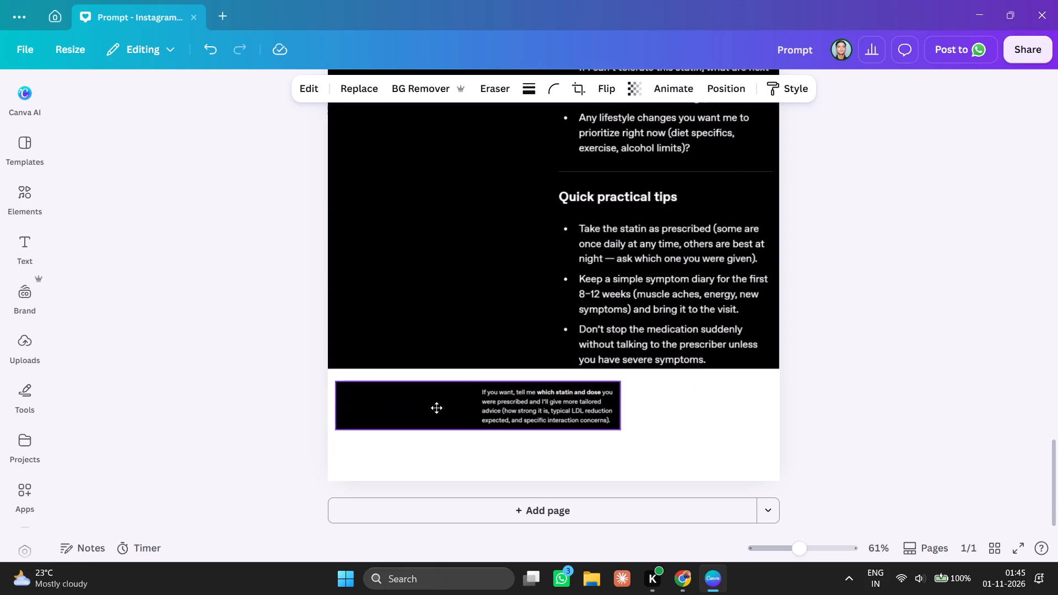
left_click_drag(436, 408, 430, 405)
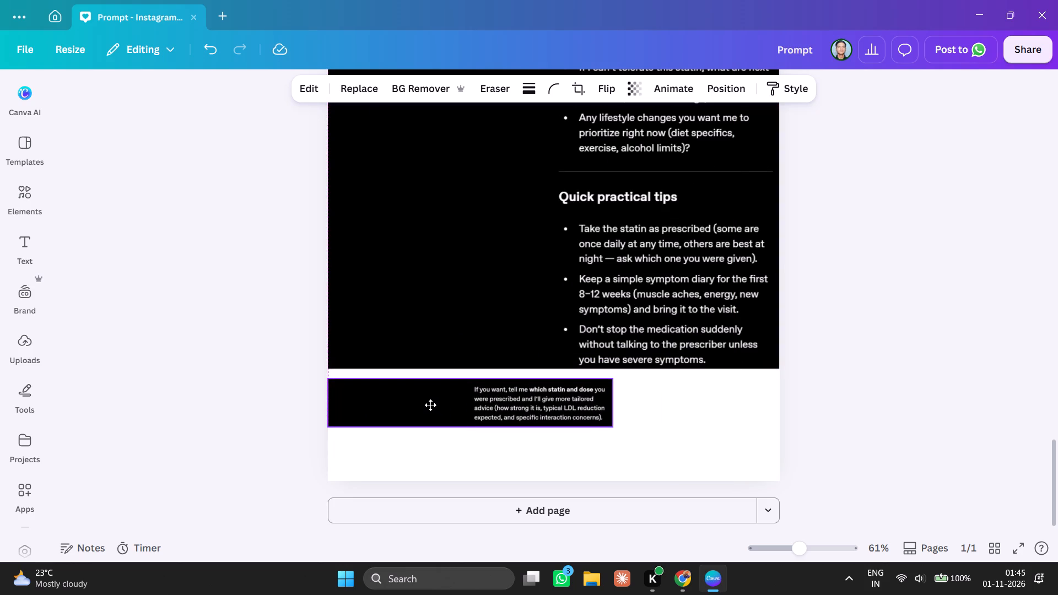
left_click_drag(430, 405, 432, 399)
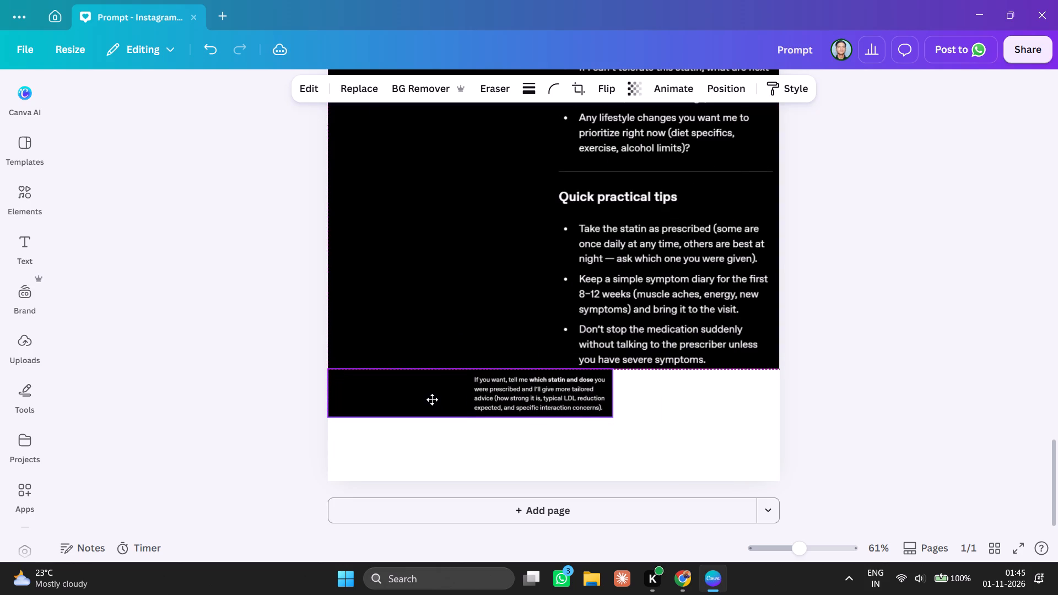
left_click_drag(432, 399, 427, 409)
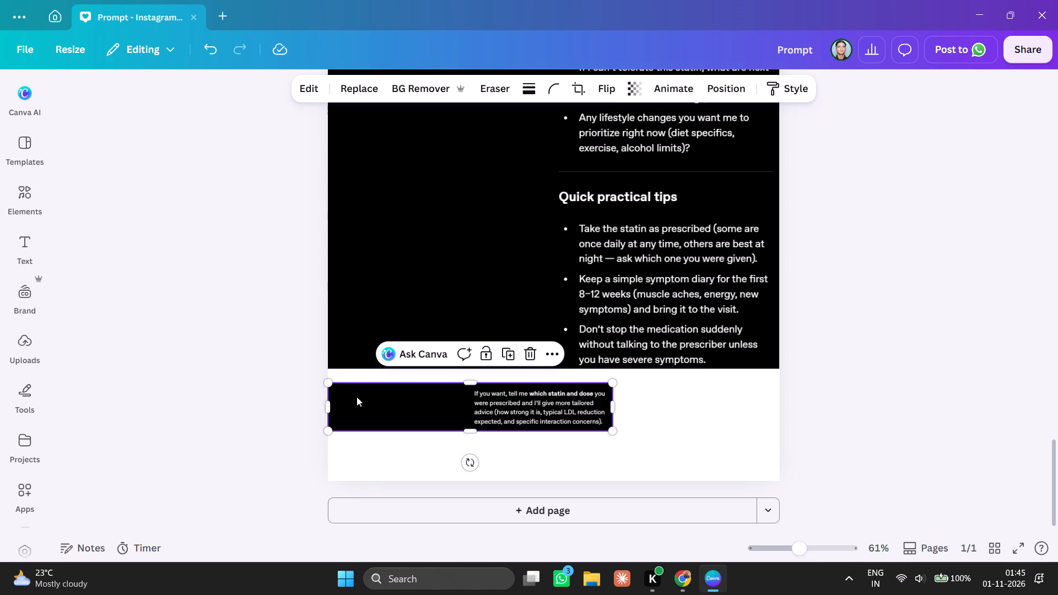
left_click(300, 391)
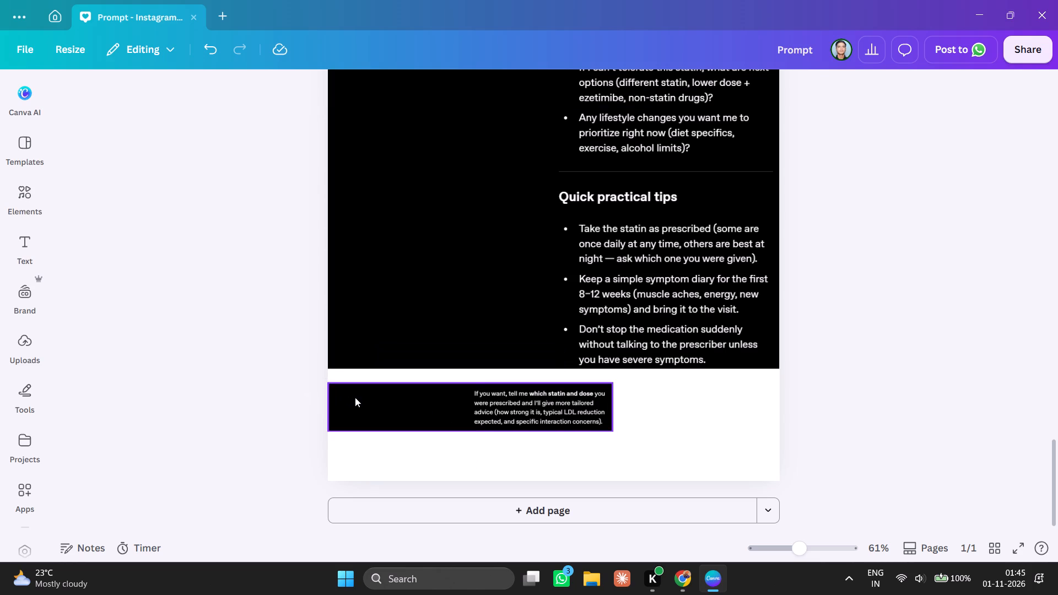
Nudge the closing-paragraph snip up until its top edge meets the "Quick practical tips" image without a gap, and clear the selection.
left_click(355, 397)
key("Right")
key("Left")
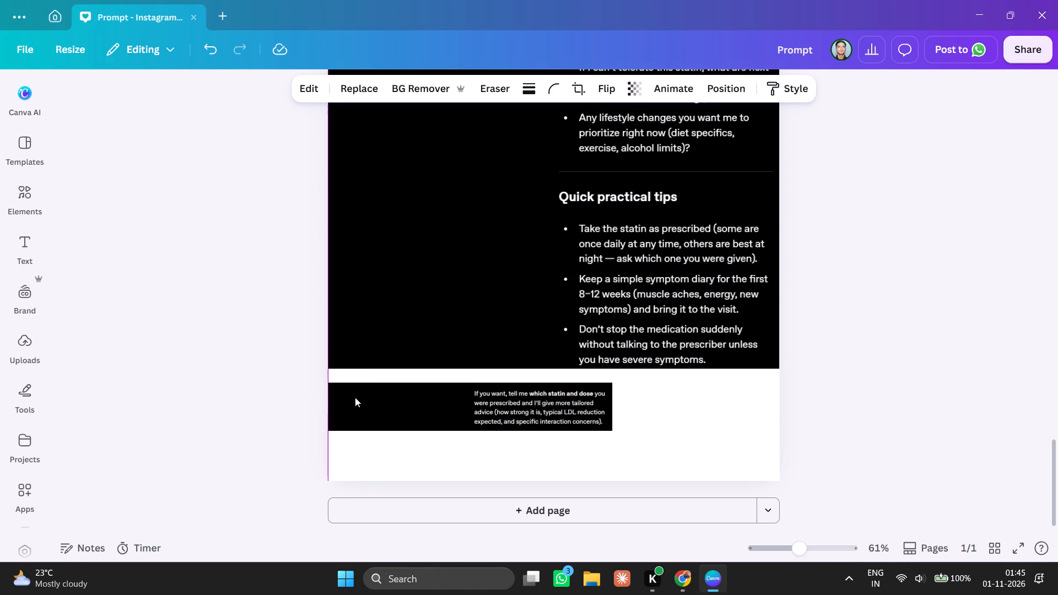
key("Up")
key("Up")
key("Up")
key("Up")
key("Up")
key("Up")
key("Up")
key("Up")
key("Up")
key("Up")
key("Up")
key("Up")
key("Up")
key("Up")
key("Up")
key("Up")
key("Up")
key("Up")
key("Up")
key("Up")
key("Up")
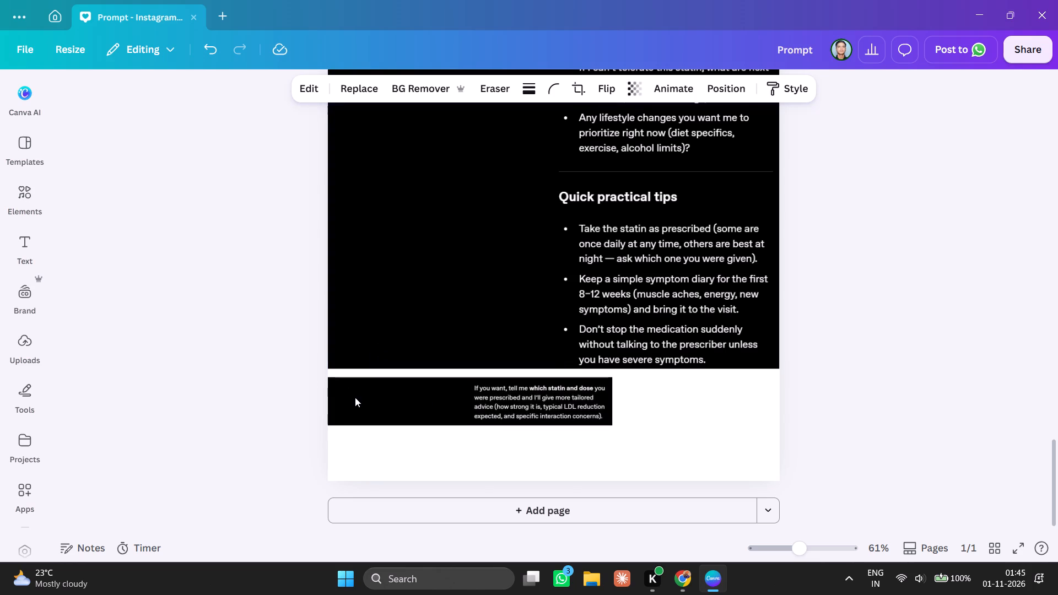
key("Up")
key("Up")
key("Up")
key("Up")
key("Up")
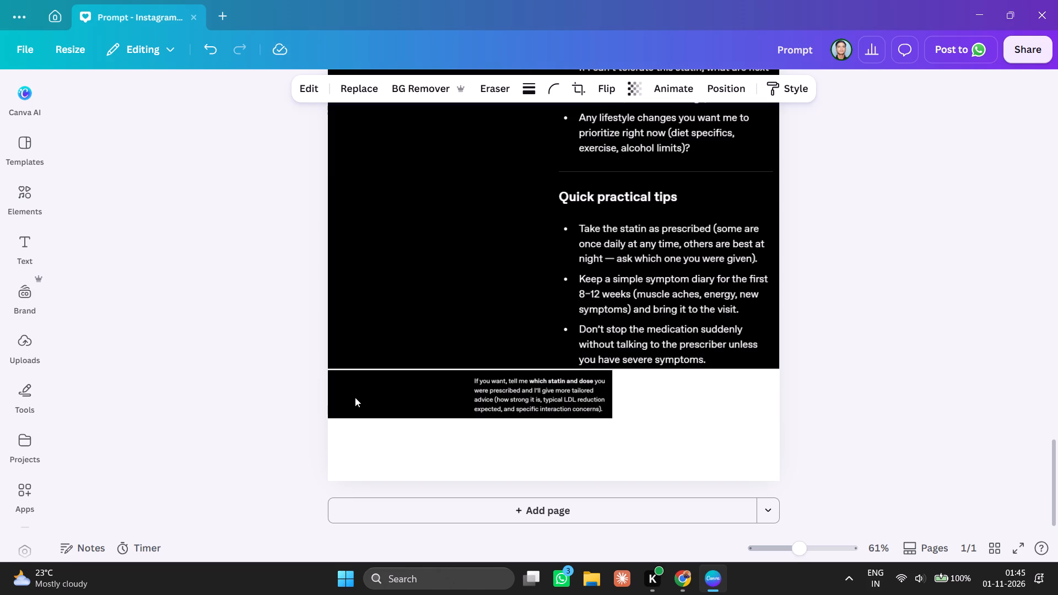
key("Up")
key("Up")
key("Up")
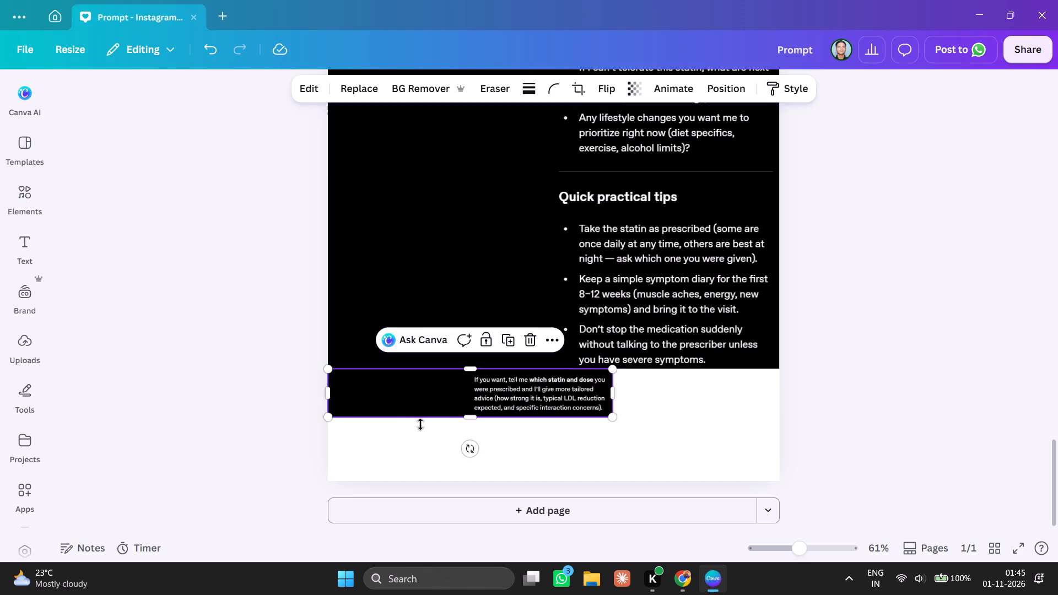
left_click(447, 441)
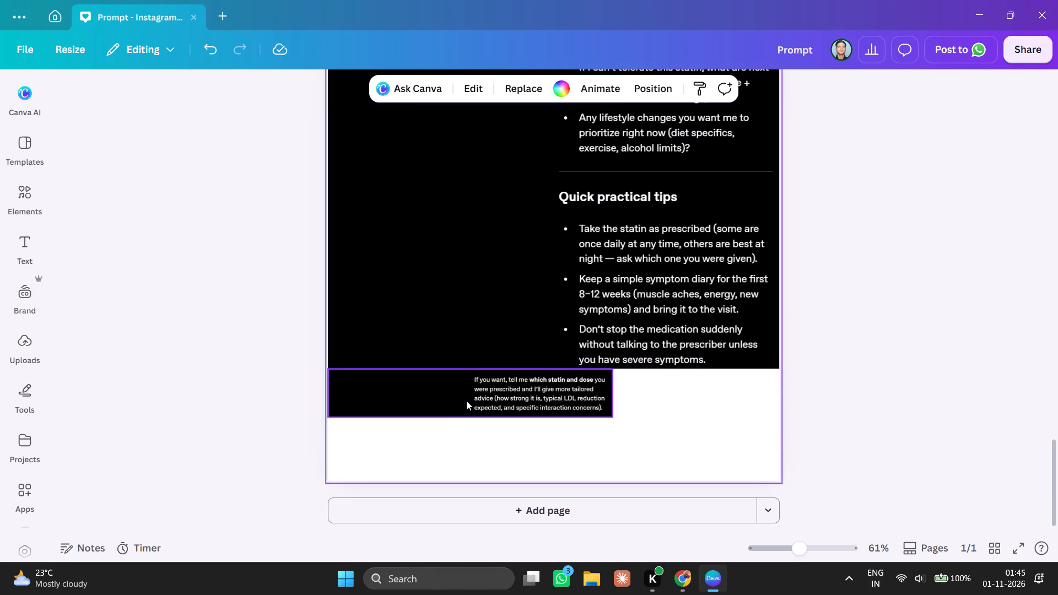
left_click(466, 401)
key("Up")
left_click(559, 437)
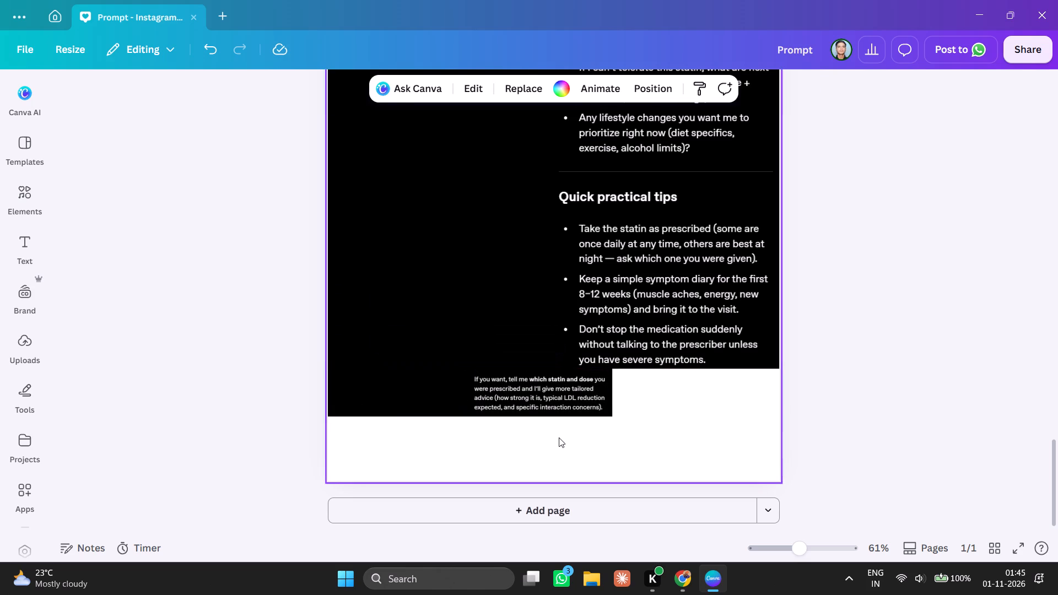
Enlarge the closing-paragraph snip proportionally to the full page width, about 1,080 × 183, and clear the selection.
left_click(527, 383)
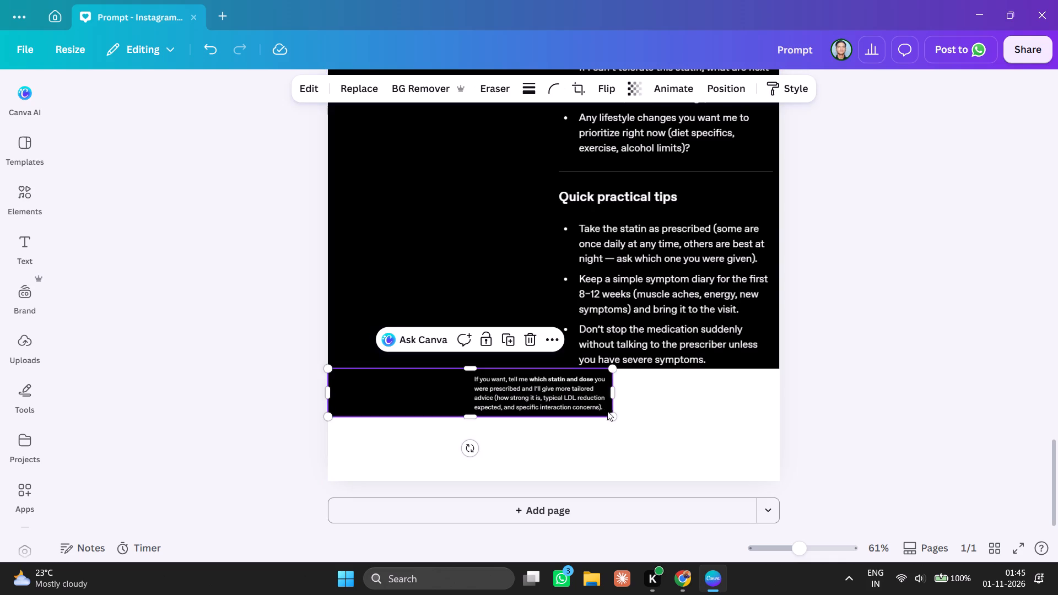
left_click_drag(610, 413, 770, 457)
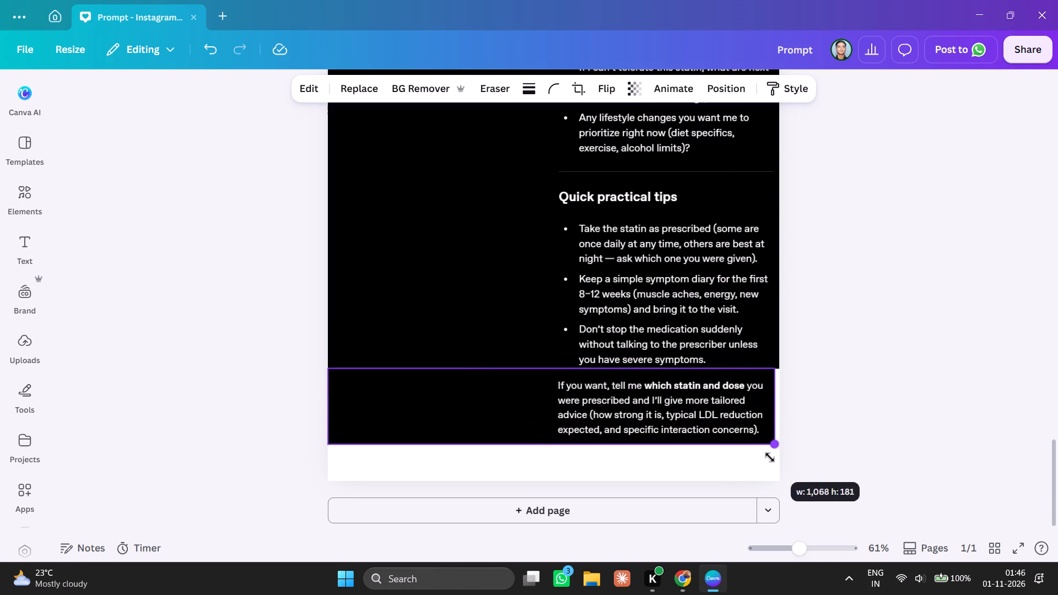
left_click_drag(770, 457, 775, 461)
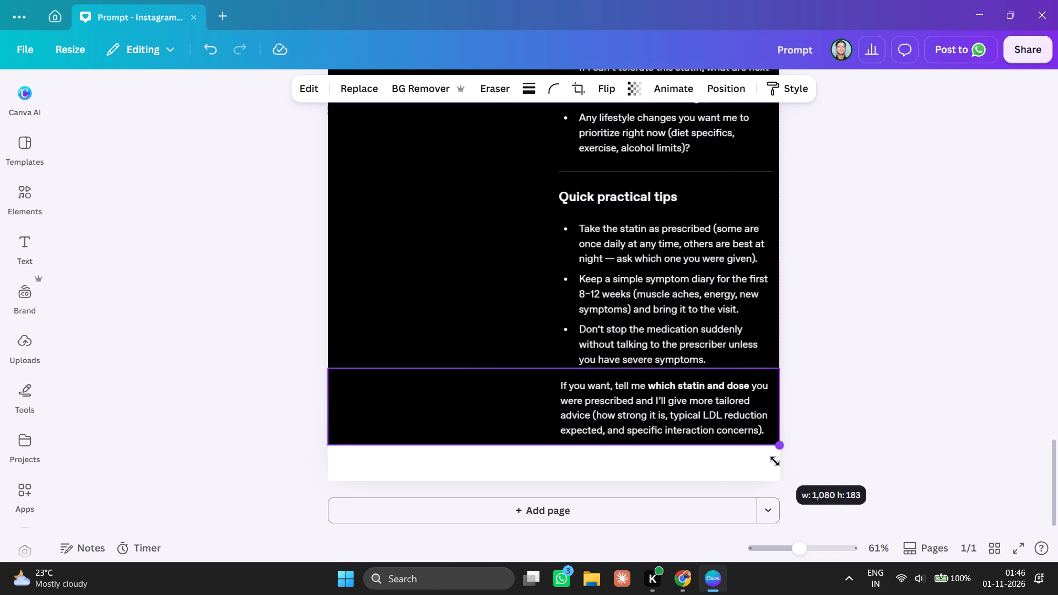
left_click_drag(775, 461, 778, 462)
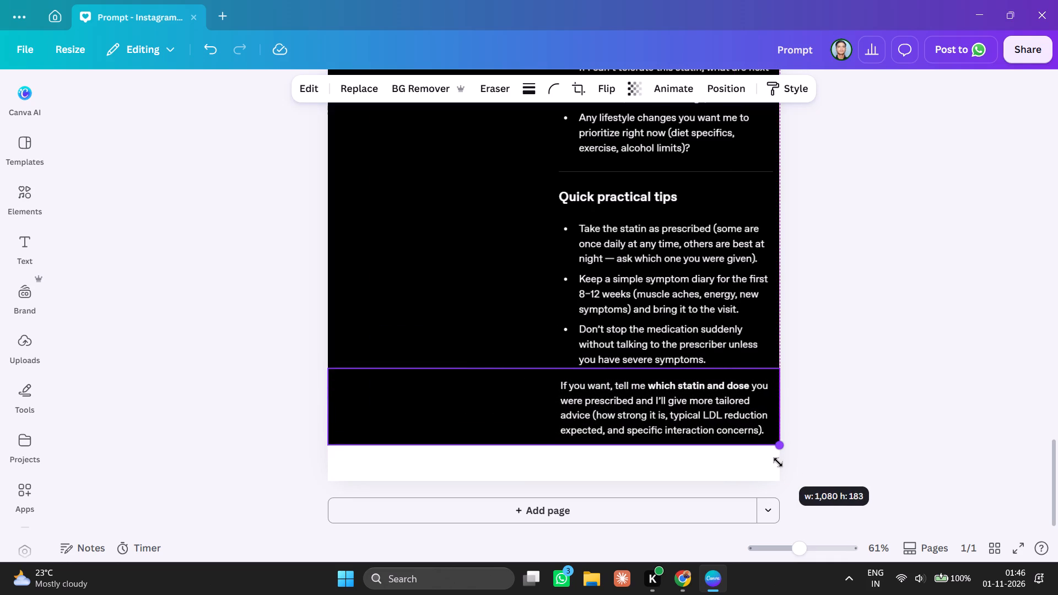
left_click_drag(778, 462, 770, 462)
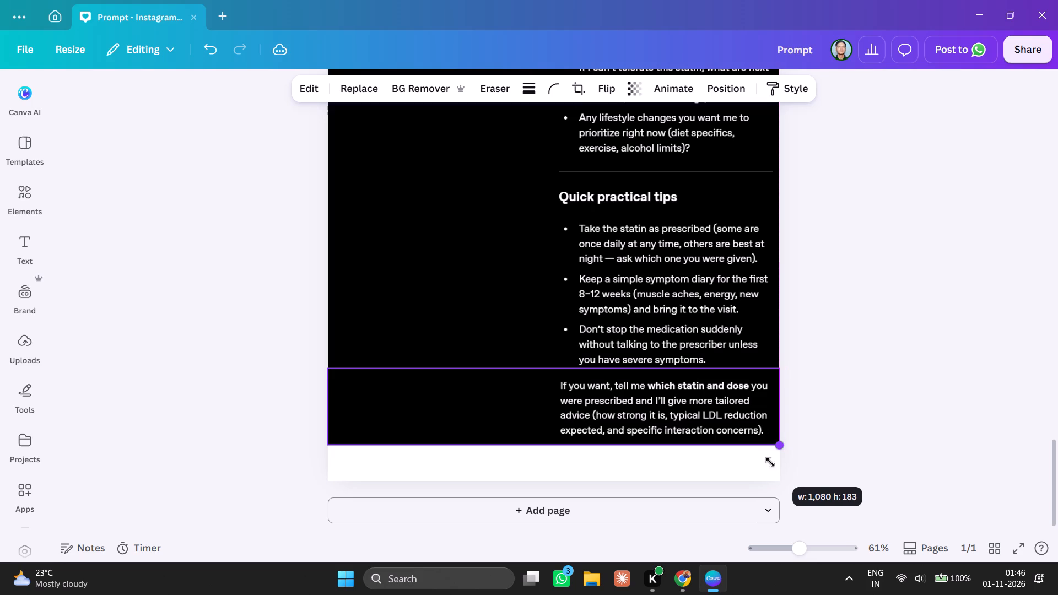
left_click_drag(770, 462, 769, 462)
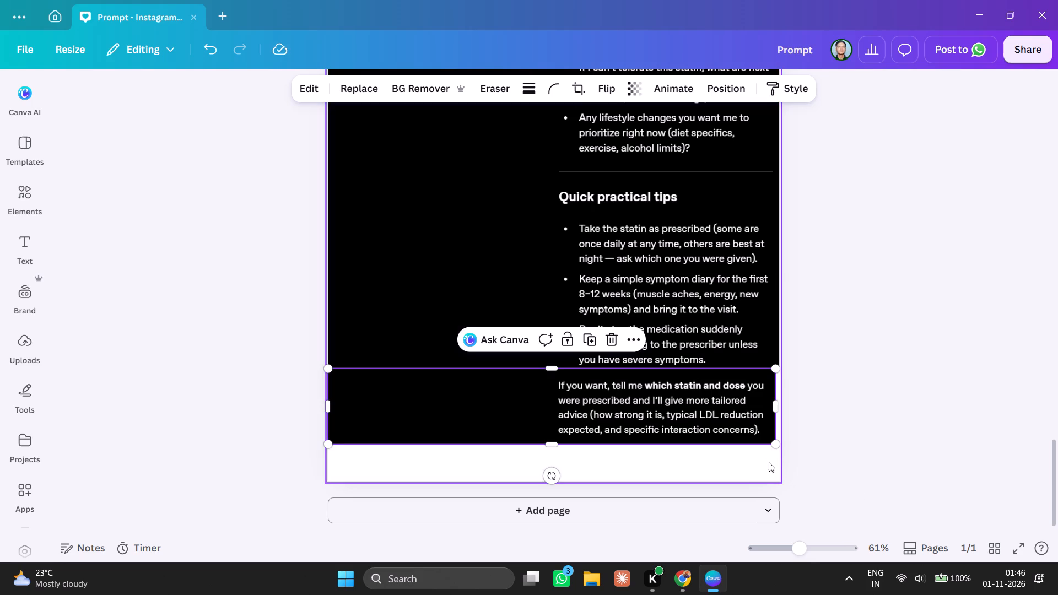
left_click_drag(774, 442, 780, 445)
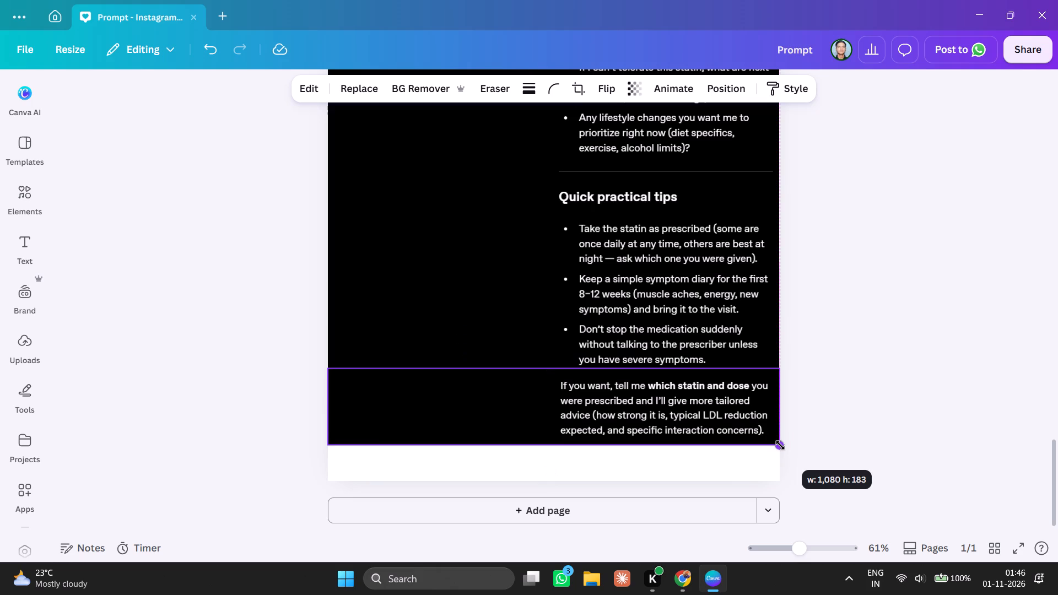
left_click_drag(780, 445, 780, 446)
left_click(848, 445)
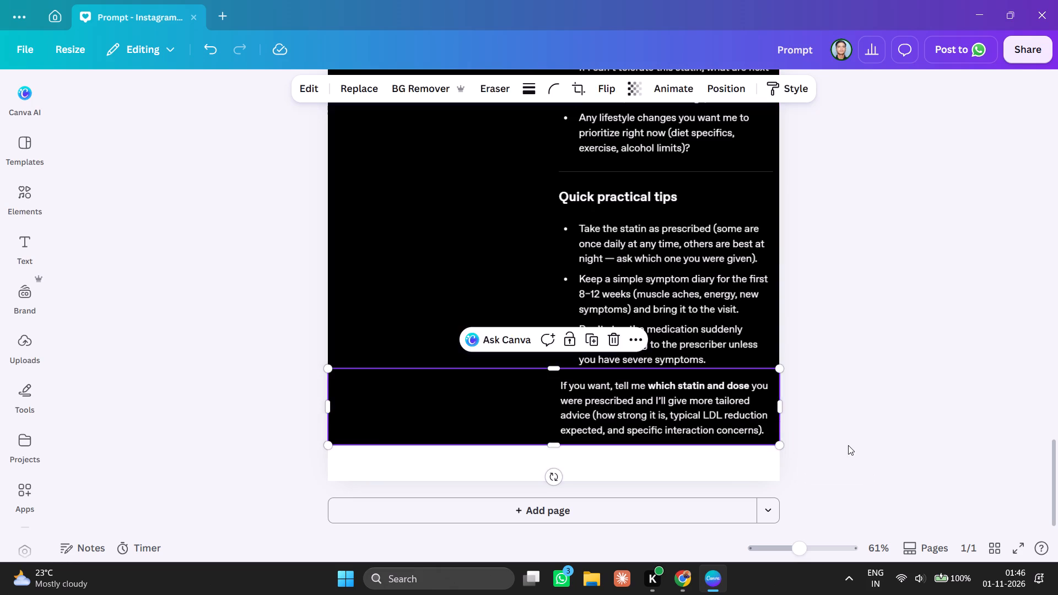
Examine the lower part of the stacked comparison at different zoom levels, checking the seams between snips and the page's bottom end.
scroll(848, 445, "up", 3)
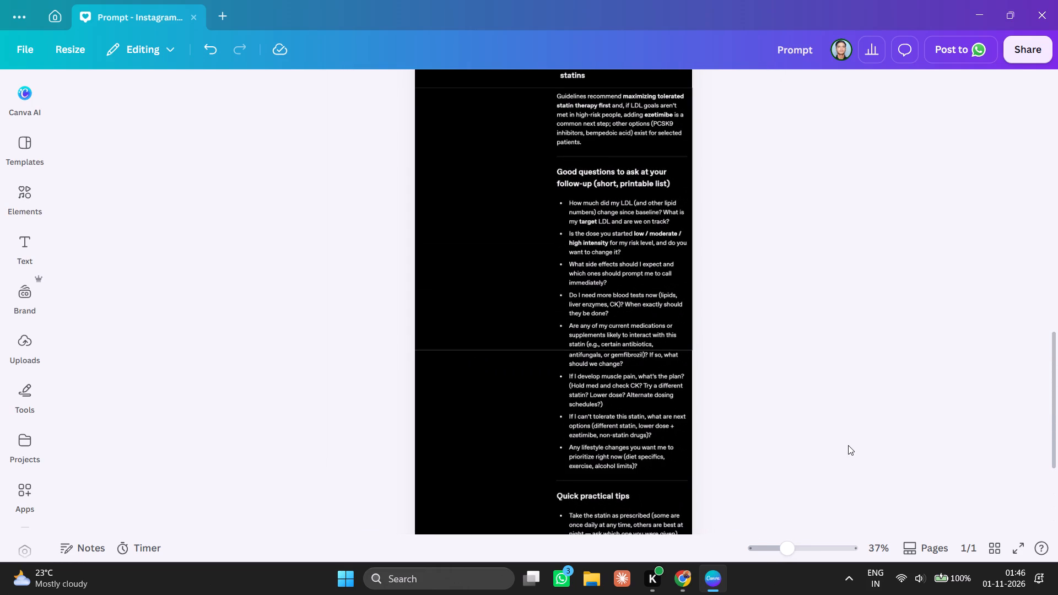
left_click(373, 374)
scroll(373, 374, "down", 2)
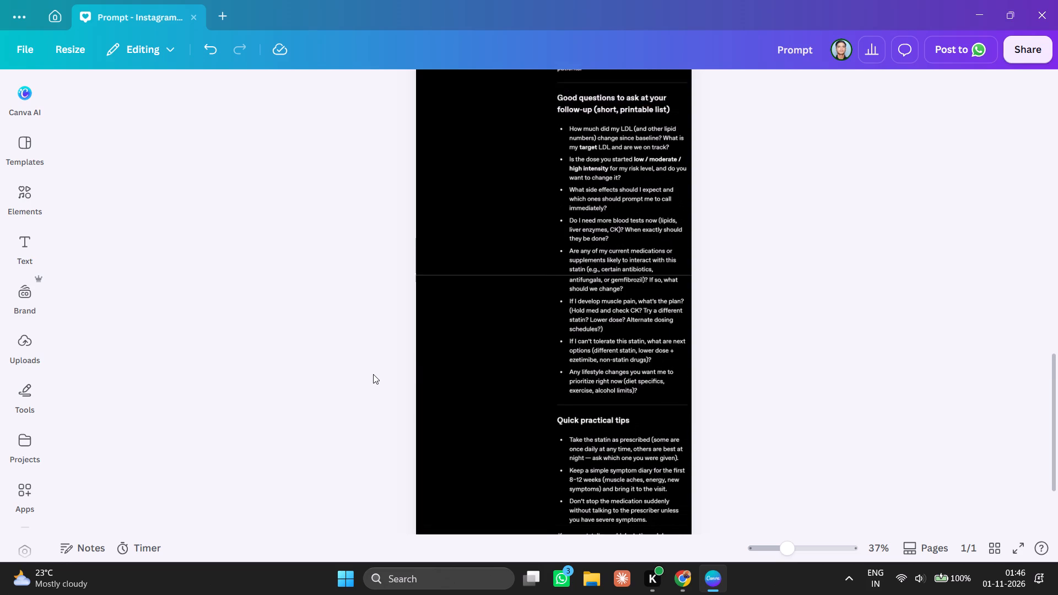
scroll(373, 374, "down", 1)
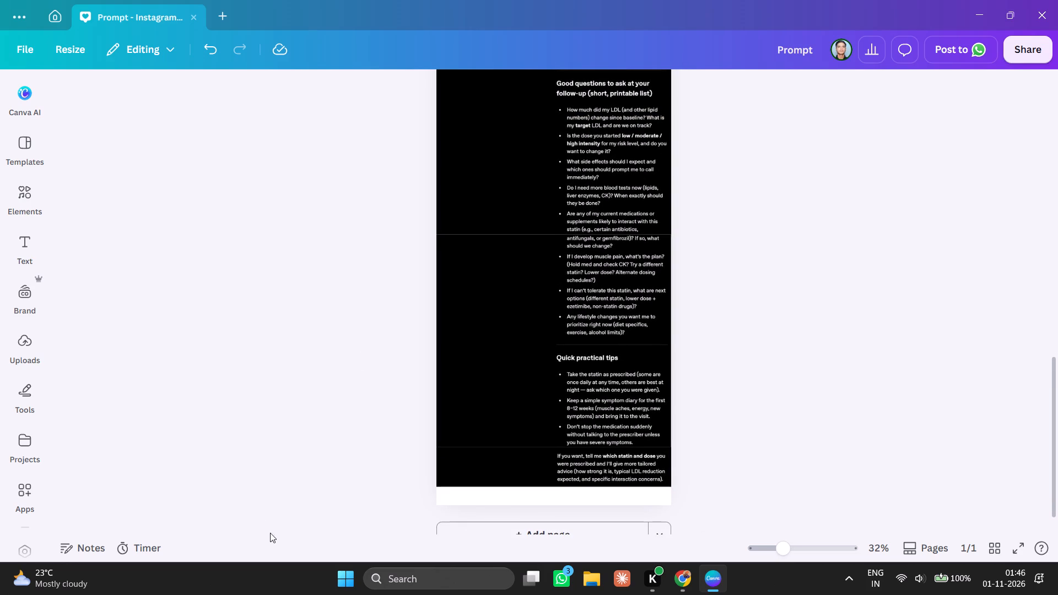
left_click(712, 435)
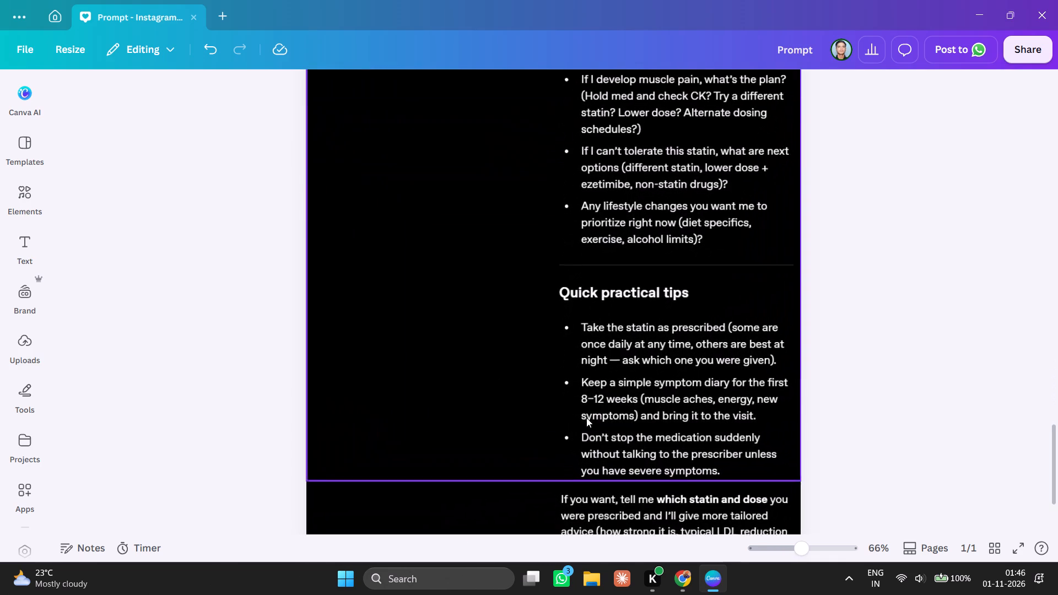
left_click(916, 460)
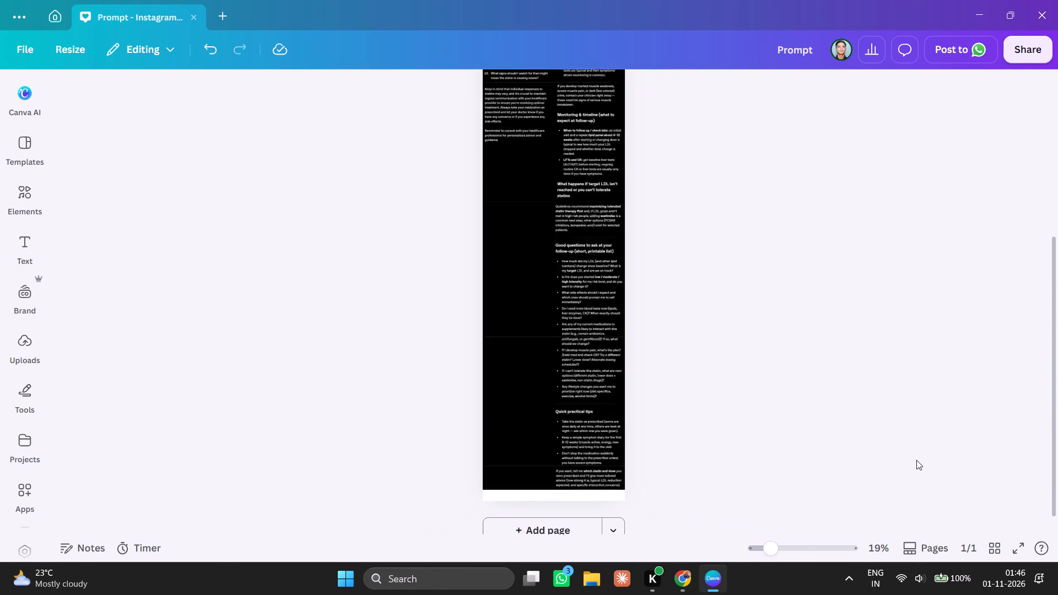
scroll(916, 460, "down", 2)
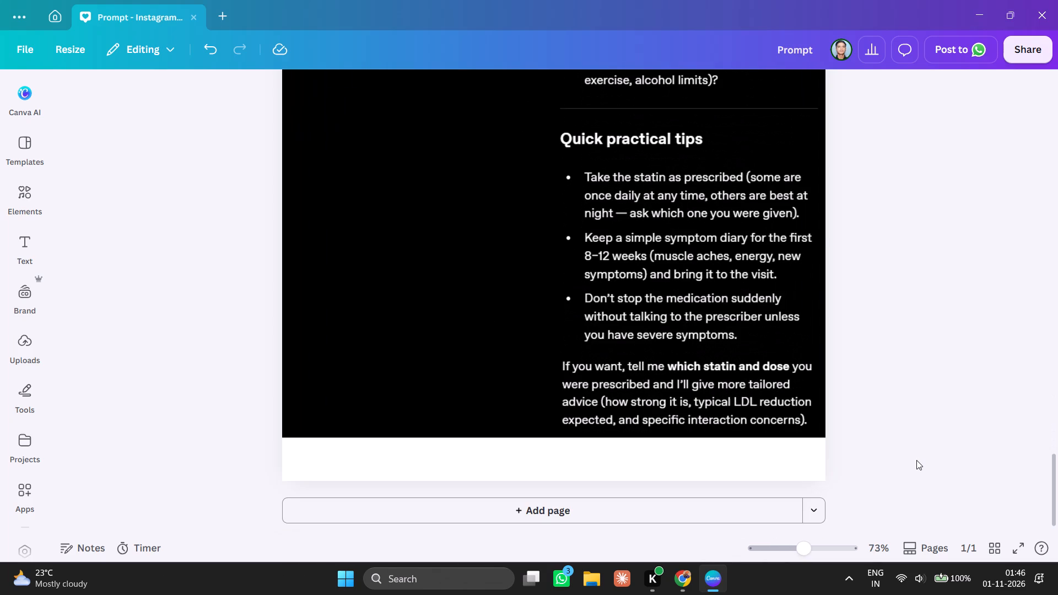
scroll(916, 460, "up", 2)
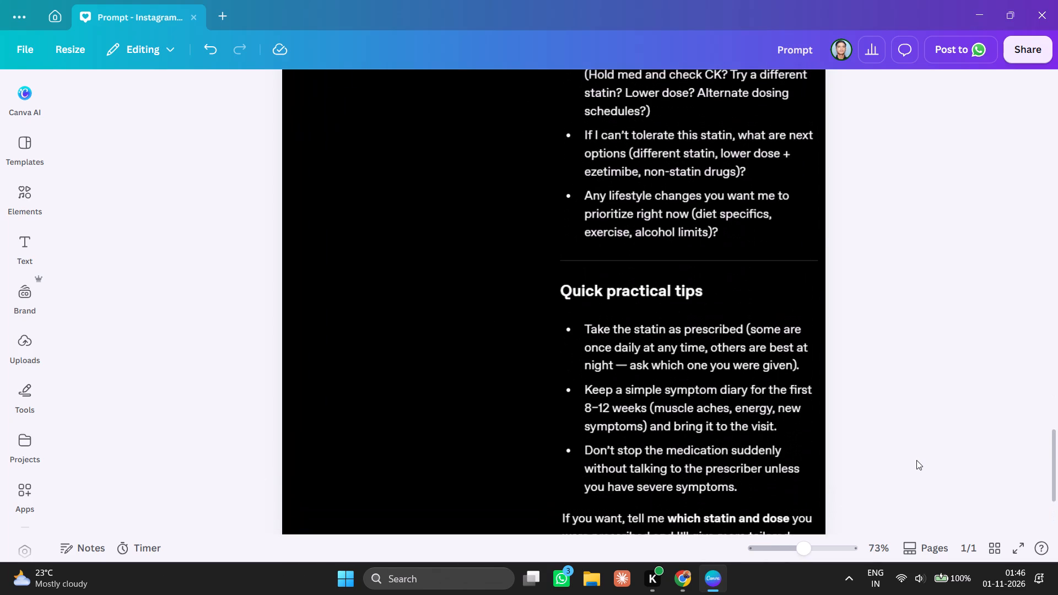
scroll(916, 460, "up", 5)
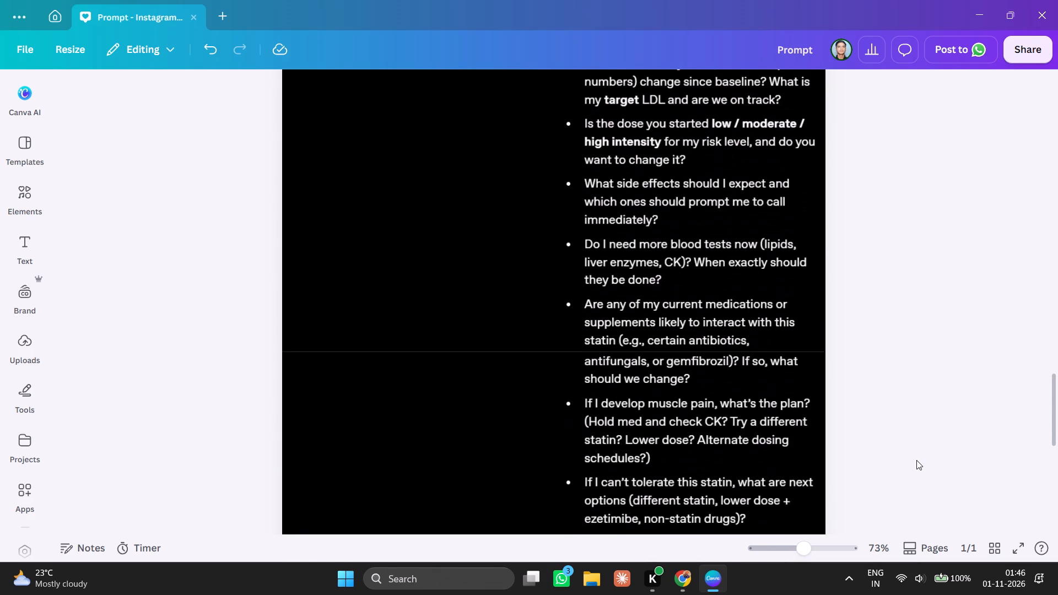
scroll(916, 460, "up", 1)
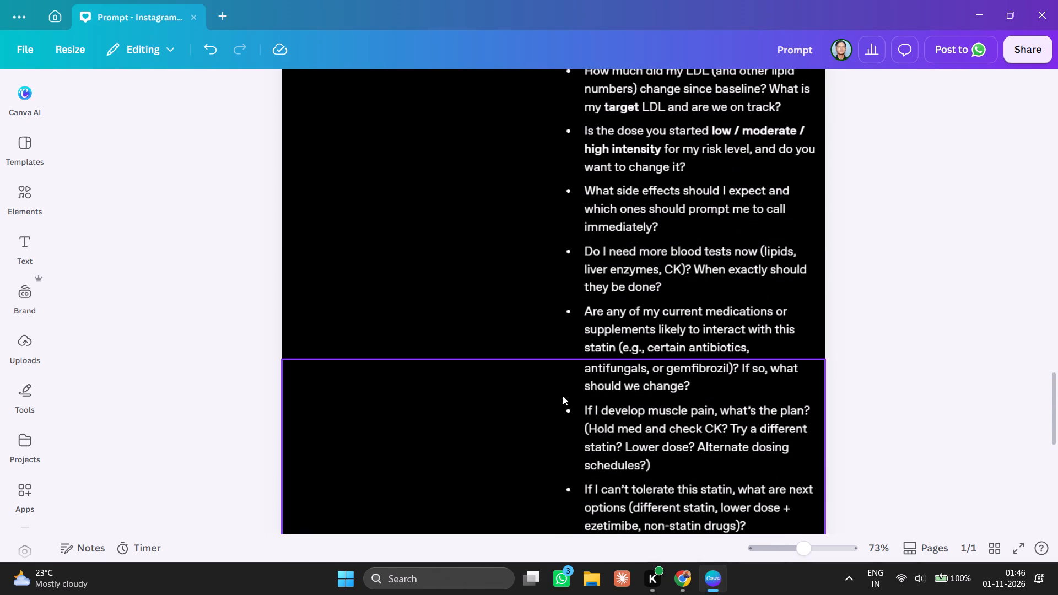
scroll(276, 274, "down", 2)
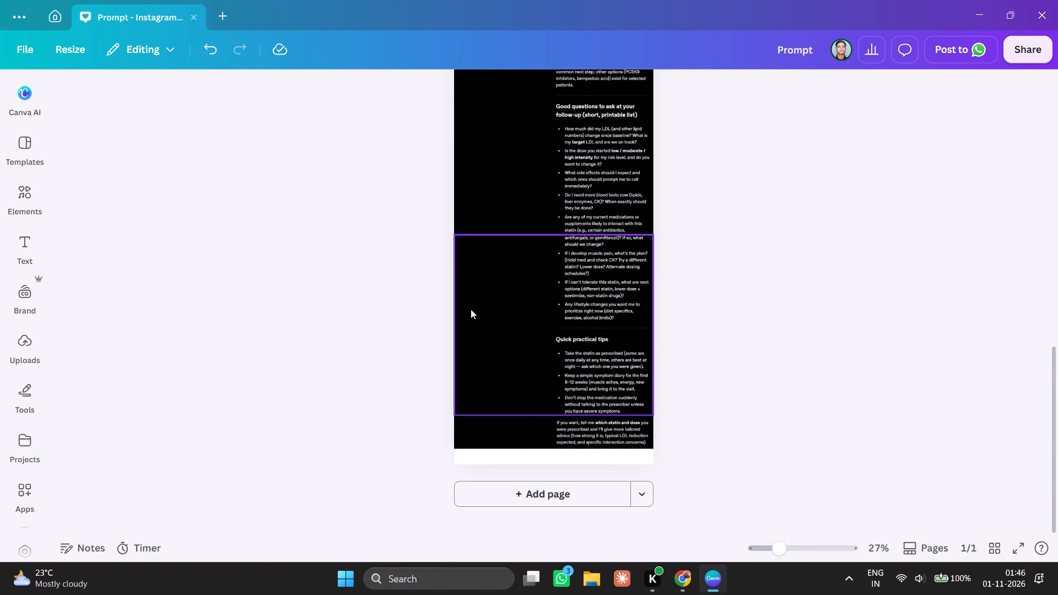
Nudge the "Monitoring & timeline" snip up one increment toward the numbered-questions snip above it, and clear the selection.
scroll(471, 309, "up", 6)
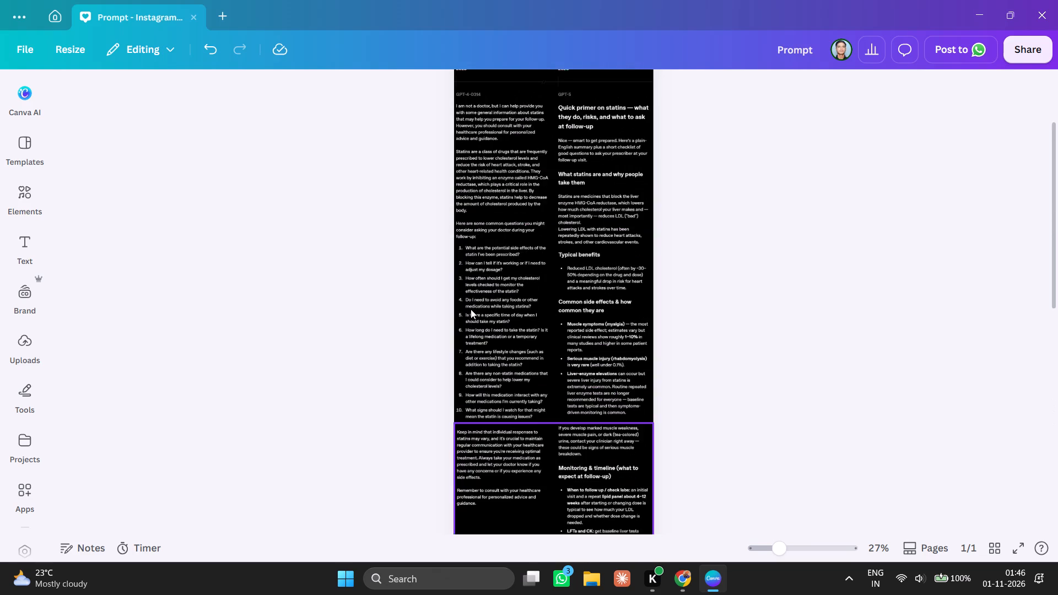
scroll(471, 309, "up", 2)
left_click(337, 235)
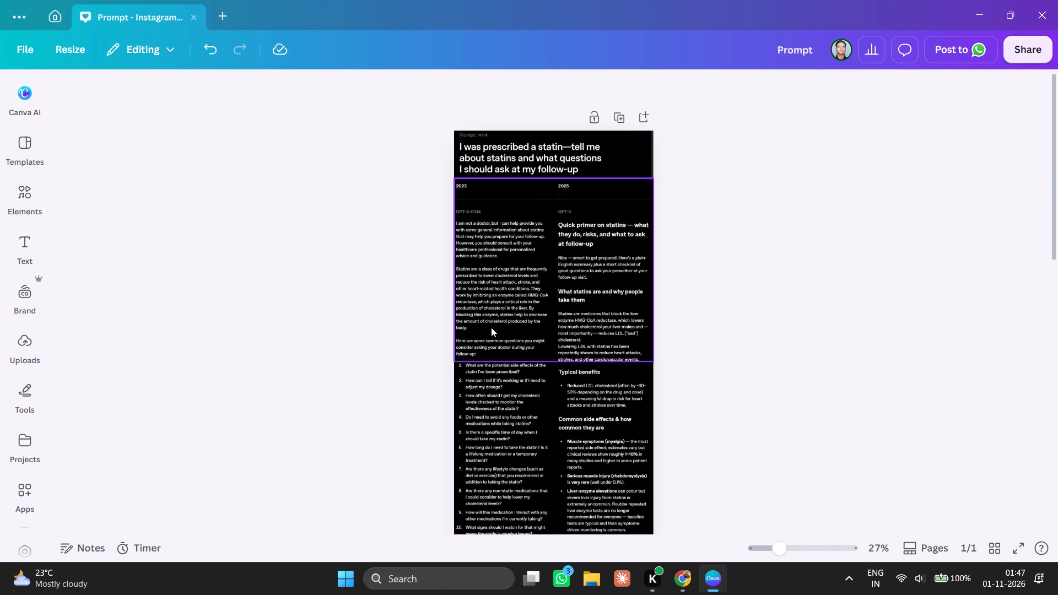
scroll(412, 447, "down", 3)
left_click(483, 448)
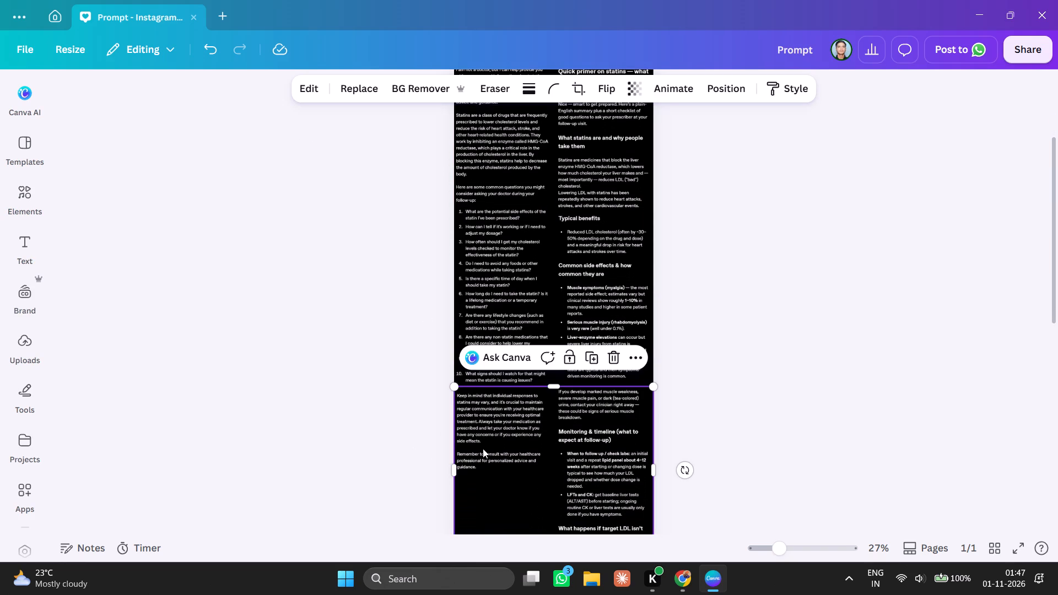
key("Up")
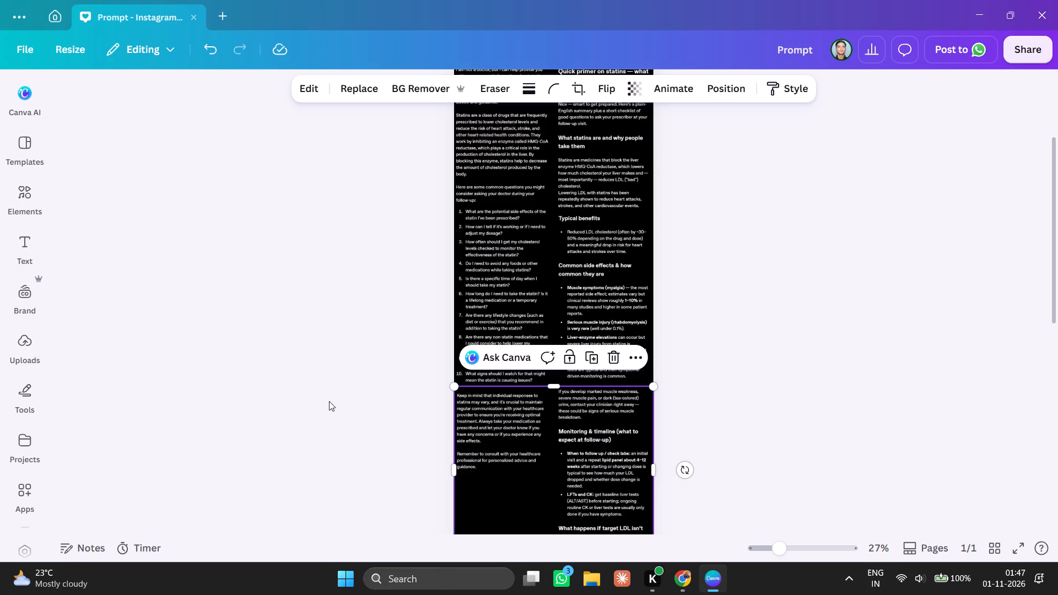
left_click(329, 401)
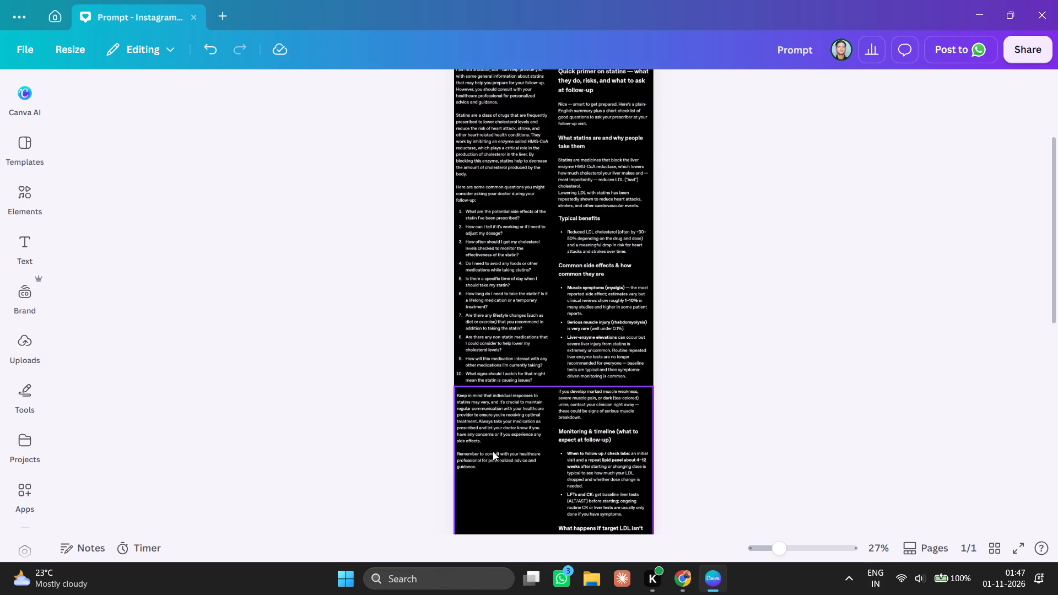
Nudge the "Good questions to ask at your follow-up" snip up two increments to close its top seam, and clear the selection.
scroll(493, 451, "down", 3)
left_click(493, 451)
left_click(380, 416)
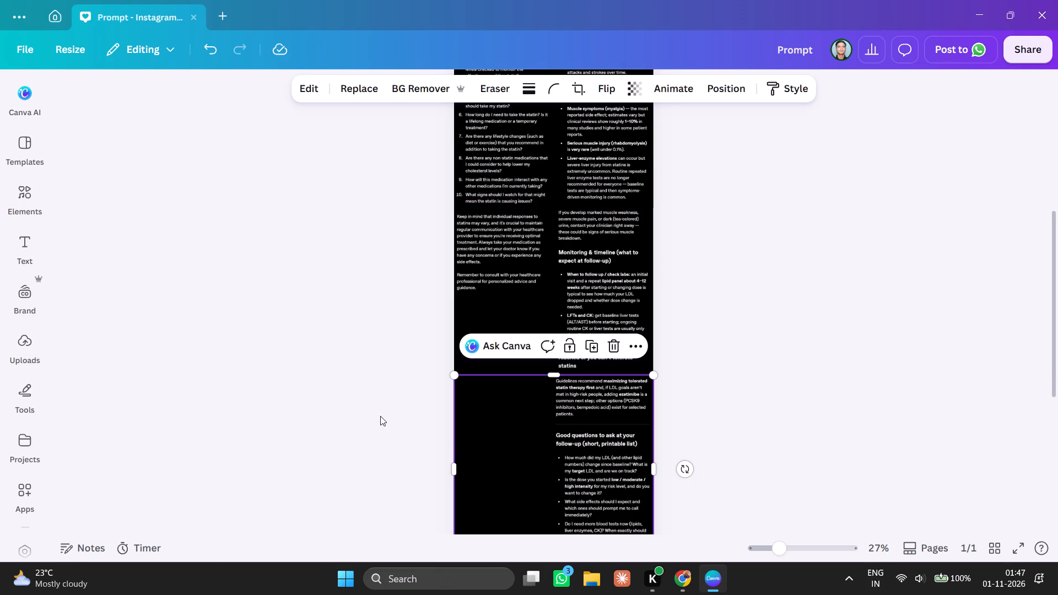
left_click(485, 412)
key("Up")
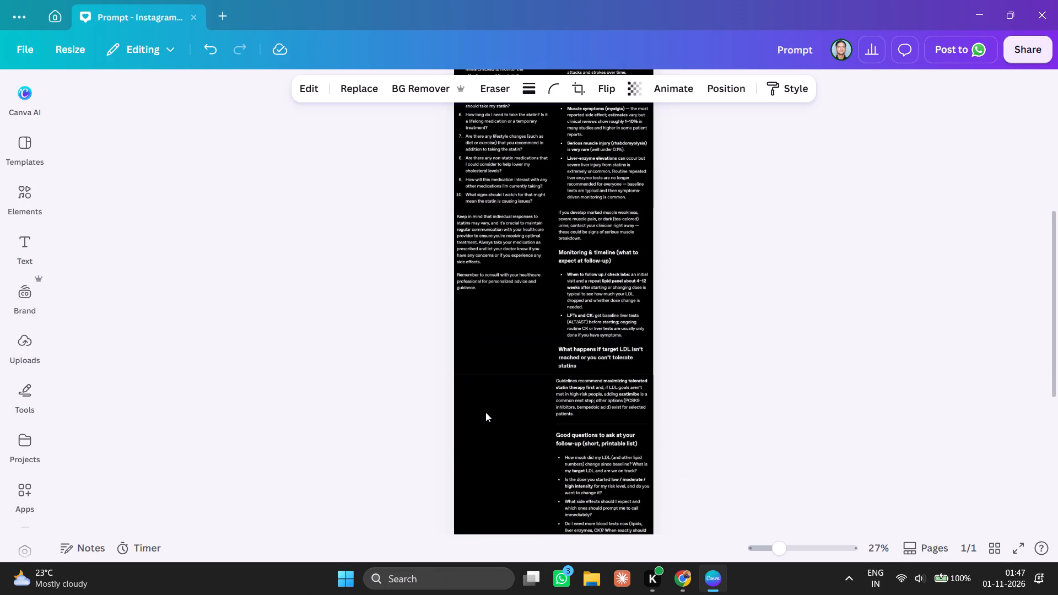
key("Up")
left_click(377, 386)
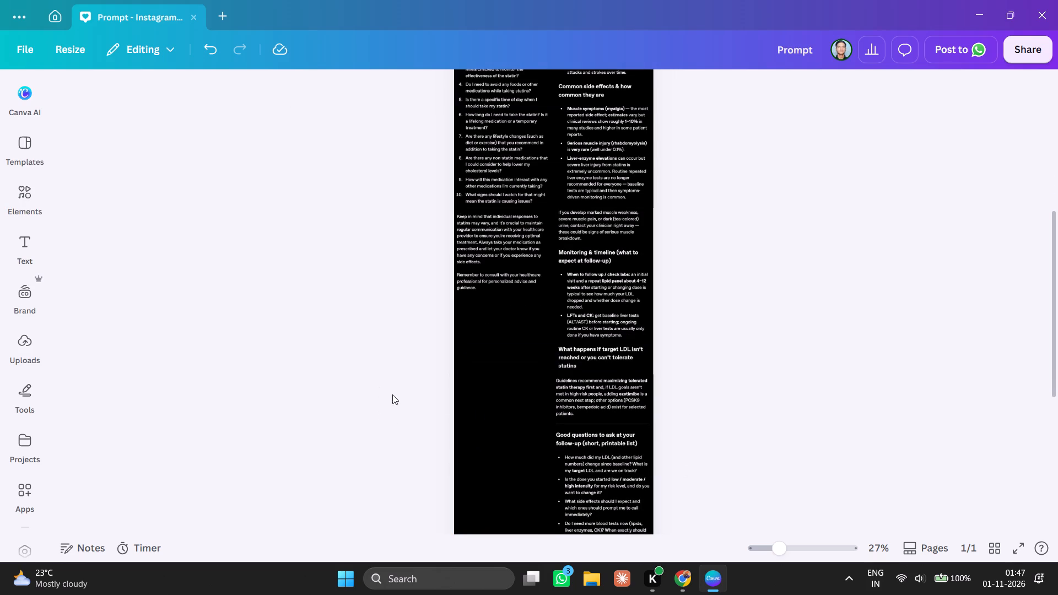
Nudge the "Quick practical tips" snip up until its top edge closes against the "Good questions" snip, and clear the selection.
scroll(538, 458, "down", 3)
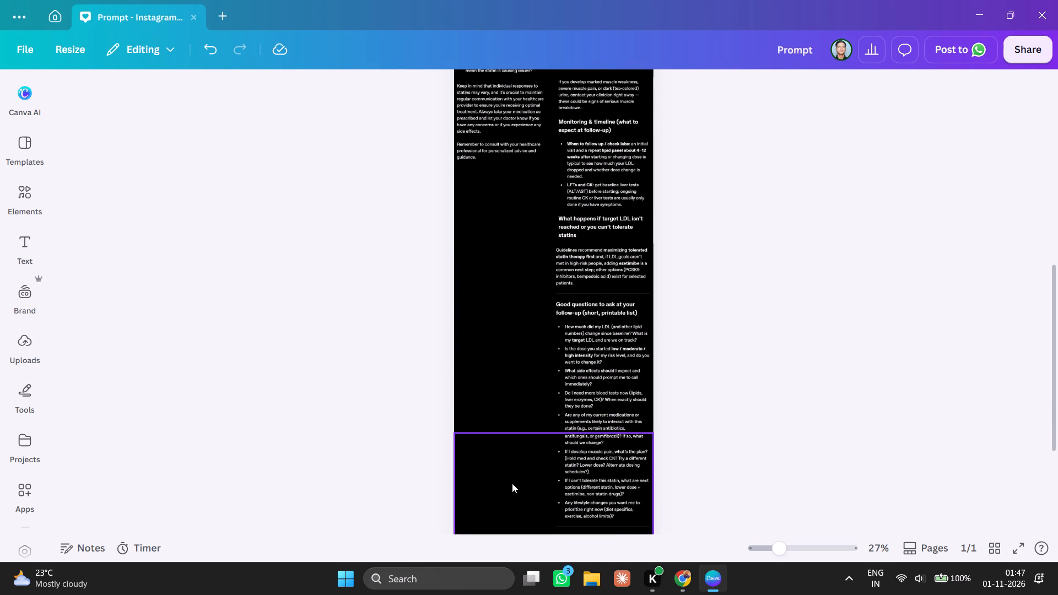
left_click(483, 469)
key("Up")
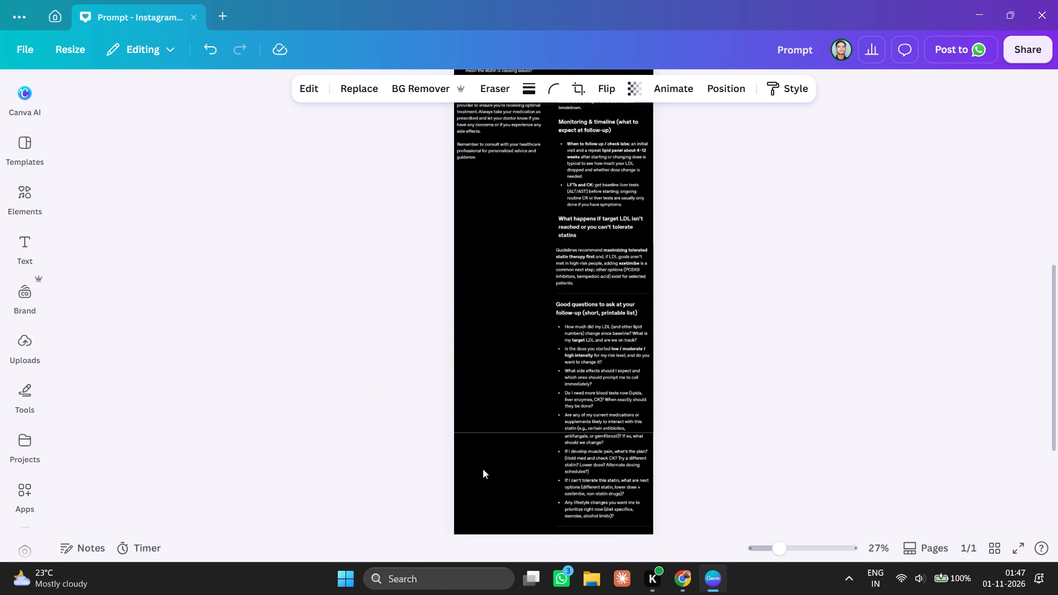
key("Up")
left_click(396, 445)
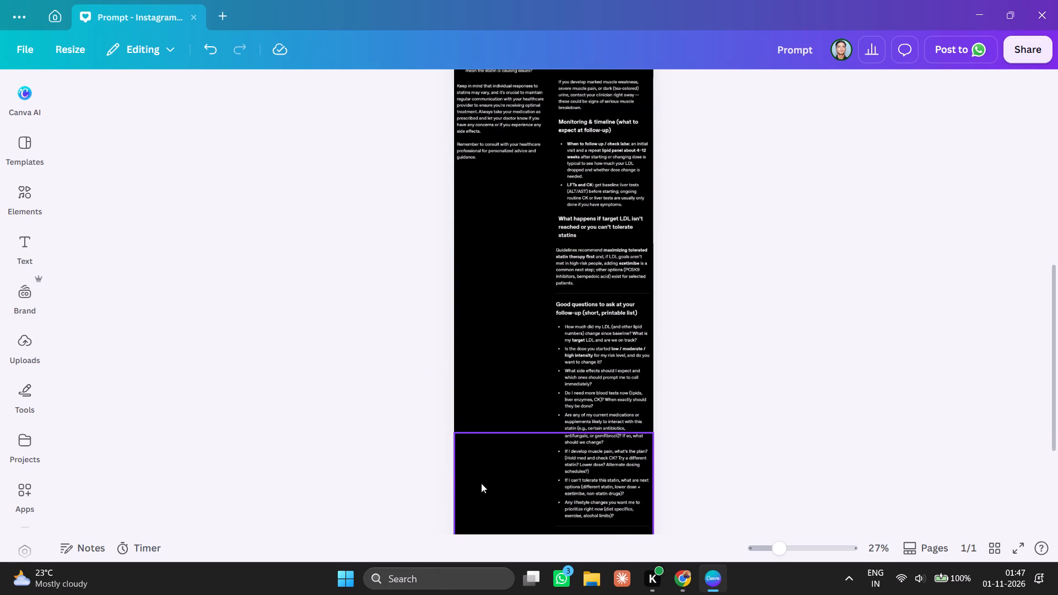
left_click(505, 489)
key("Up")
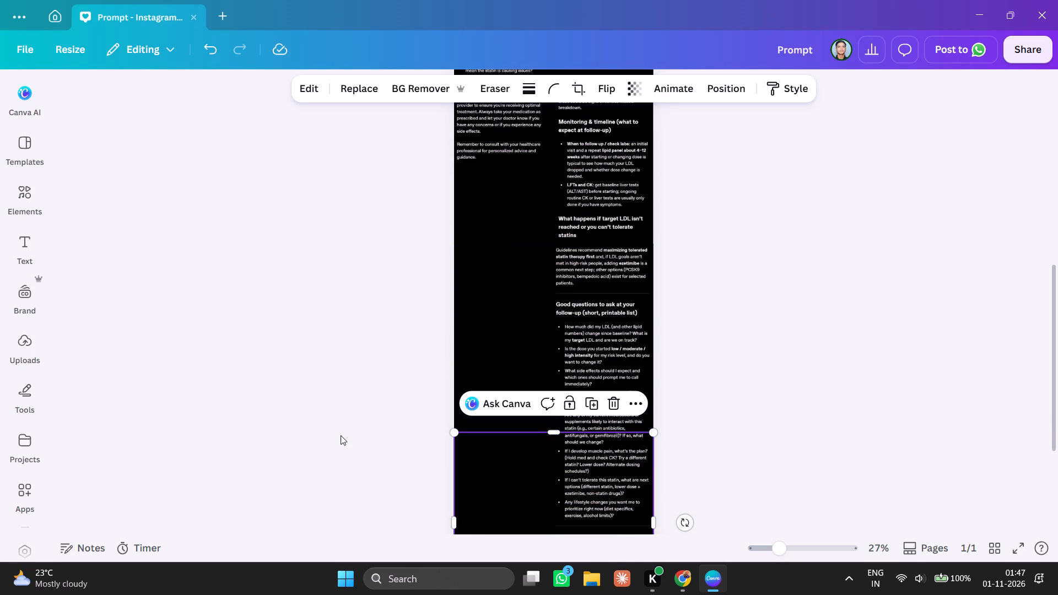
left_click(331, 435)
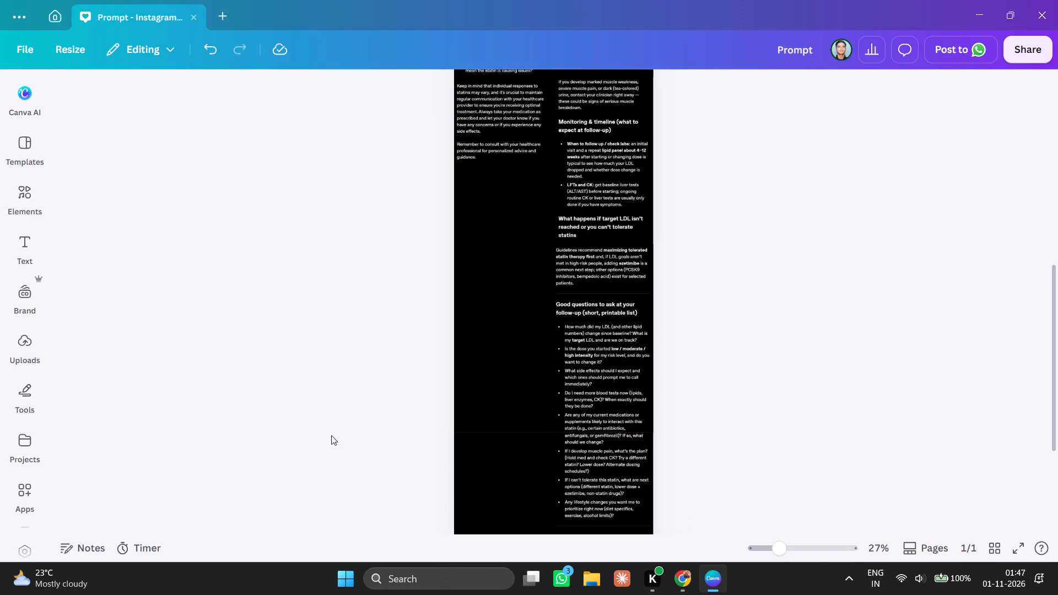
left_click(473, 472)
key("Up")
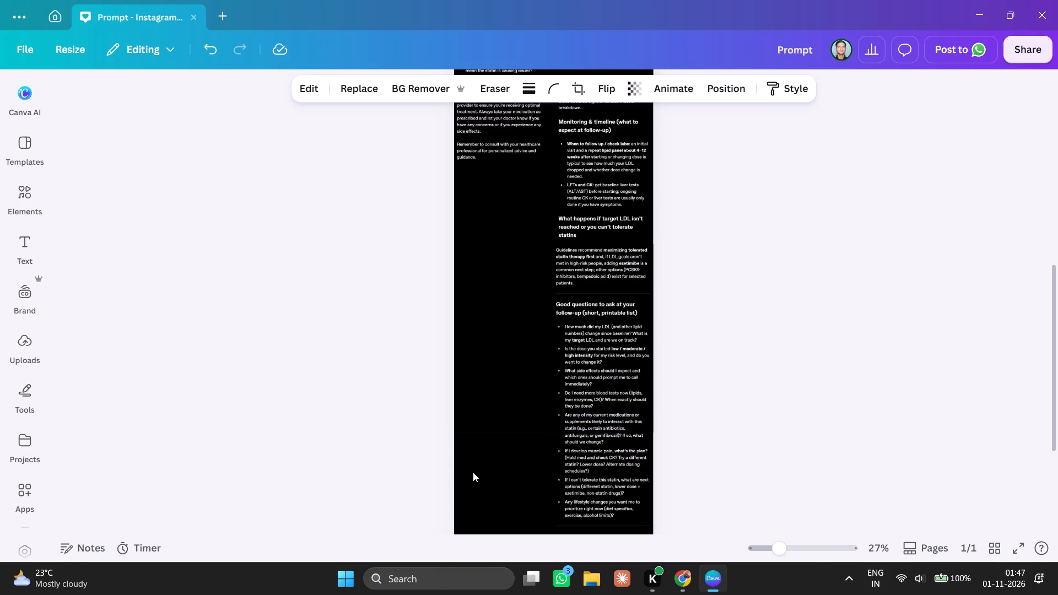
left_click(358, 447)
Nudge the closing-paragraph snip up until it meets the bottom of the "Quick practical tips" snip without a gap, and clear the selection.
scroll(489, 456, "down", 1)
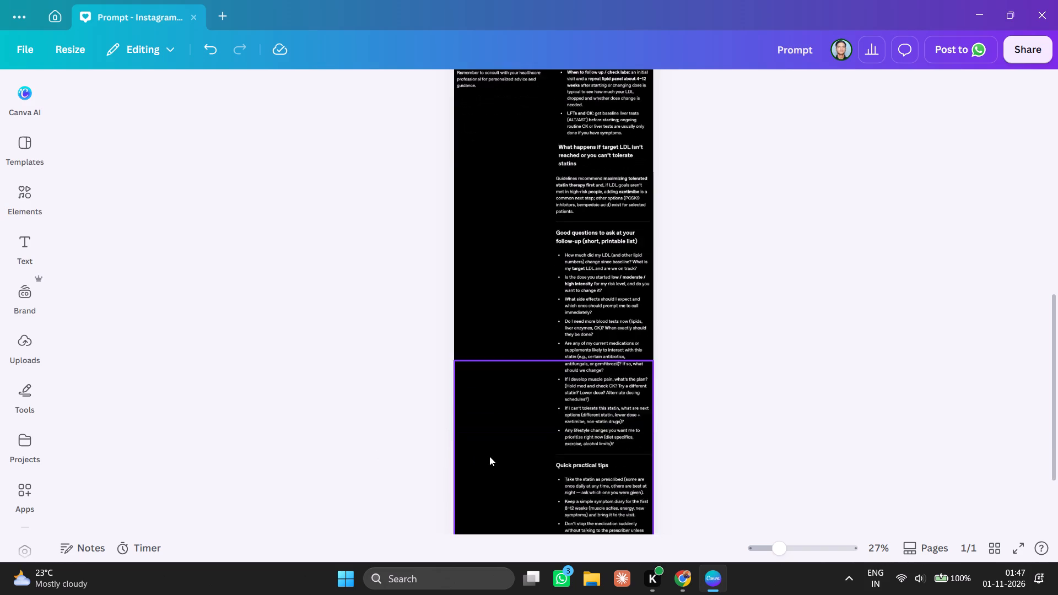
scroll(489, 456, "down", 2)
left_click(380, 428)
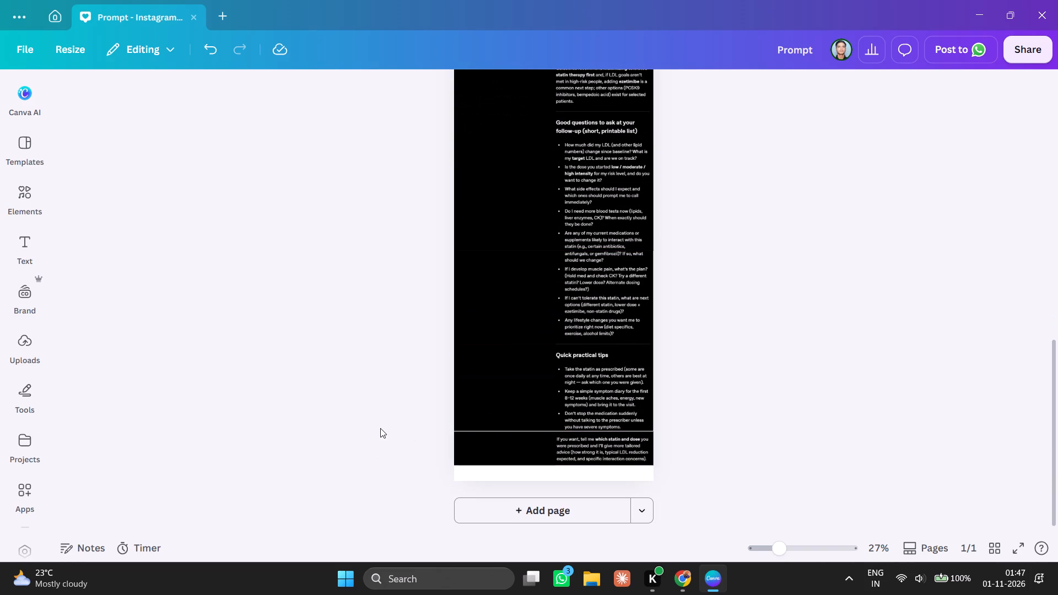
left_click(487, 461)
key("Up")
key("Up")
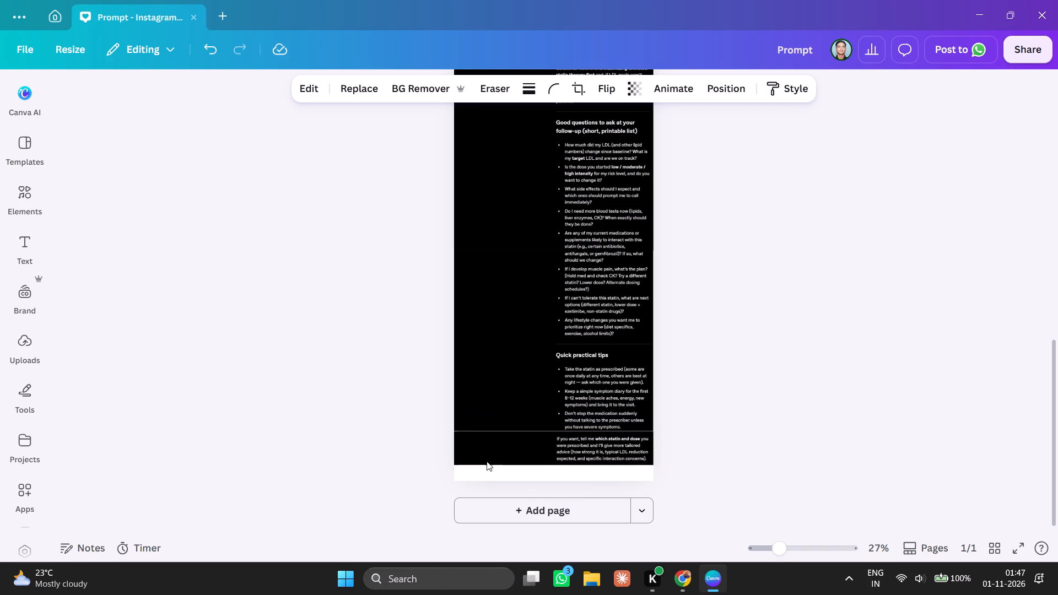
key("Up")
key("Up")
left_click(365, 434)
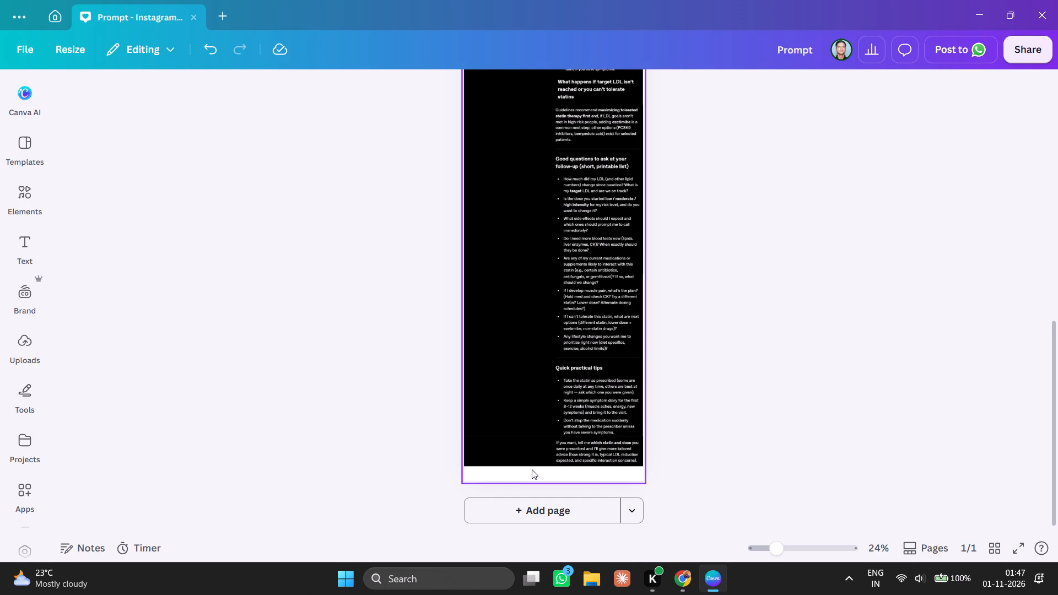
left_click(517, 449)
key("Up")
left_click(378, 426)
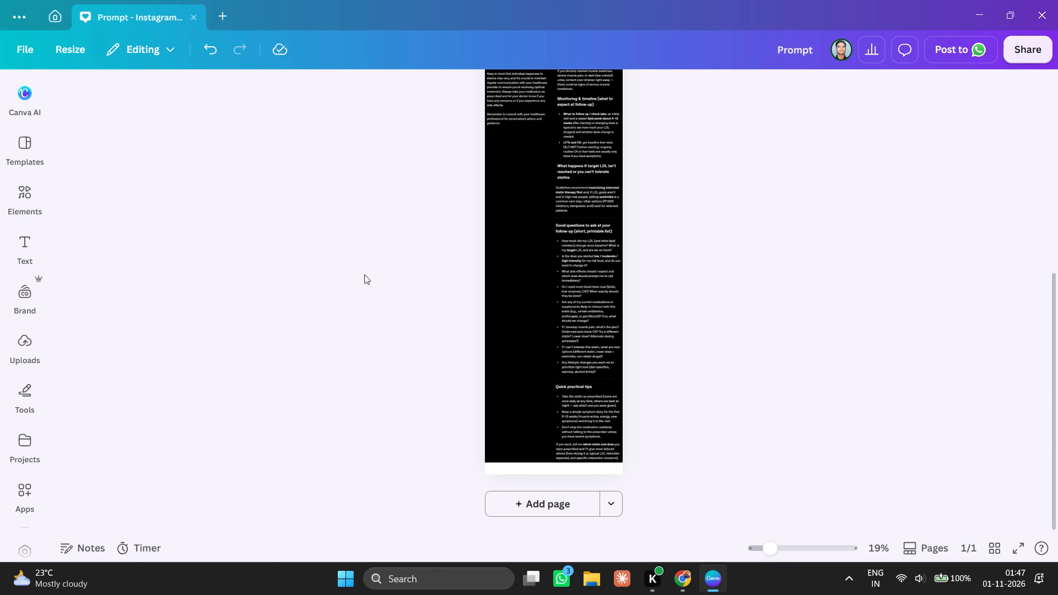
Examine the whole stacked comparison from the heading to the page's bottom end at reduced zoom, checking for remaining seams between snips.
scroll(364, 274, "up", 3)
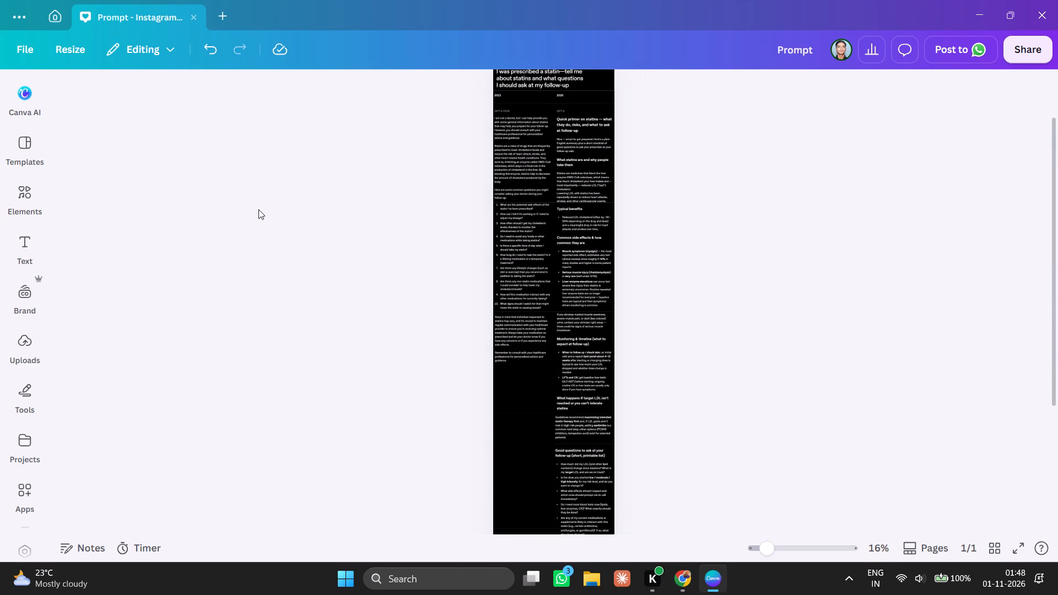
scroll(258, 209, "up", 1)
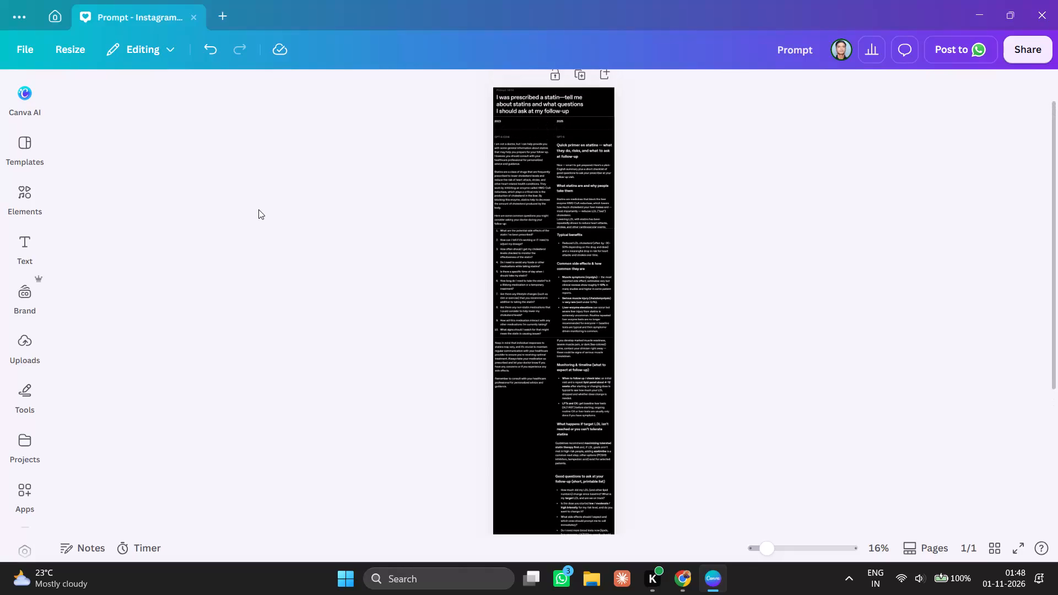
scroll(258, 209, "up", 2)
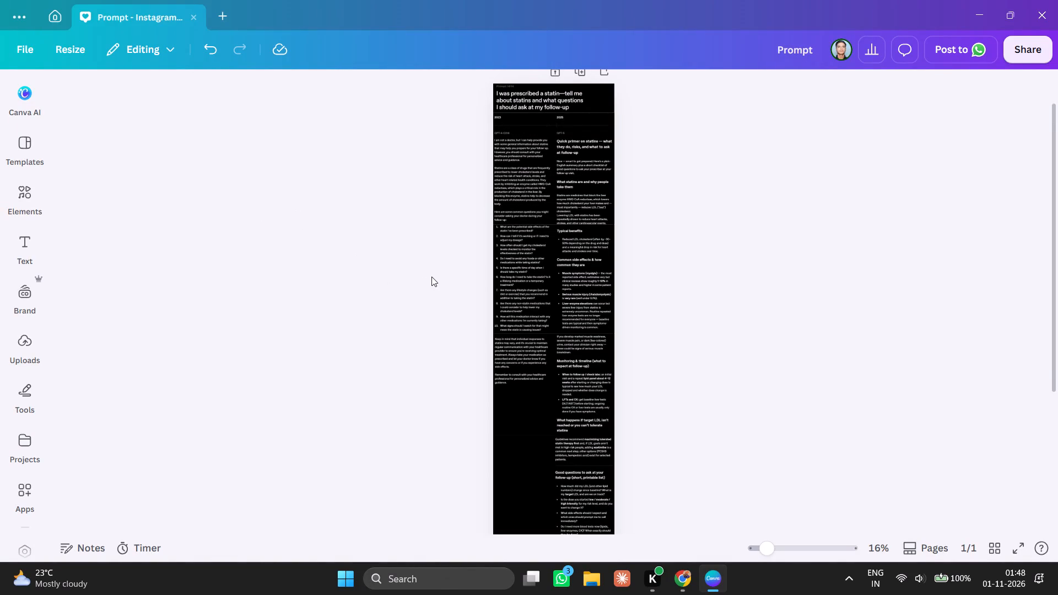
scroll(499, 410, "down", 3)
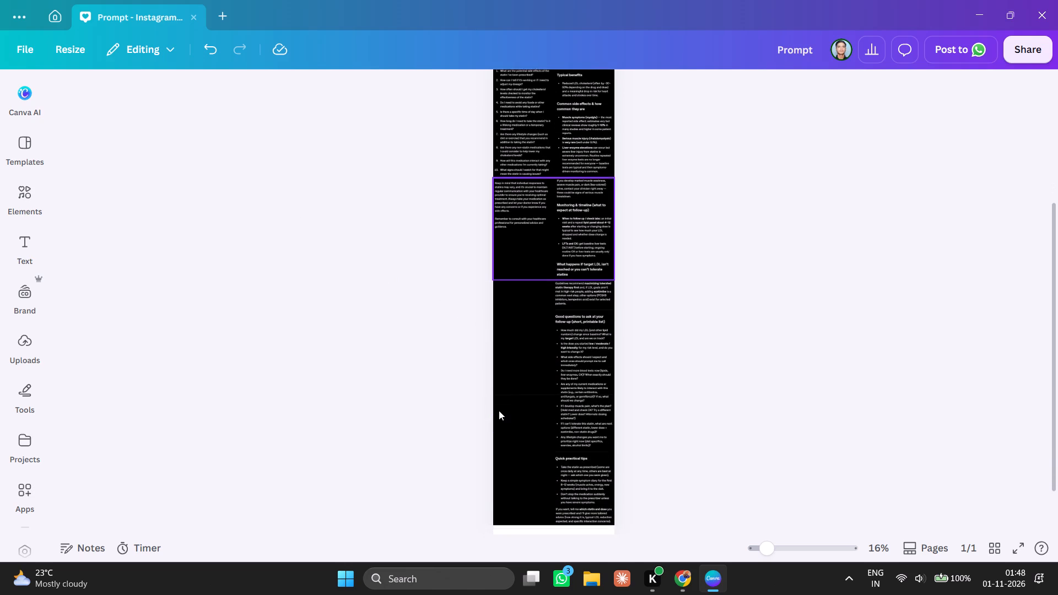
scroll(499, 410, "down", 2)
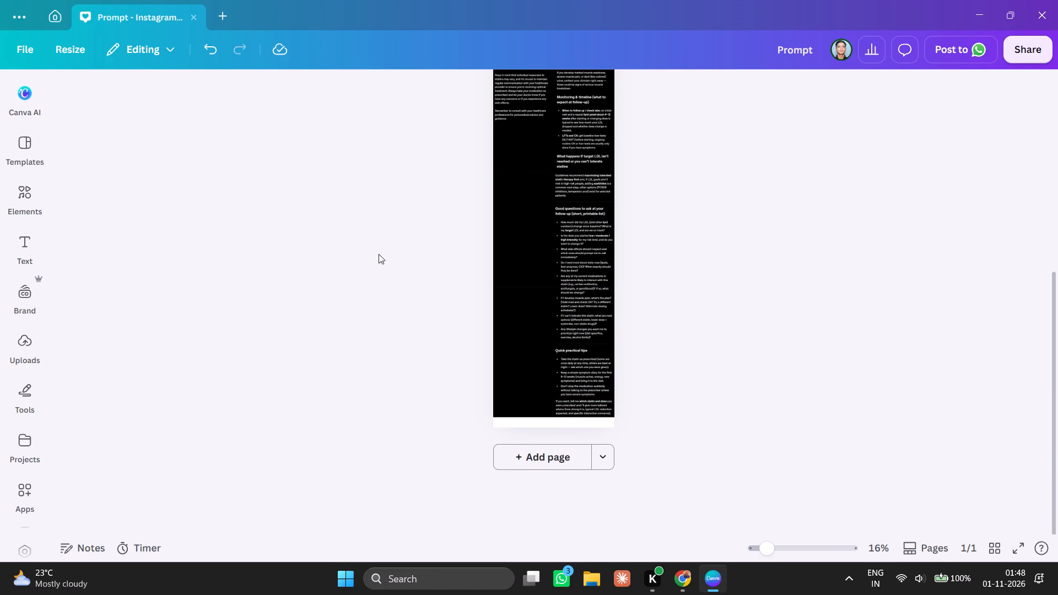
scroll(485, 356, "up", 4)
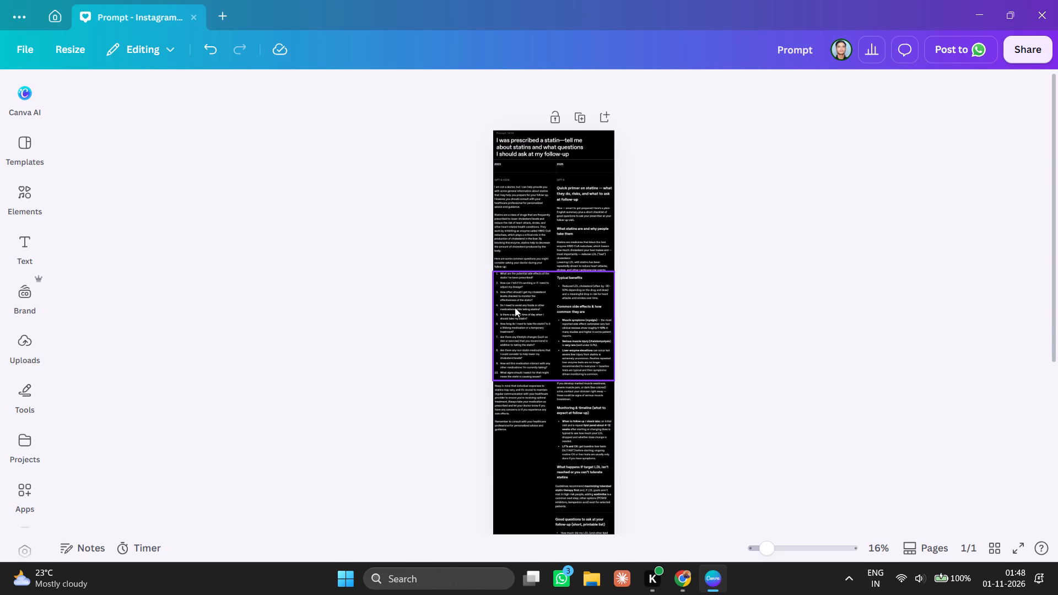
Nudge the numbered-questions and "Typical benefits" snip up three increments against the snip above it.
left_click(530, 317)
key("Up")
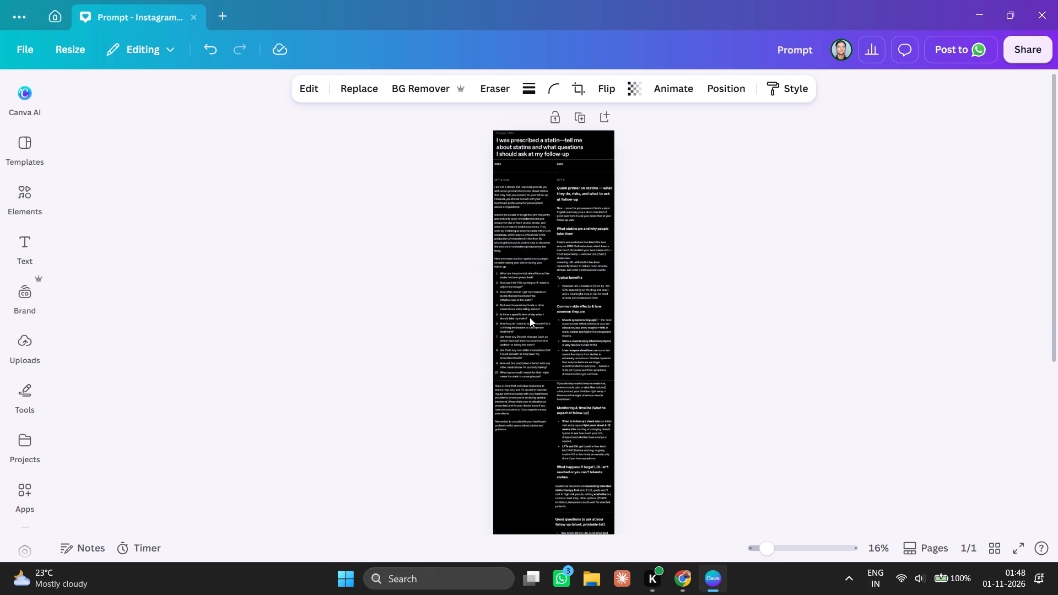
left_click(455, 305)
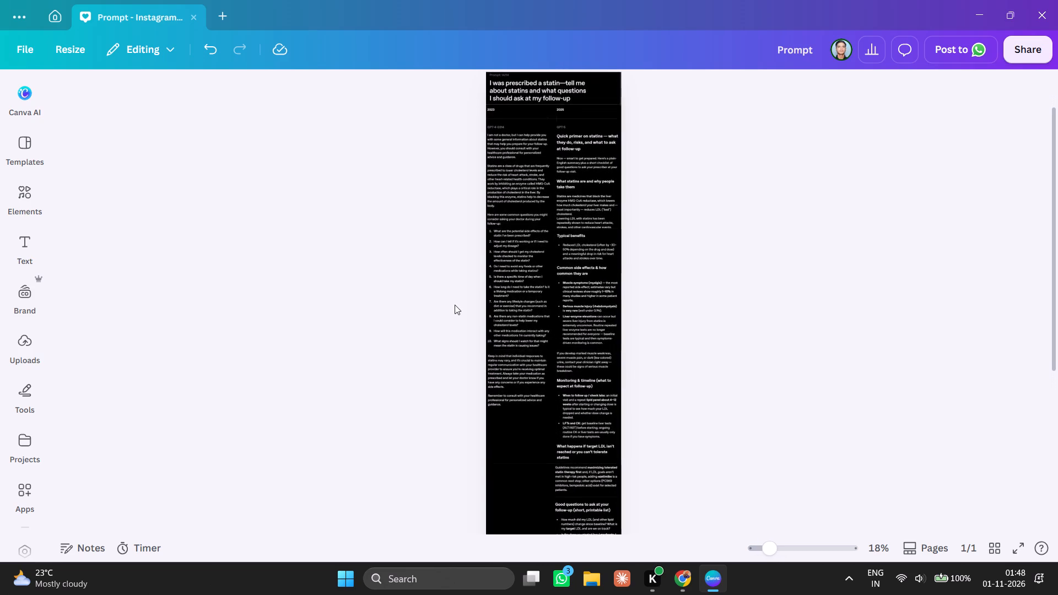
left_click(539, 291)
key("Up")
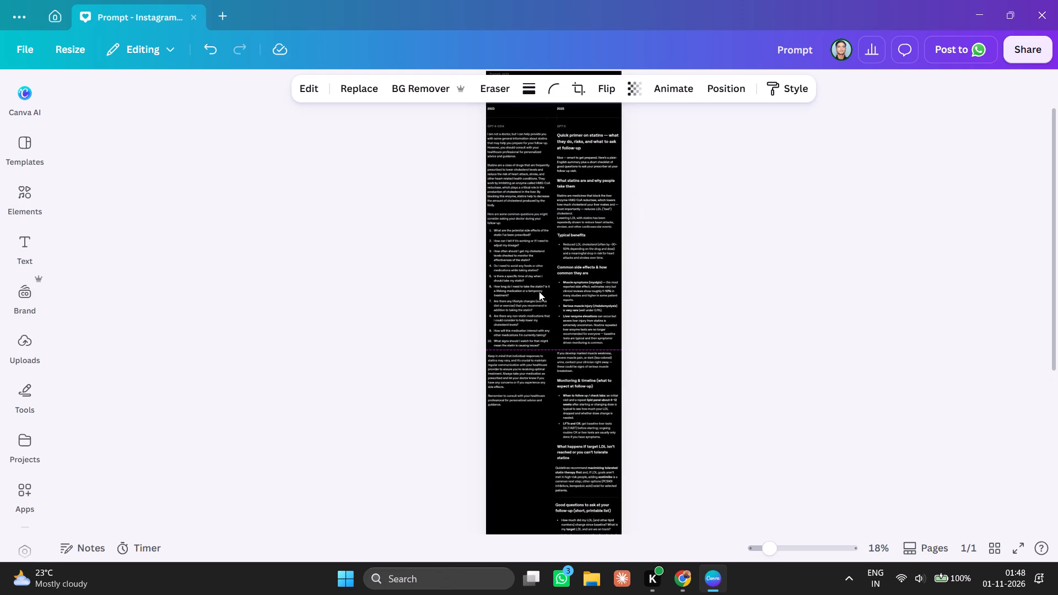
key("Up")
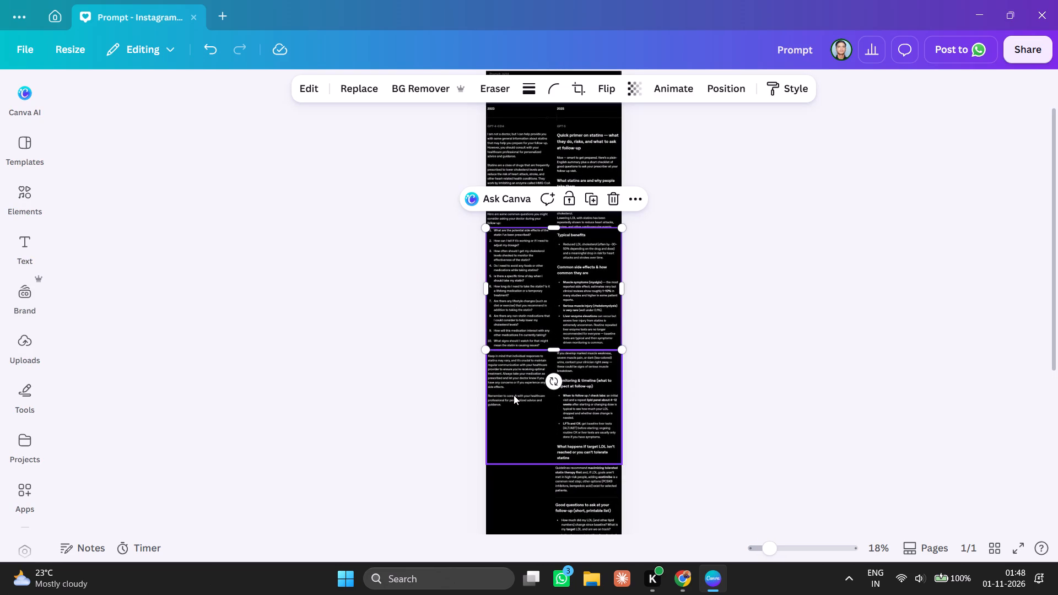
Nudge the "Monitoring & timeline" snip up four increments against the numbered-questions snip, and clear the selection.
left_click(514, 395)
key("Up")
key("Up")
key("Up")
key("Up")
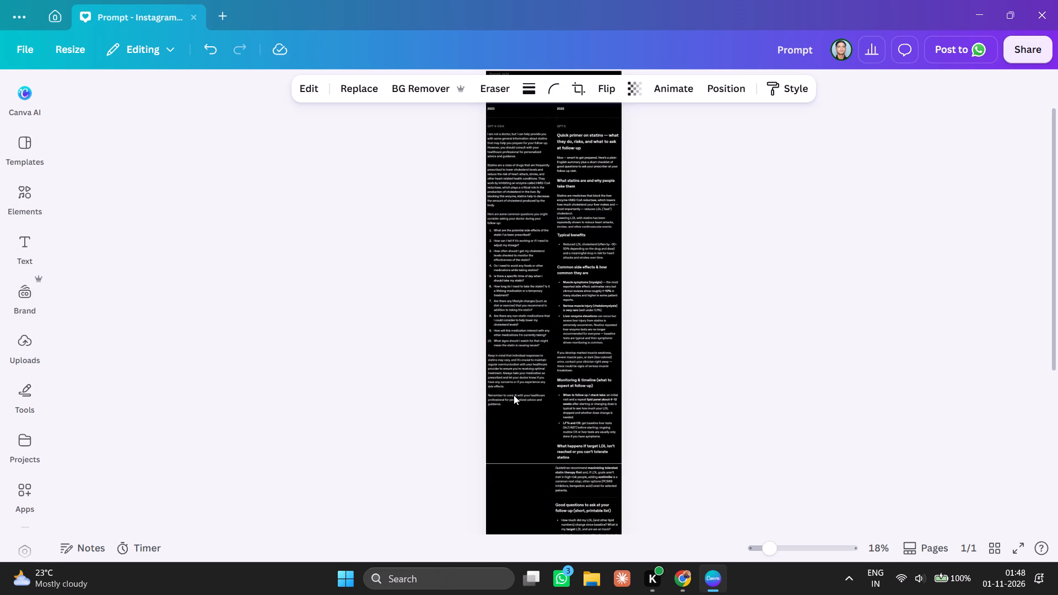
left_click(459, 394)
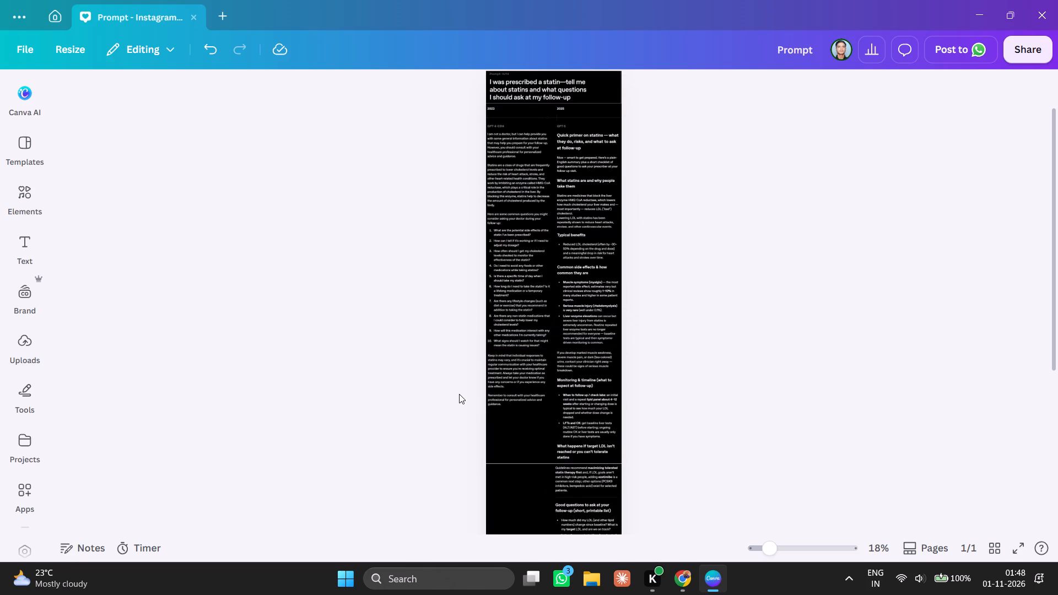
Nudge the "Good questions to ask at your follow-up" snip up four increments against the "Monitoring & timeline" snip, and clear the selection.
left_click(503, 486)
key("Up")
key("Up")
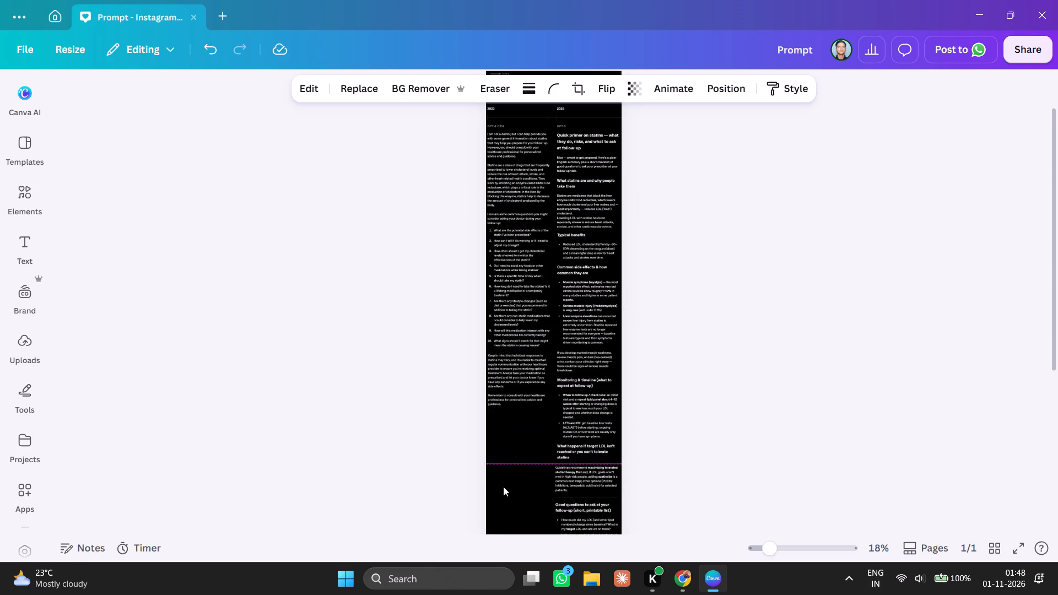
key("Up")
key("Up")
left_click(457, 477)
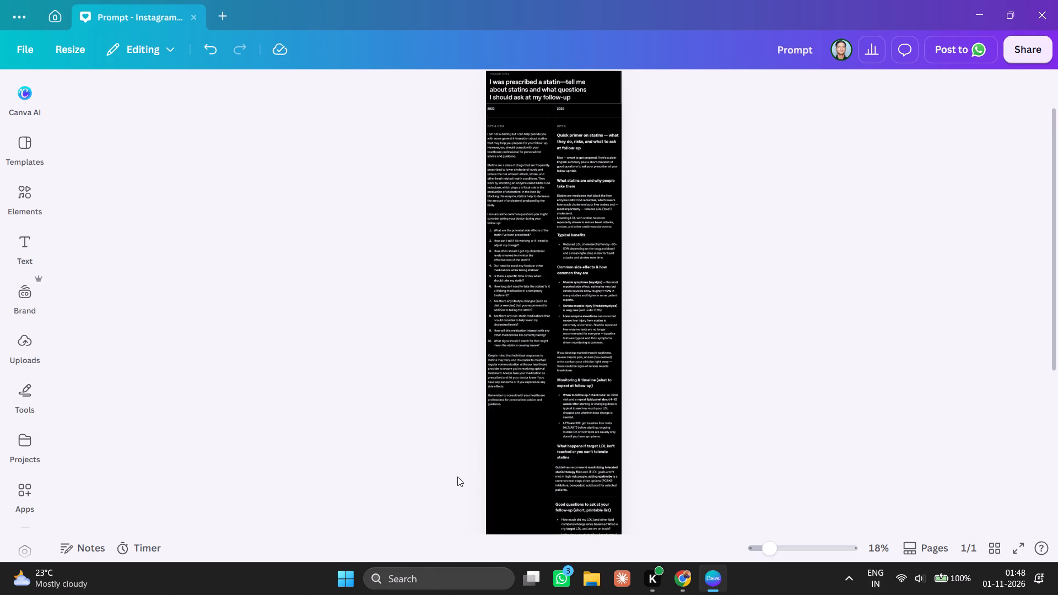
Nudge the "Quick practical tips" snip up five increments against the "Good questions to ask at your follow-up" snip, and clear the selection.
scroll(558, 492, "down", 4)
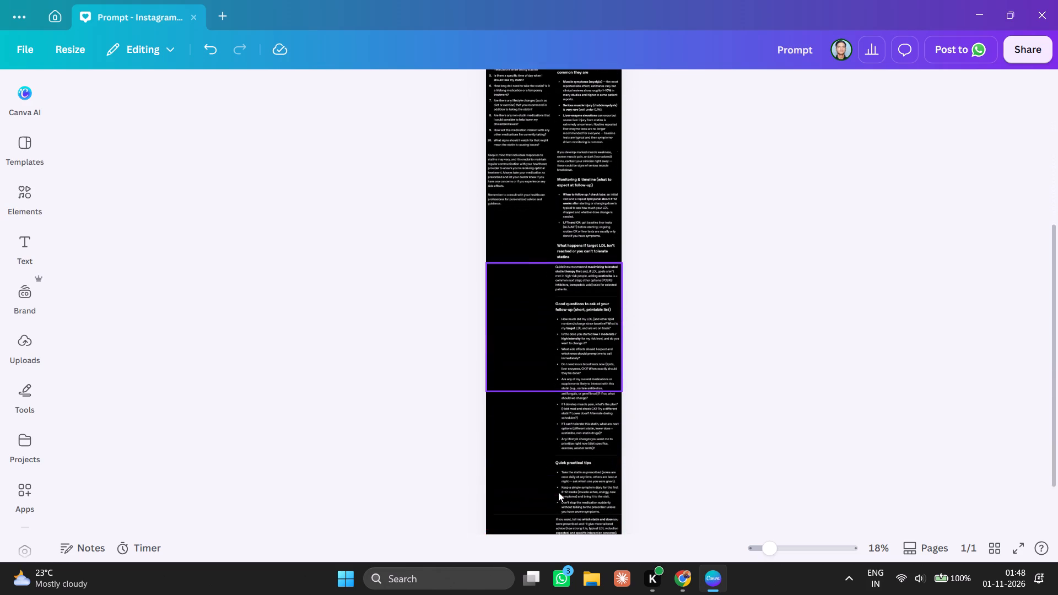
scroll(558, 492, "down", 1)
left_click(558, 492)
key("Up")
key("Up")
key("Up")
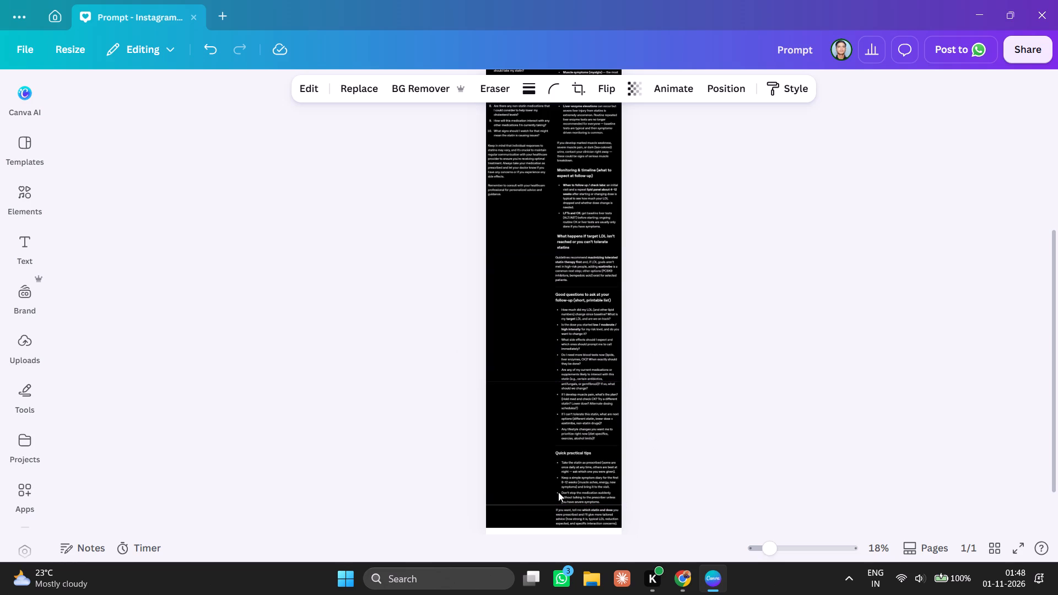
key("Up")
key("Up")
left_click(374, 432)
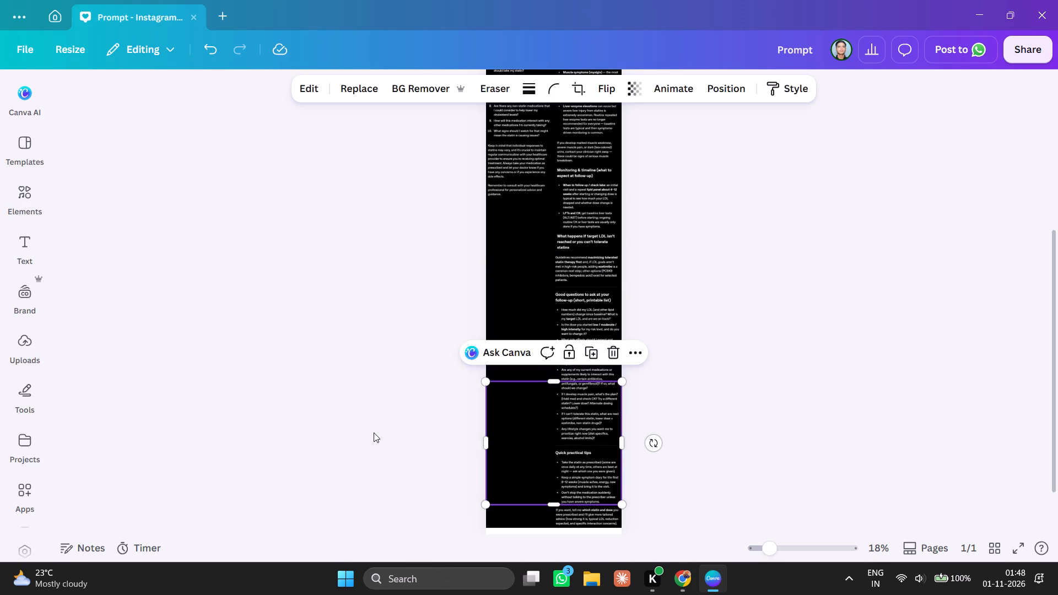
Nudge the closing "If you want, tell me which statin and dose" snip up six increments against the snip above it, and clear the selection.
scroll(476, 468, "down", 3)
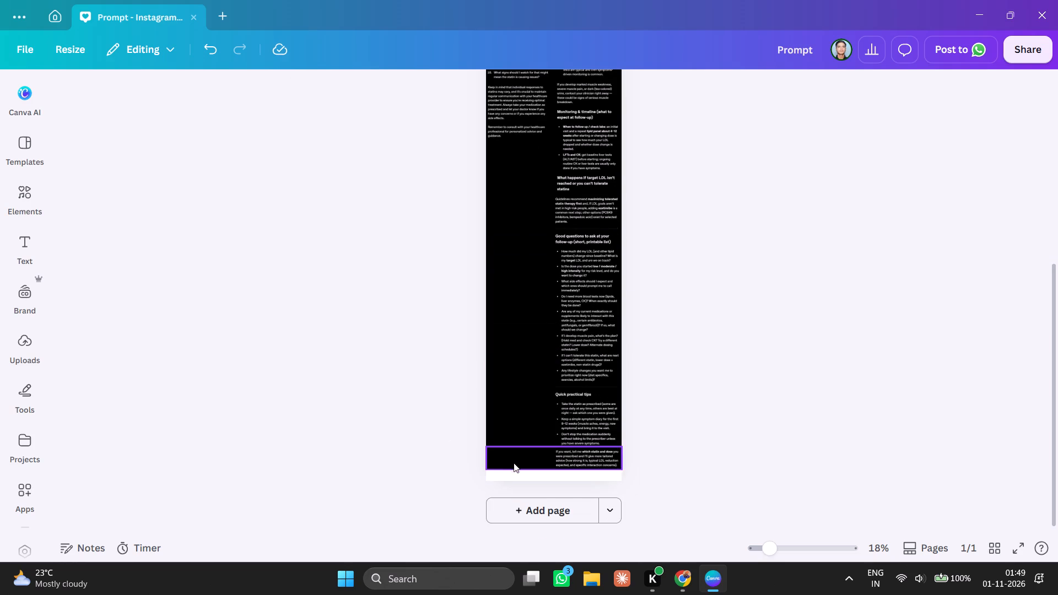
left_click(523, 460)
key("Up")
key("Up")
key("Up")
key("Up")
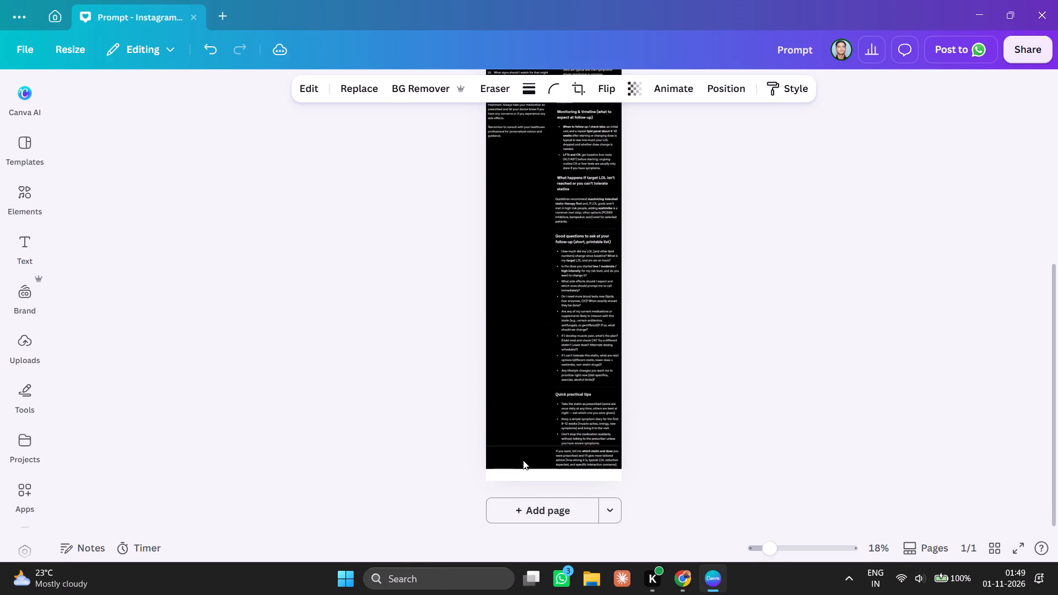
key("Up")
key("Up")
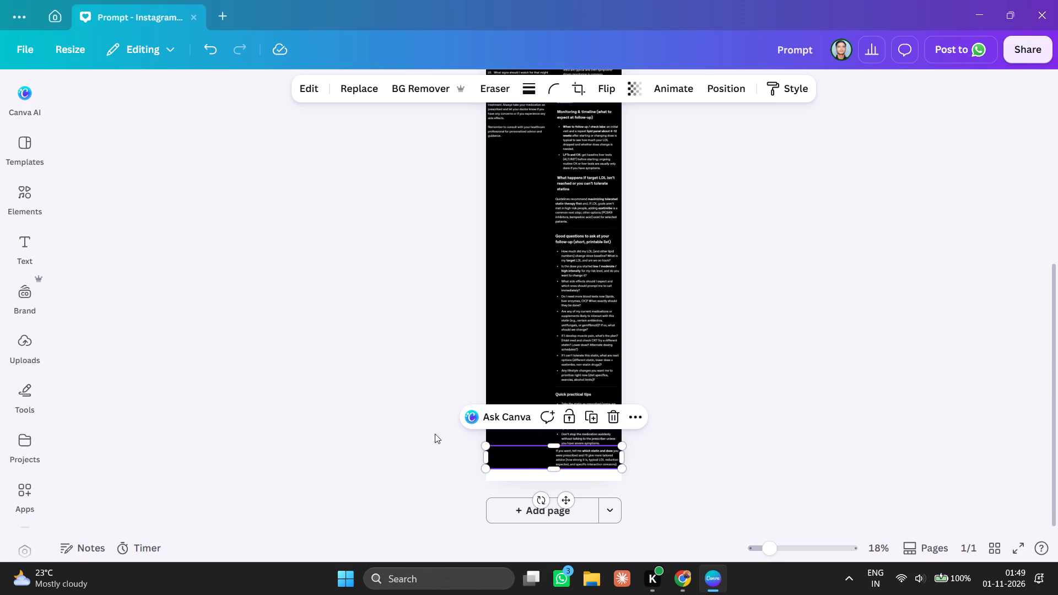
left_click(406, 426)
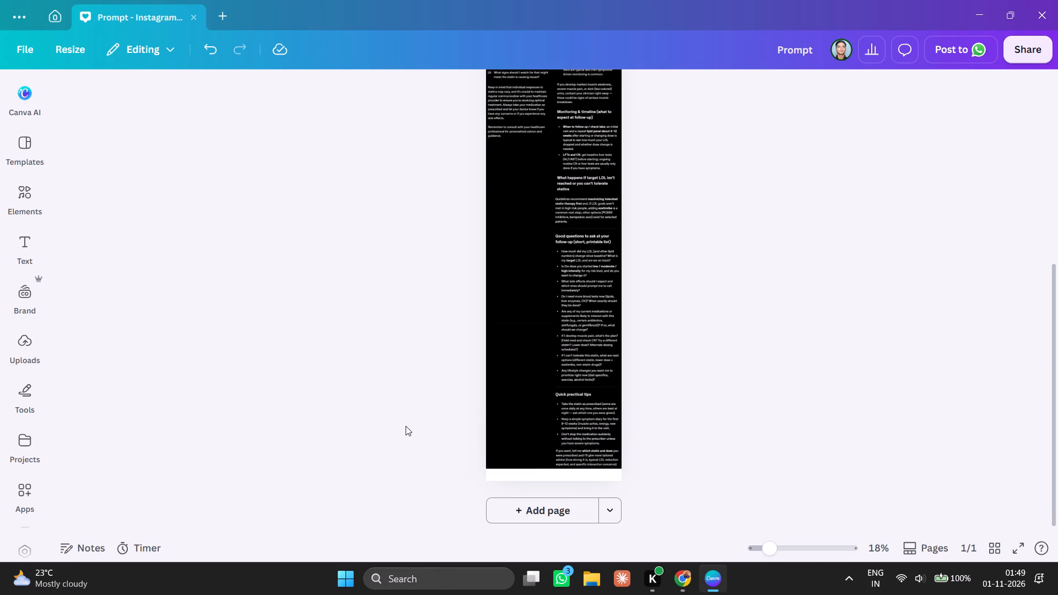
Examine the stacked comparison from the heading to the page's bottom end, checking for remaining seams between snips.
scroll(406, 426, "up", 6)
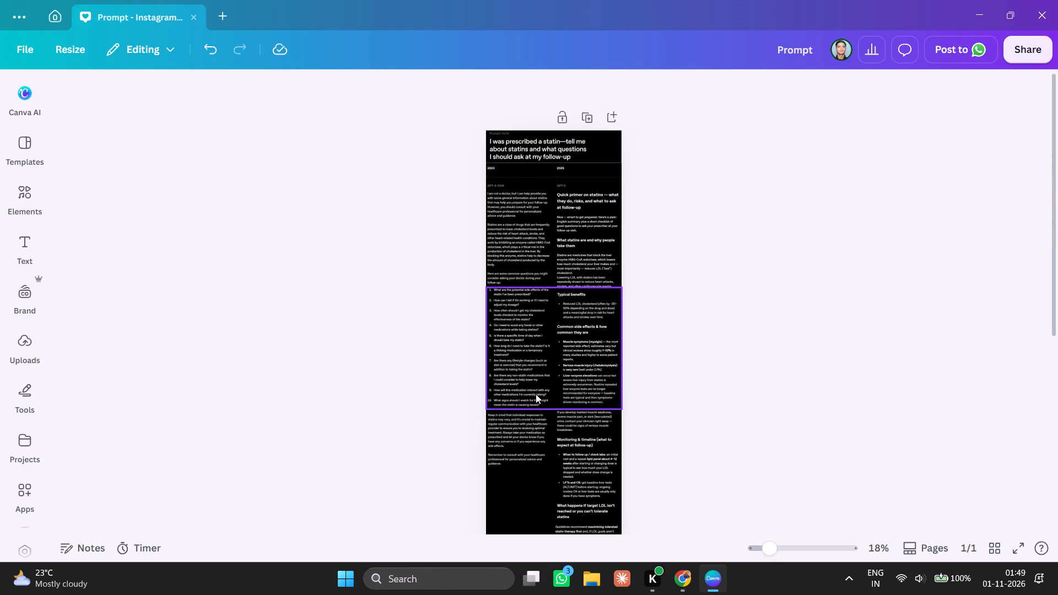
scroll(536, 394, "up", 2)
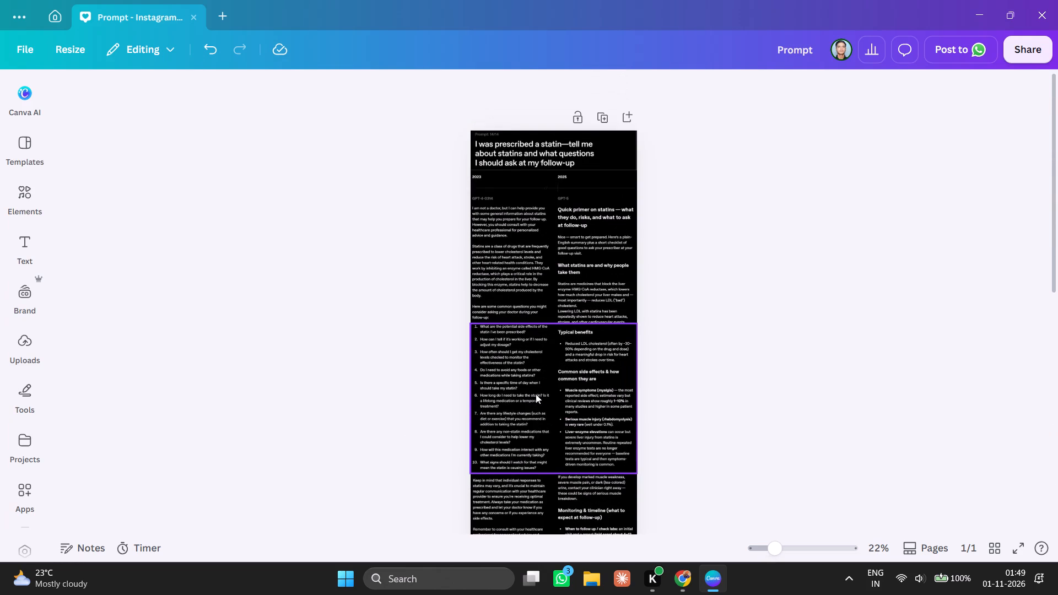
scroll(536, 394, "down", 6)
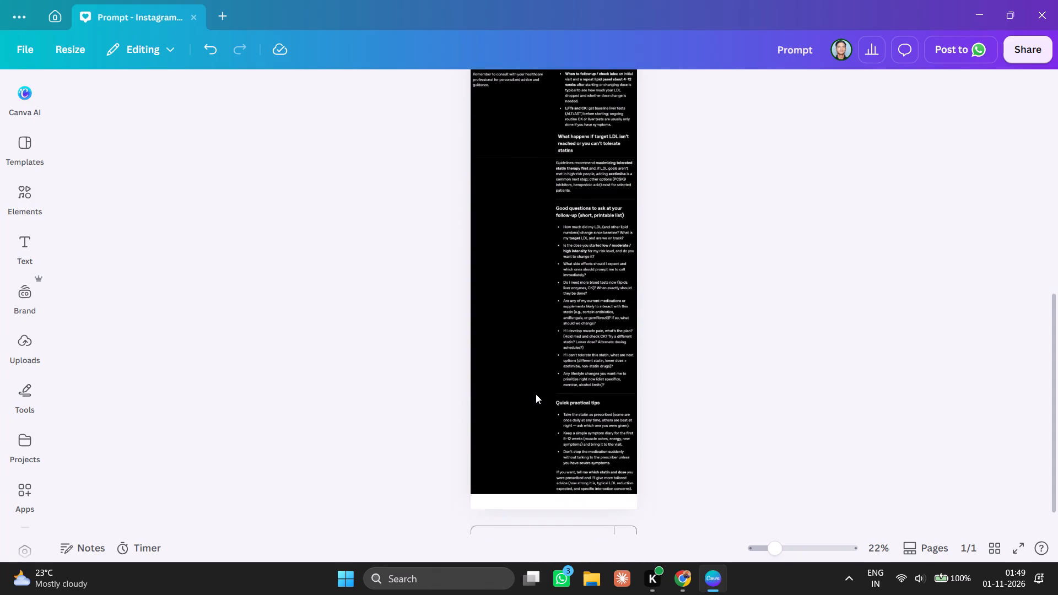
scroll(536, 394, "down", 4)
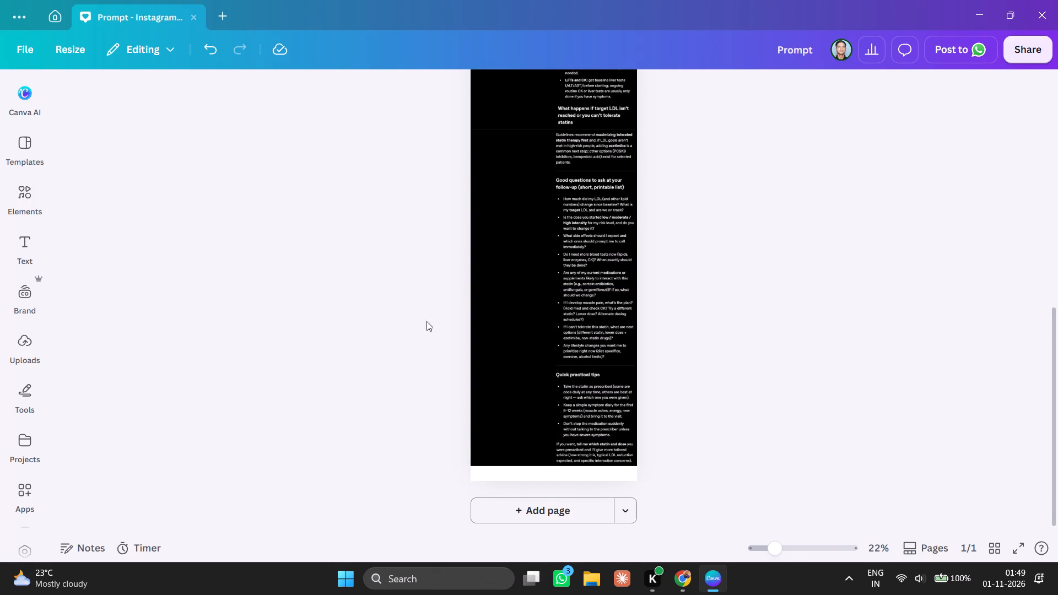
left_click(419, 315)
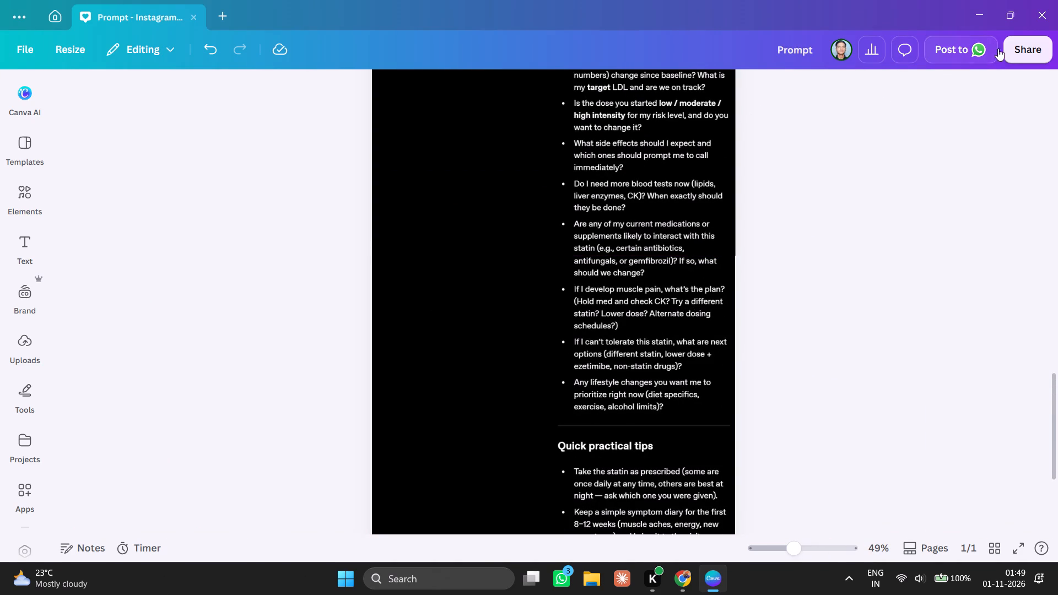
Export the design for download as a JPG at High quality.
left_click(1034, 56)
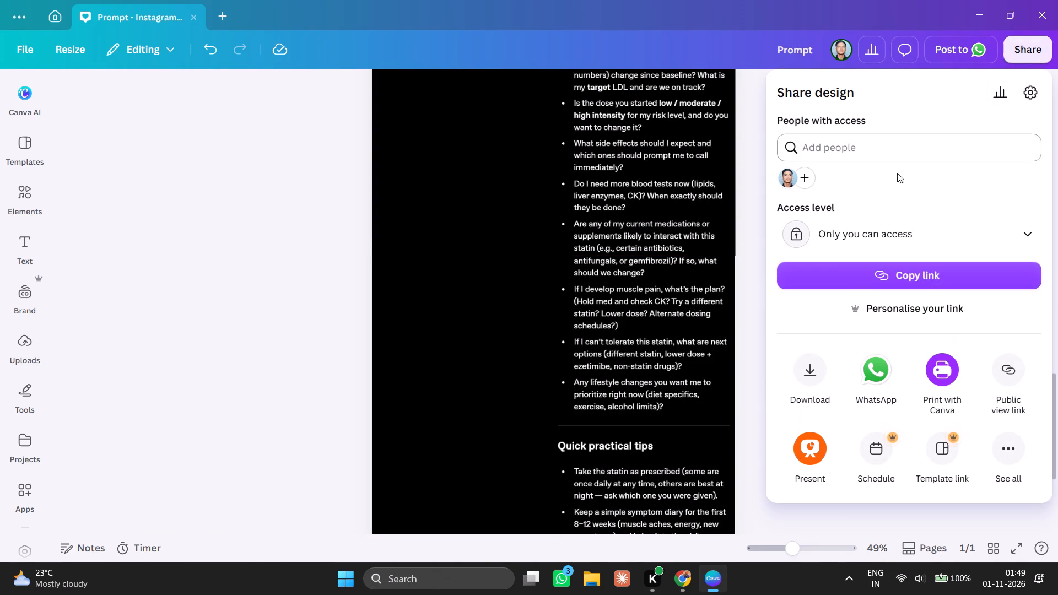
left_click(804, 363)
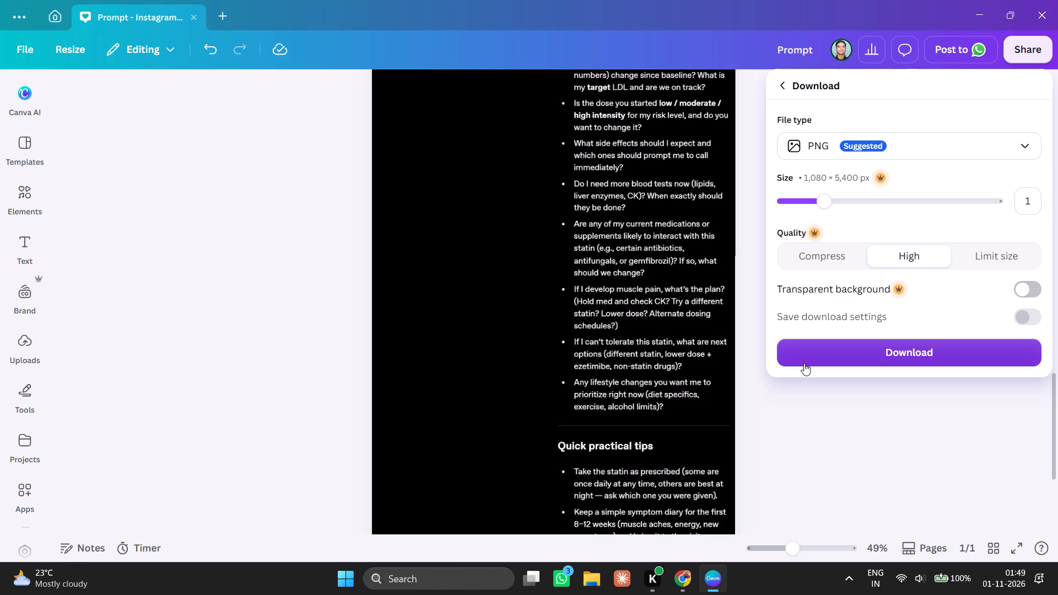
left_click(1005, 137)
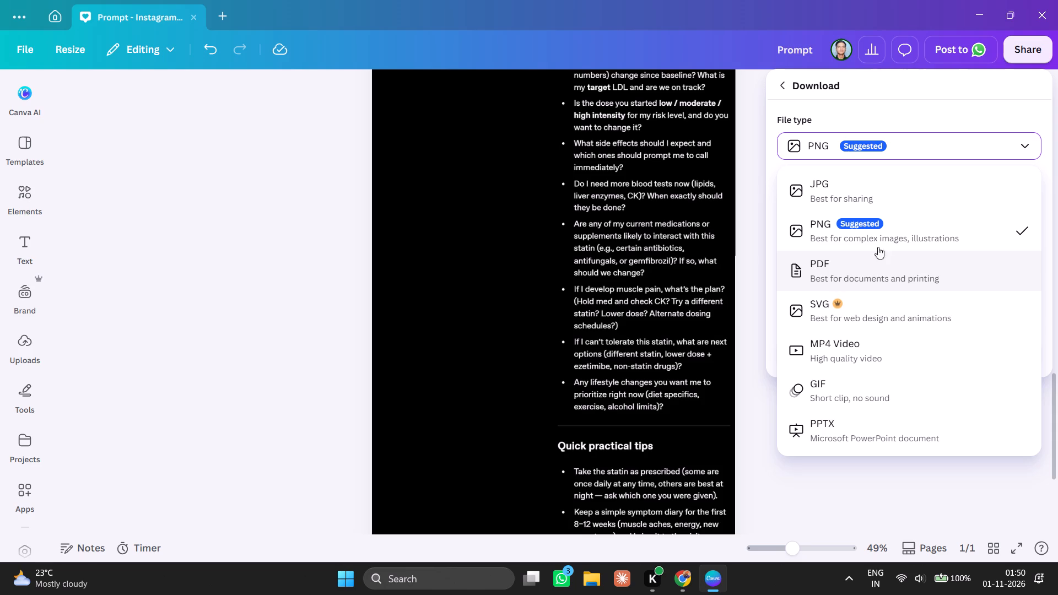
left_click(860, 196)
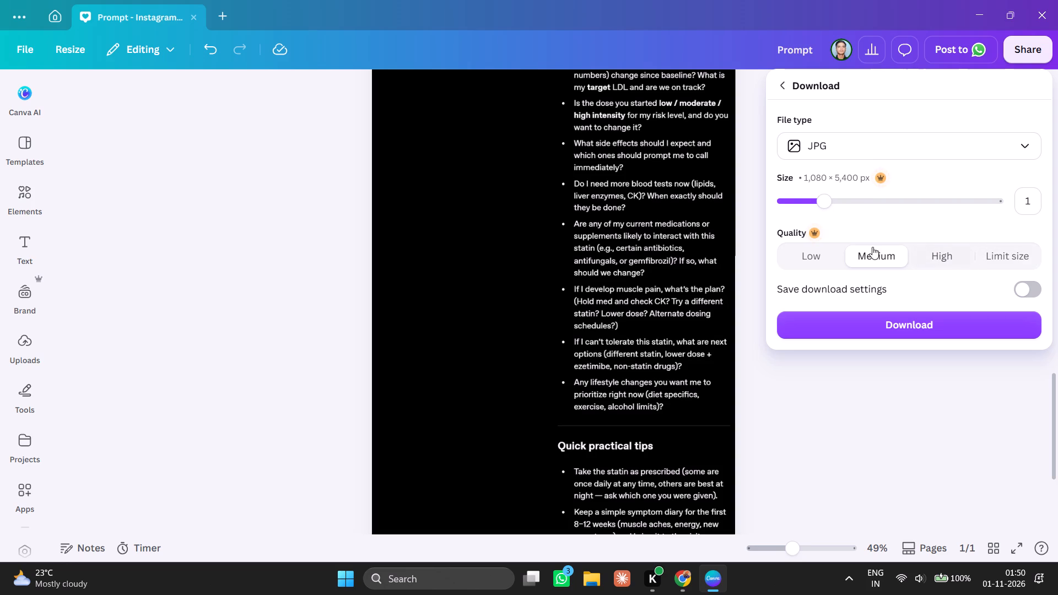
left_click(932, 262)
left_click(991, 264)
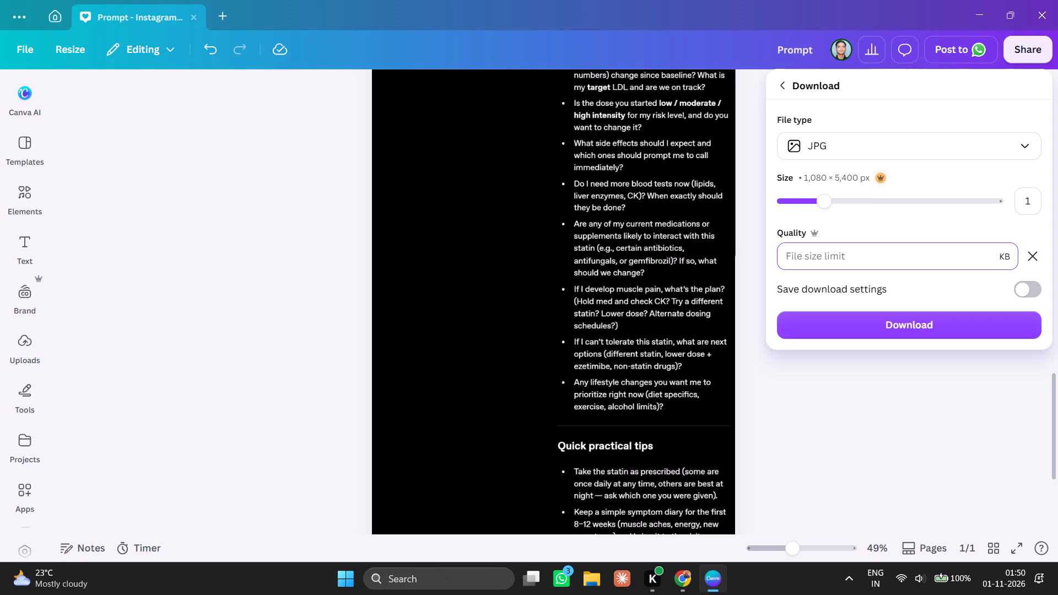
left_click(1035, 256)
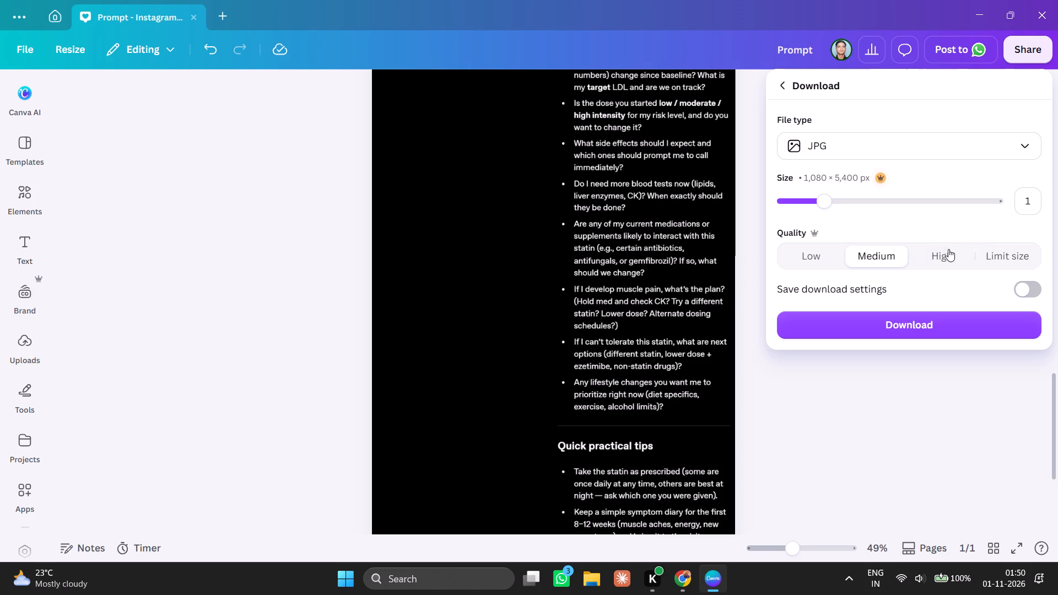
left_click(946, 250)
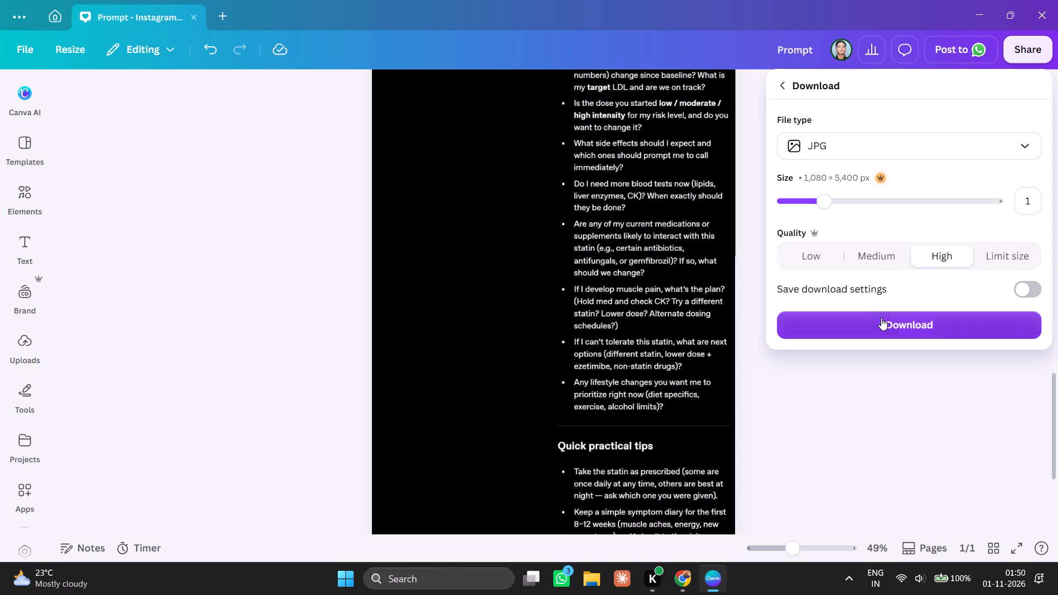
left_click(882, 318)
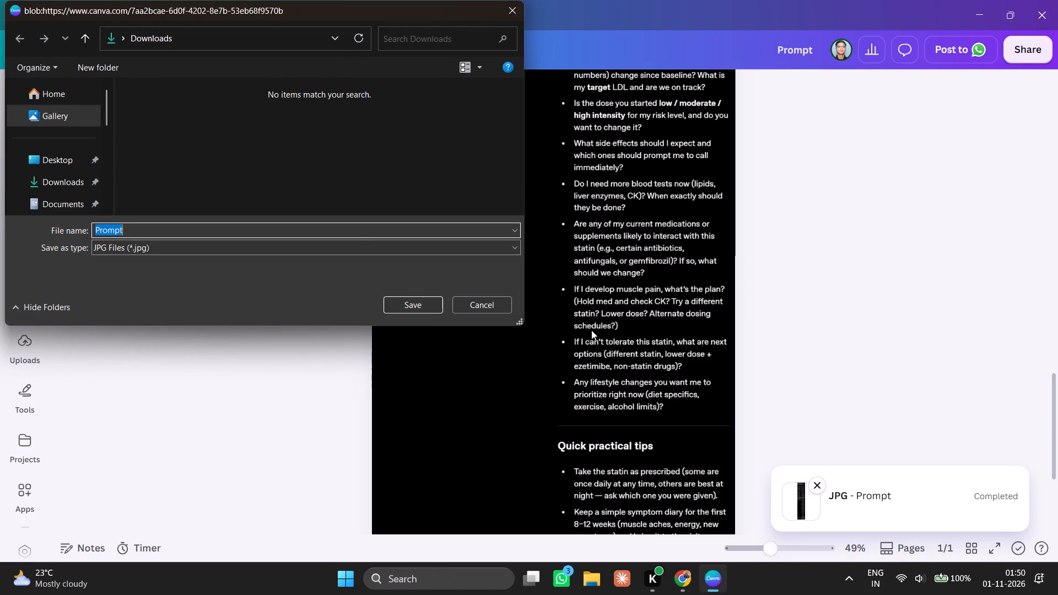
Save the exported JPG in the Downloads folder under the file name "High", and dismiss the completed-download notice.
left_click(345, 230)
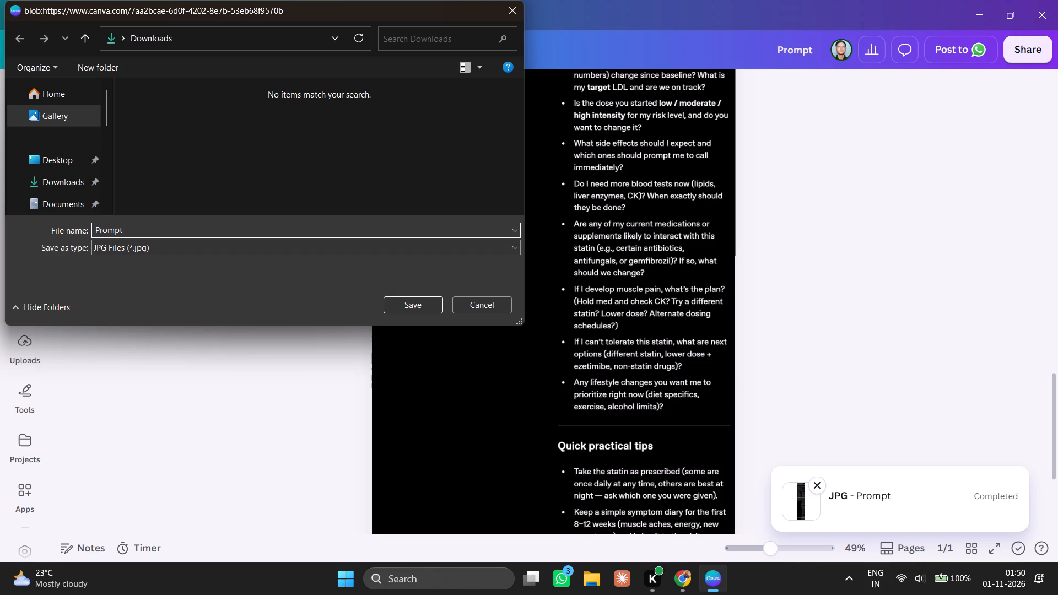
key("BackSpace")
key("BackSpace")
key("BackSpace")
key("BackSpace")
key("BackSpace")
key("BackSpace")
key("BackSpace")
key("BackSpace")
key("BackSpace")
key("BackSpace")
key("BackSpace")
key("BackSpace")
key("BackSpace")
key("BackSpace")
key("BackSpace")
key("BackSpace")
key("BackSpace")
key("BackSpace")
key("BackSpace")
key("h")
type("igh")
key("Return")
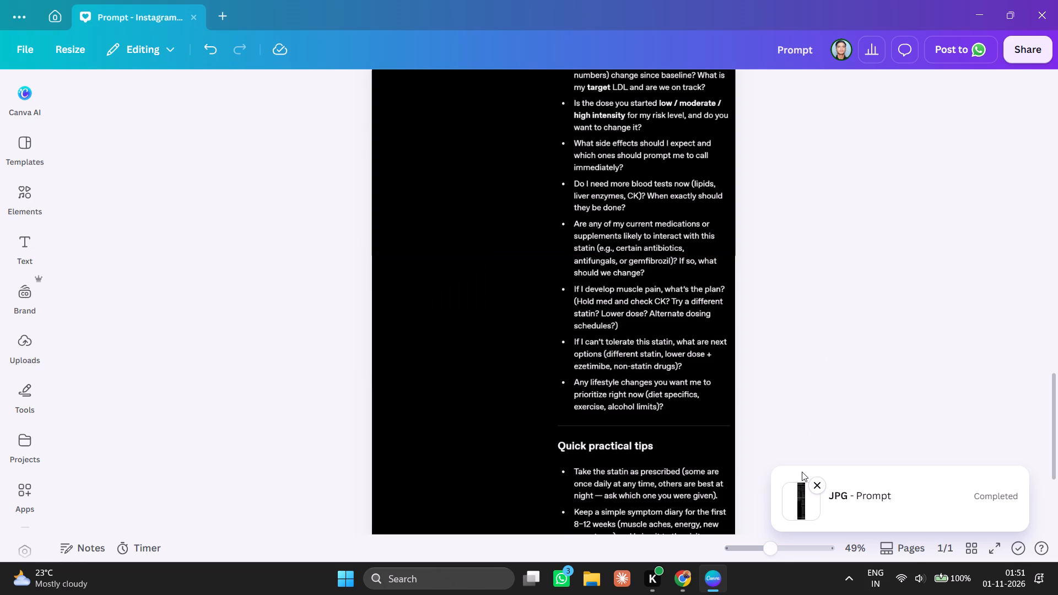
left_click(817, 482)
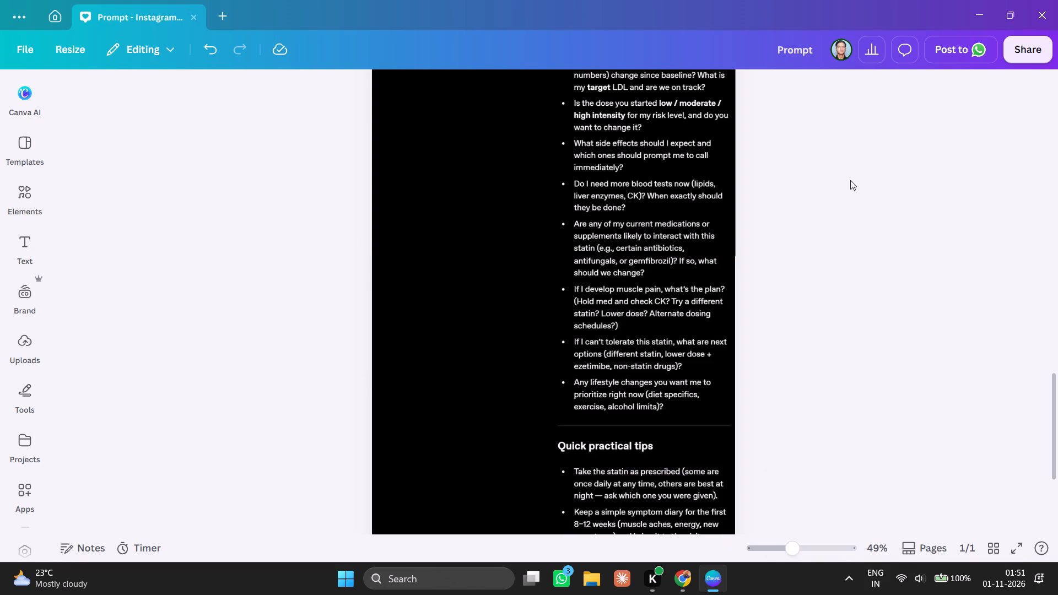
Download the design again as a JPG at Medium quality, save it in Downloads as "Medium", and dismiss the completed-download notice.
left_click(1017, 46)
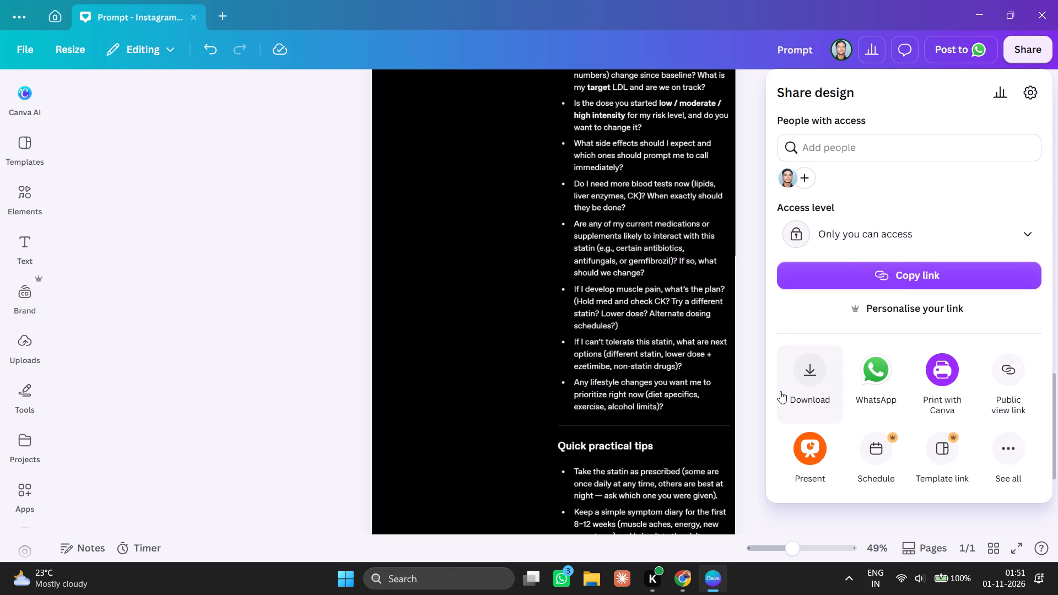
left_click(805, 367)
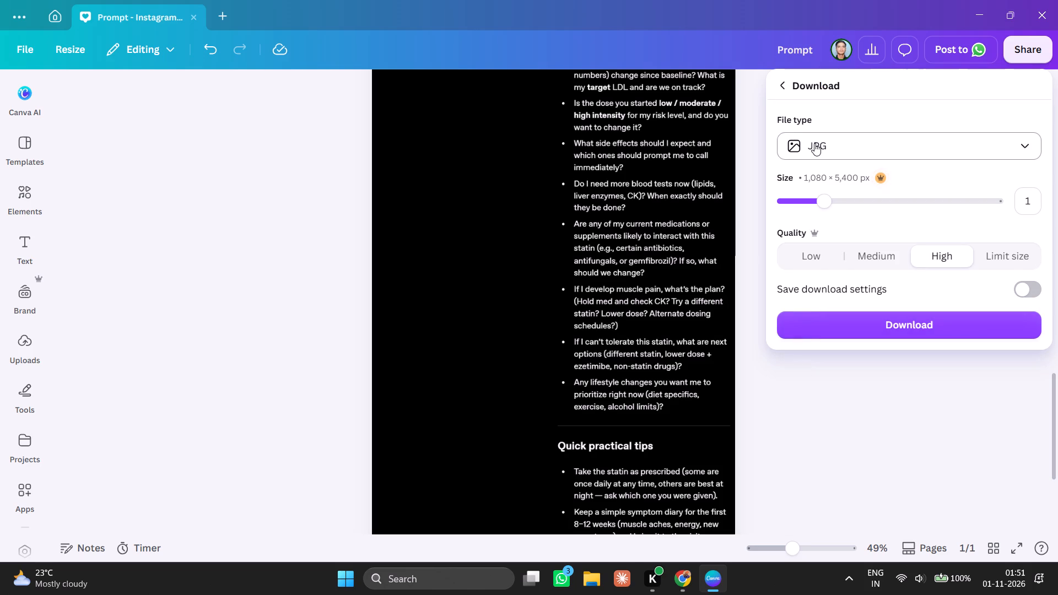
left_click(870, 257)
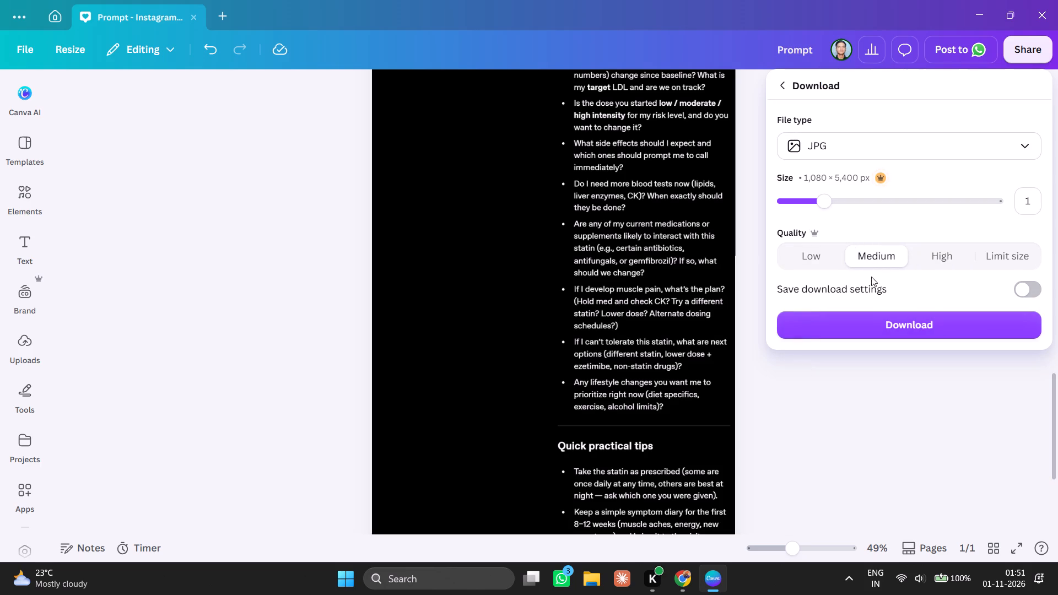
left_click(862, 325)
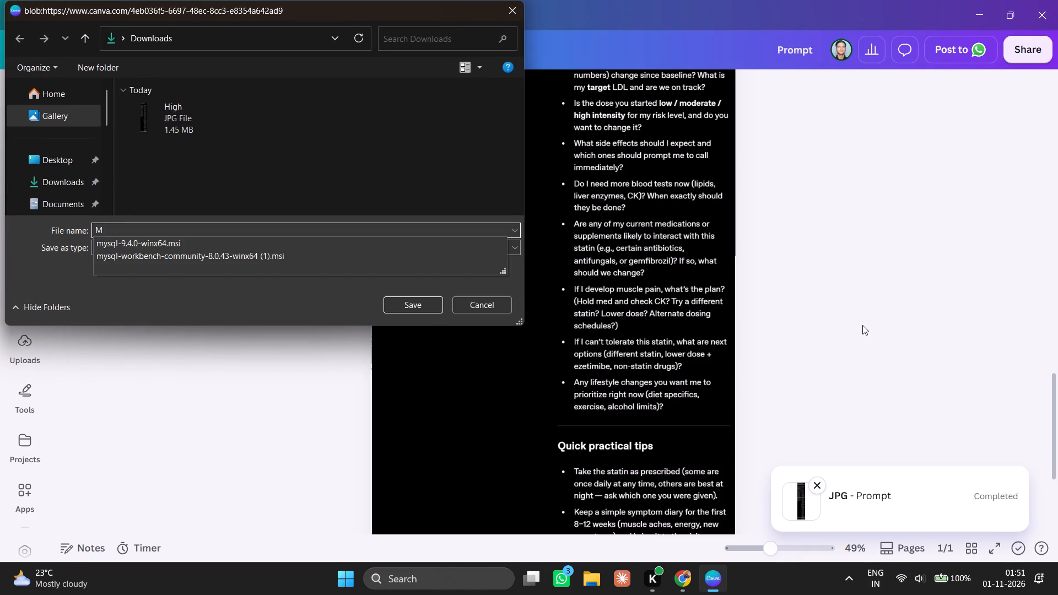
type("edium")
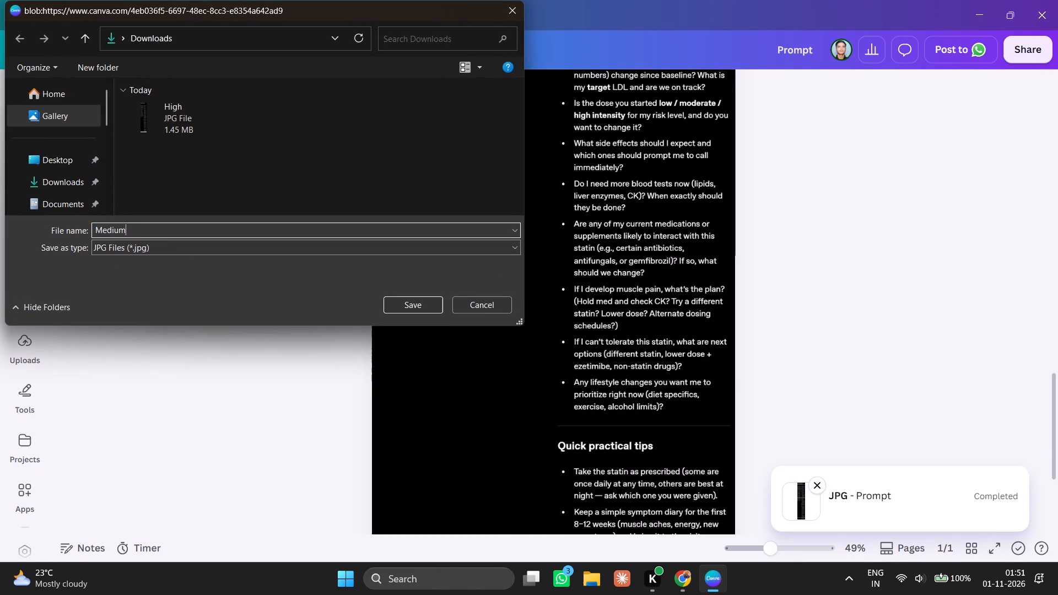
key("Return")
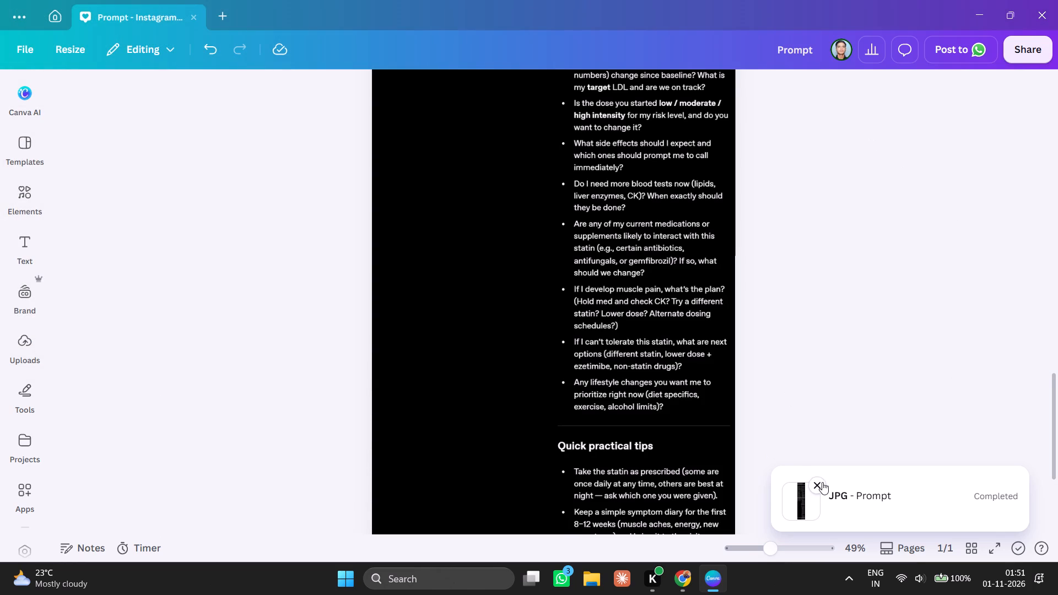
left_click(822, 483)
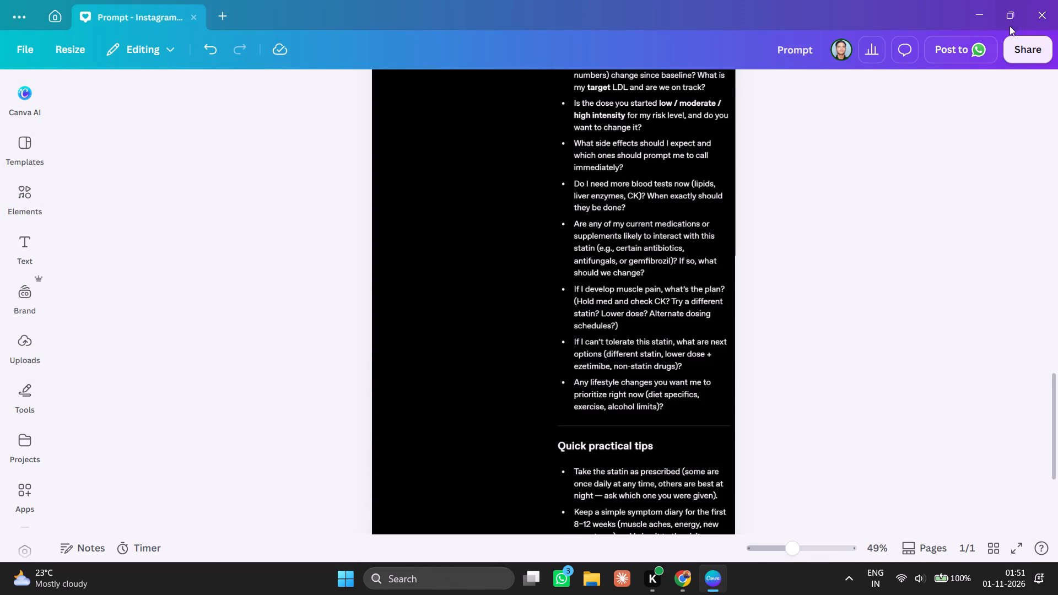
Download the design again as a JPG at Low quality, save it in Downloads as "Low", and dismiss the completed-download notice.
left_click(1017, 48)
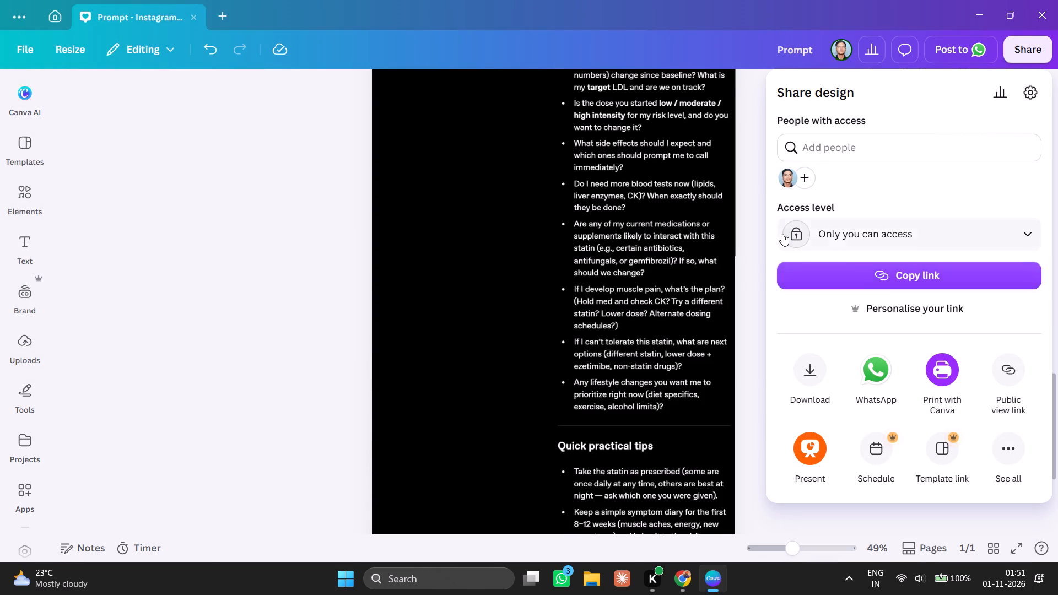
left_click(805, 388)
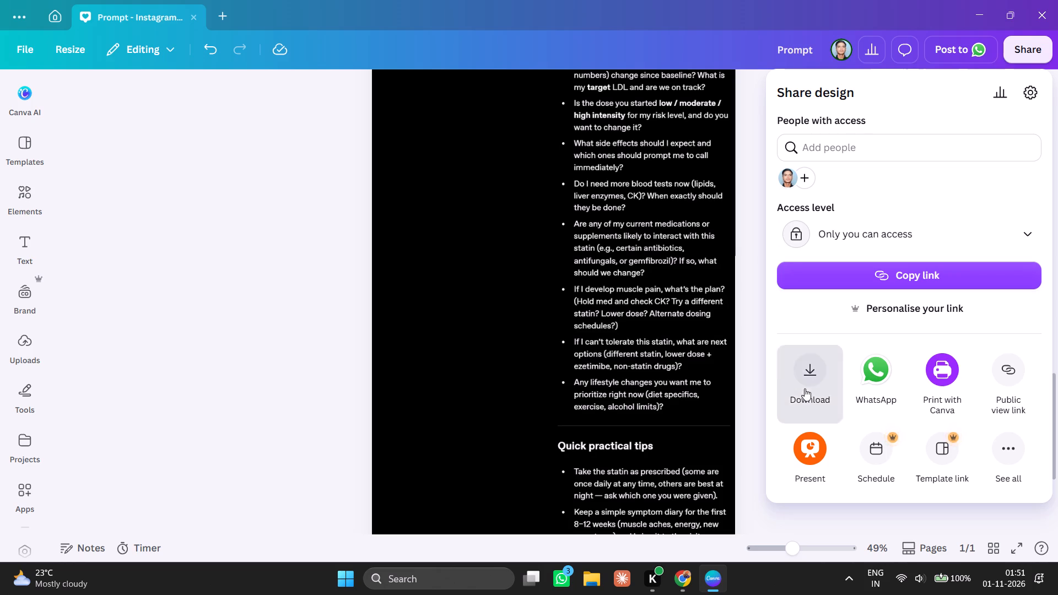
left_click(812, 254)
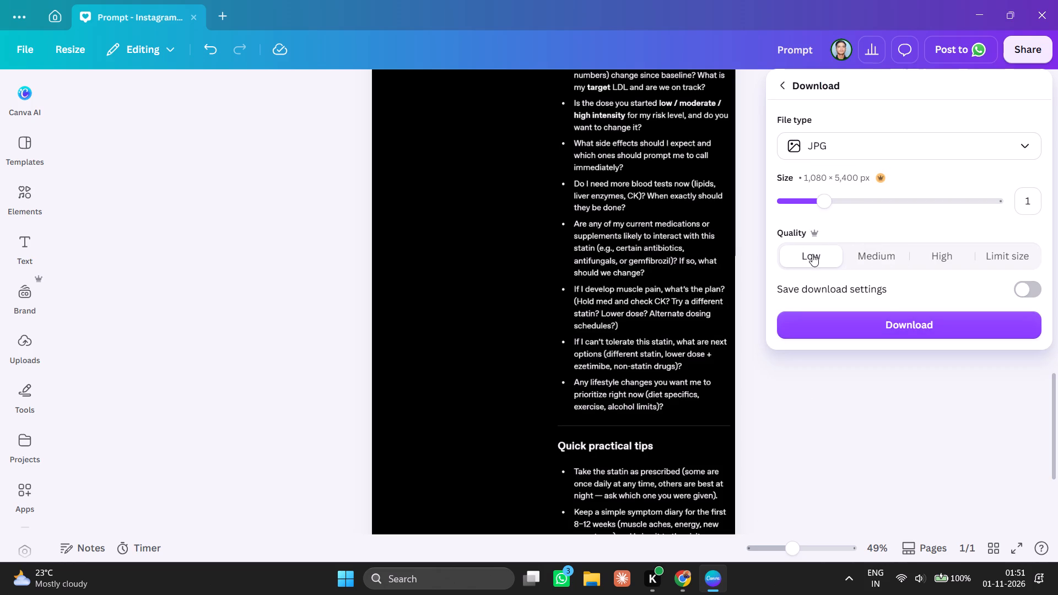
left_click(842, 331)
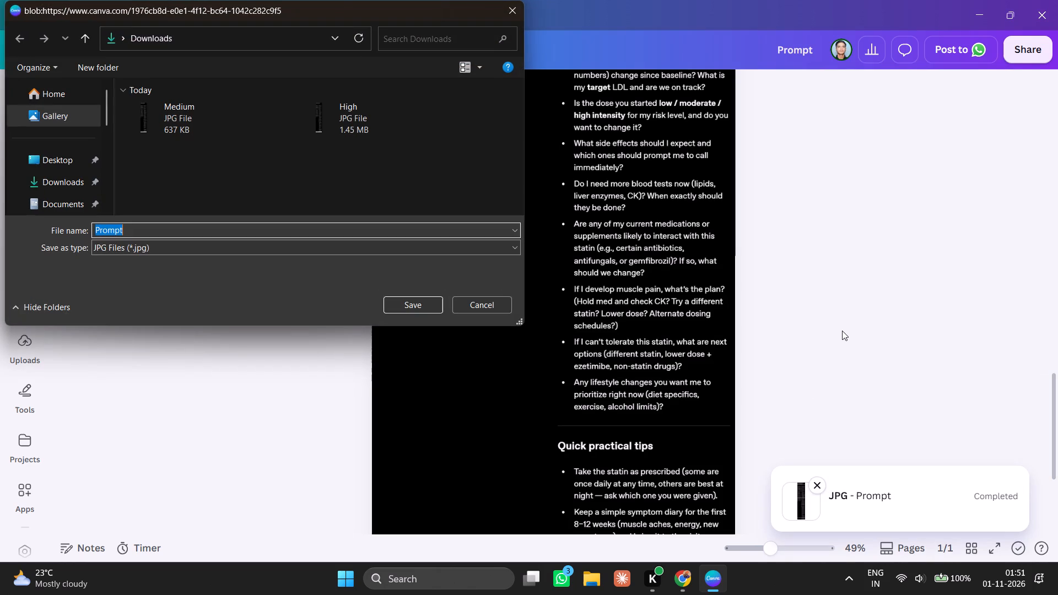
type("ow")
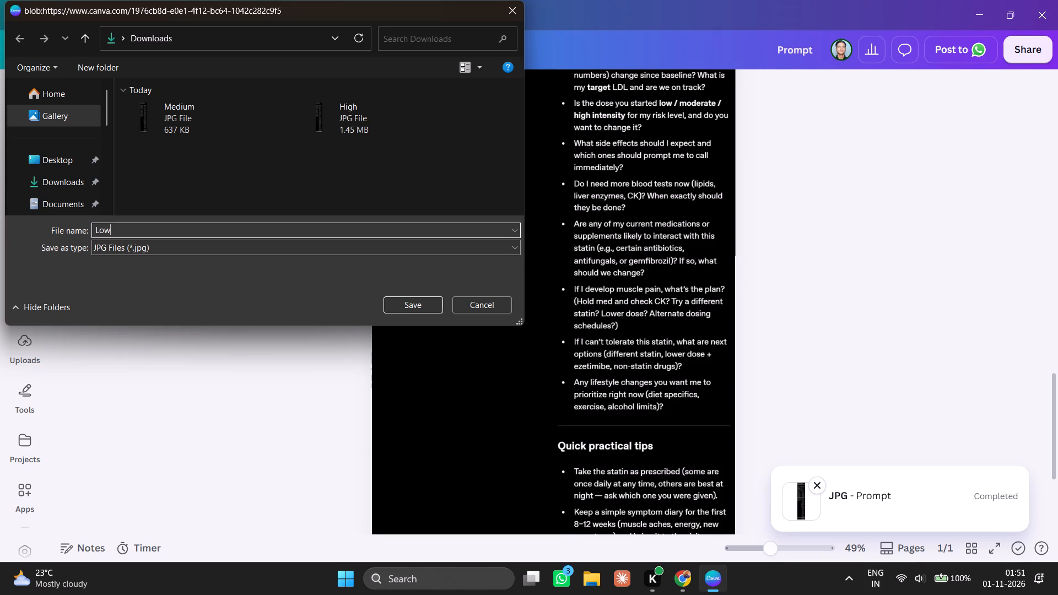
key("Return")
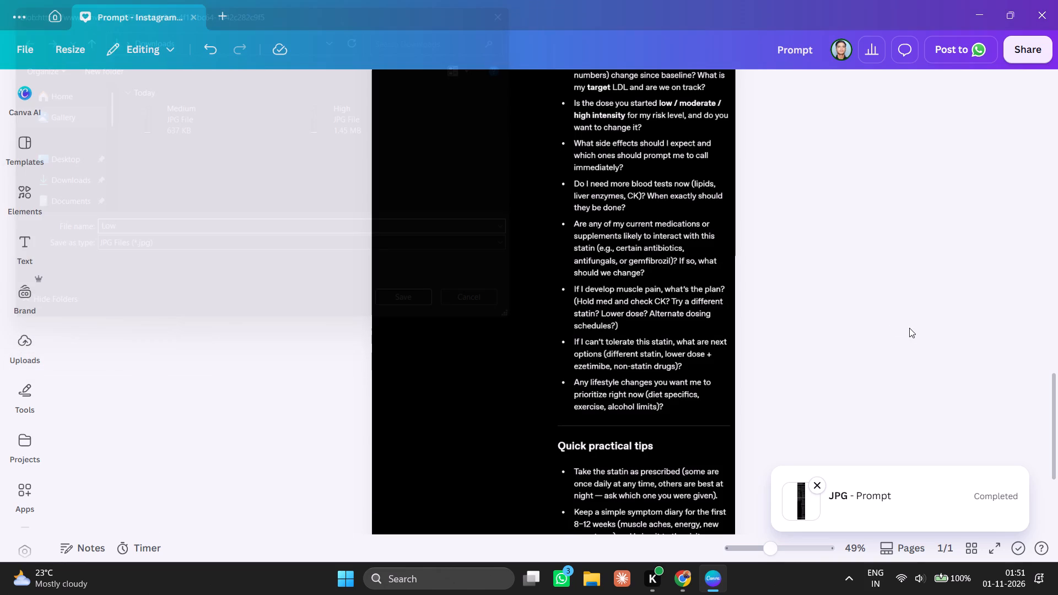
left_click(817, 489)
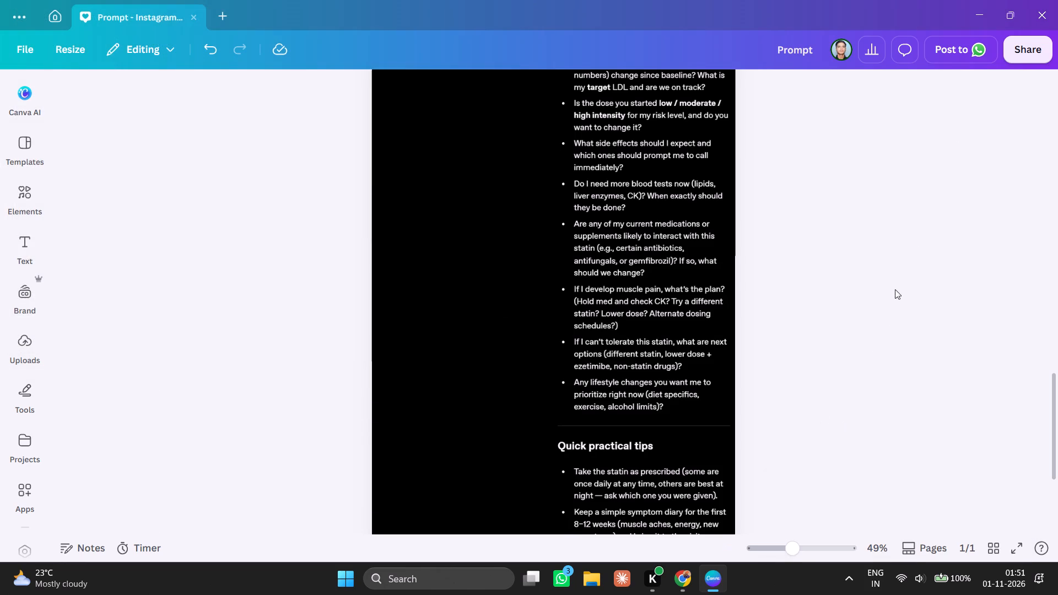
Set the JPG download quality to Medium and close the download settings without exporting.
left_click(1025, 50)
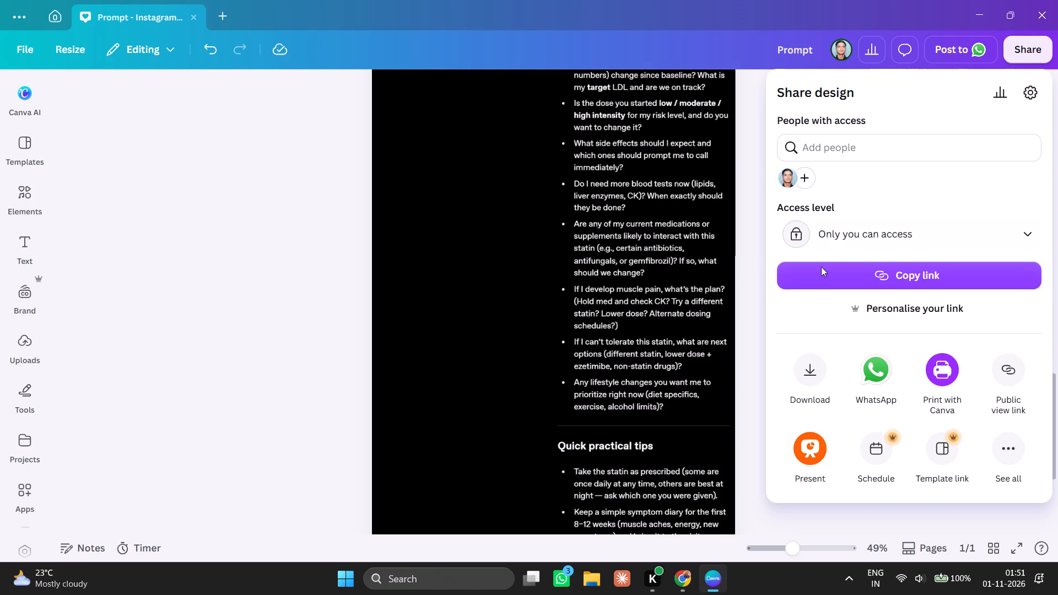
left_click(809, 396)
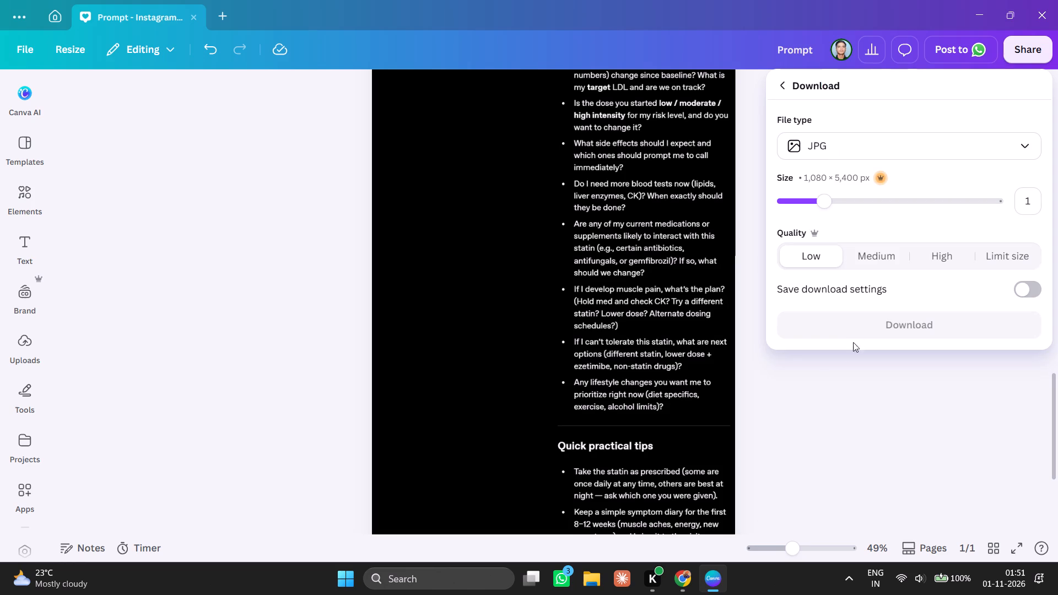
left_click(880, 261)
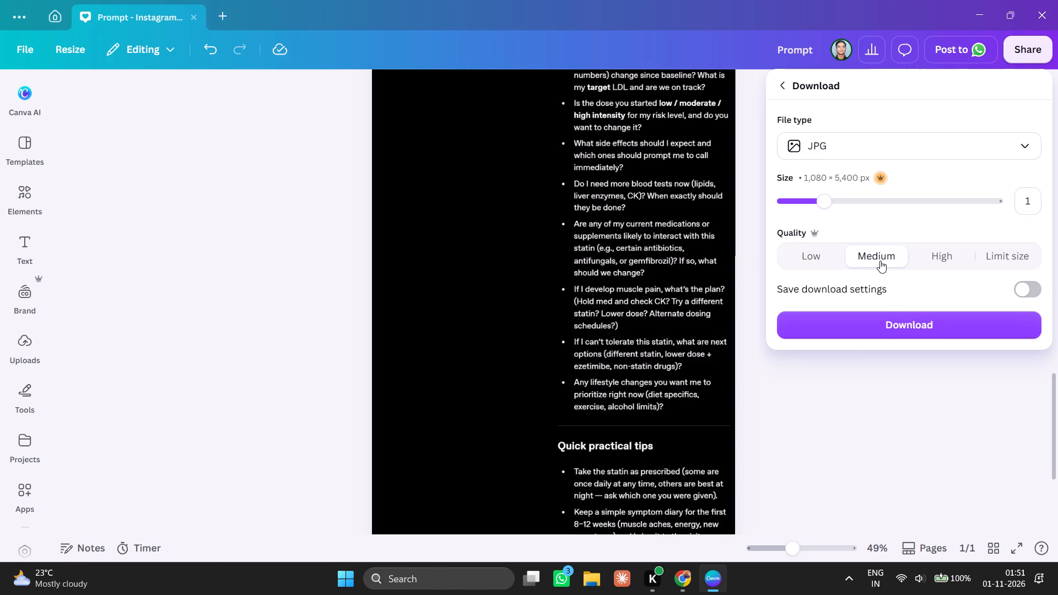
left_click(881, 447)
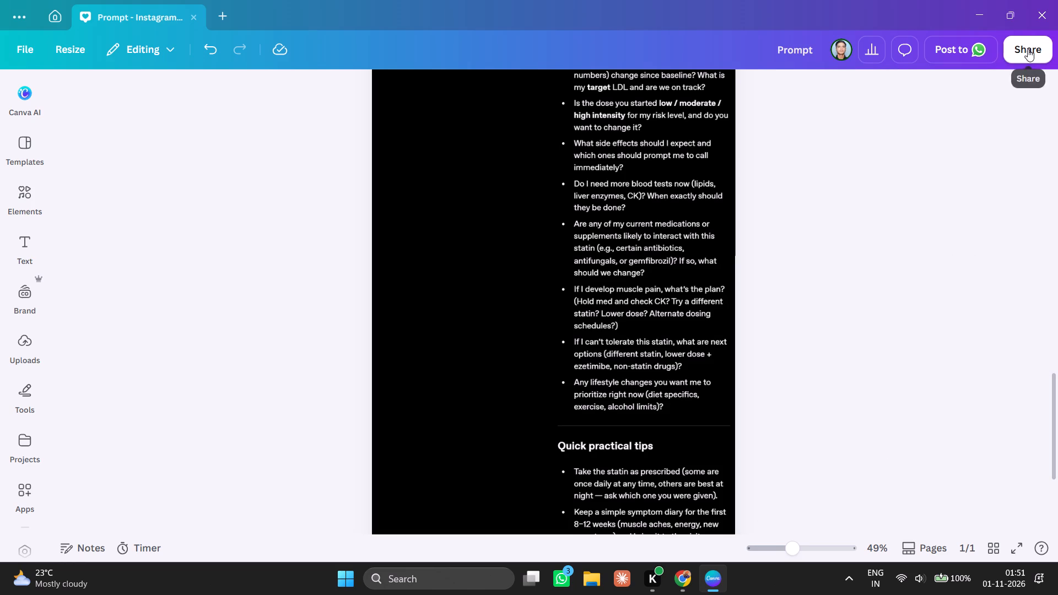
Switch the download file type to PNG, recheck the download settings, and close them without exporting.
left_click(1028, 49)
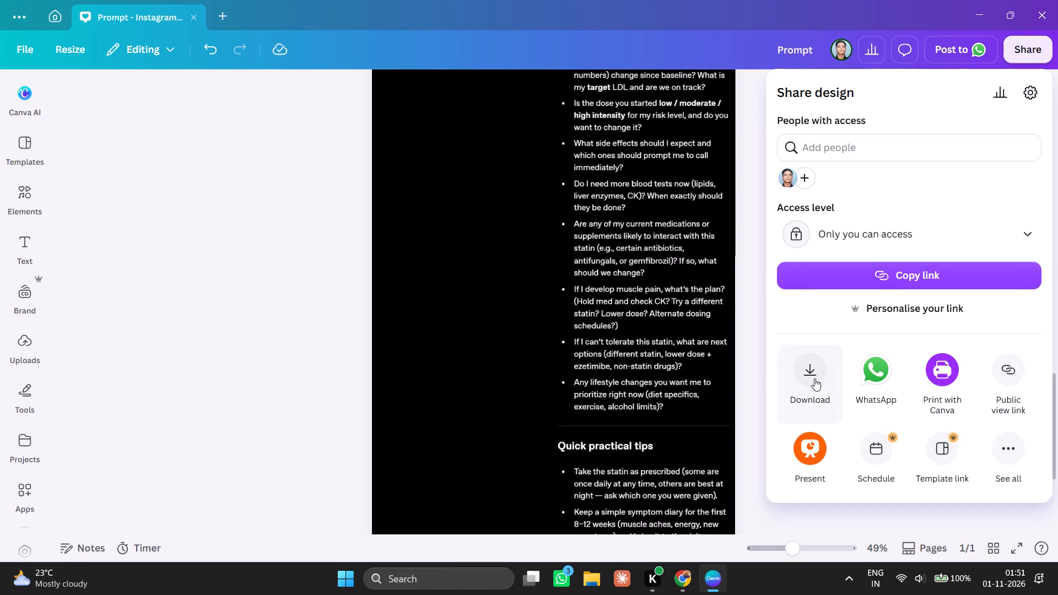
left_click(814, 378)
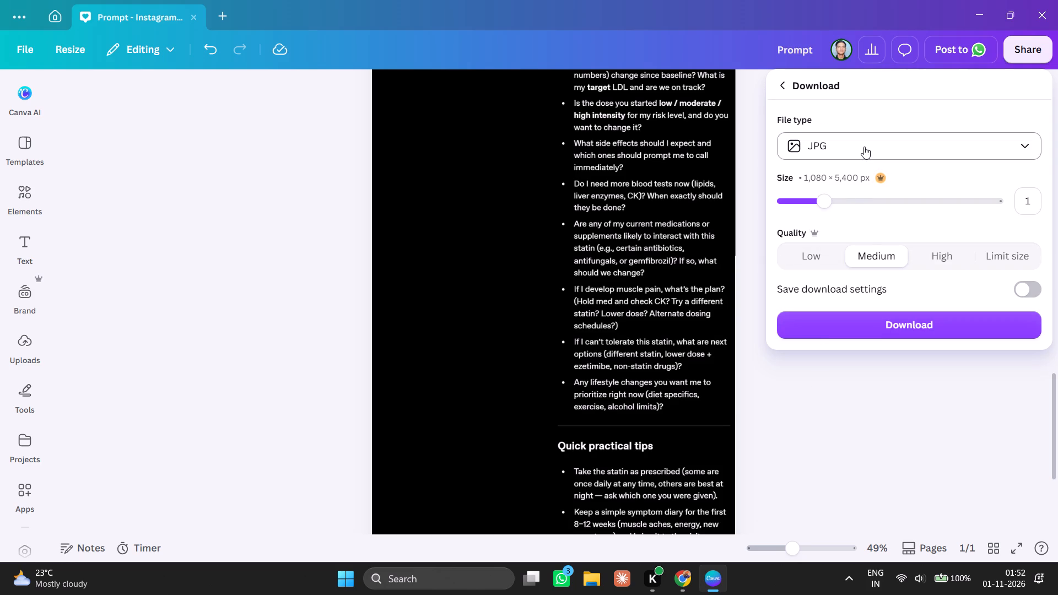
left_click(864, 147)
left_click(854, 234)
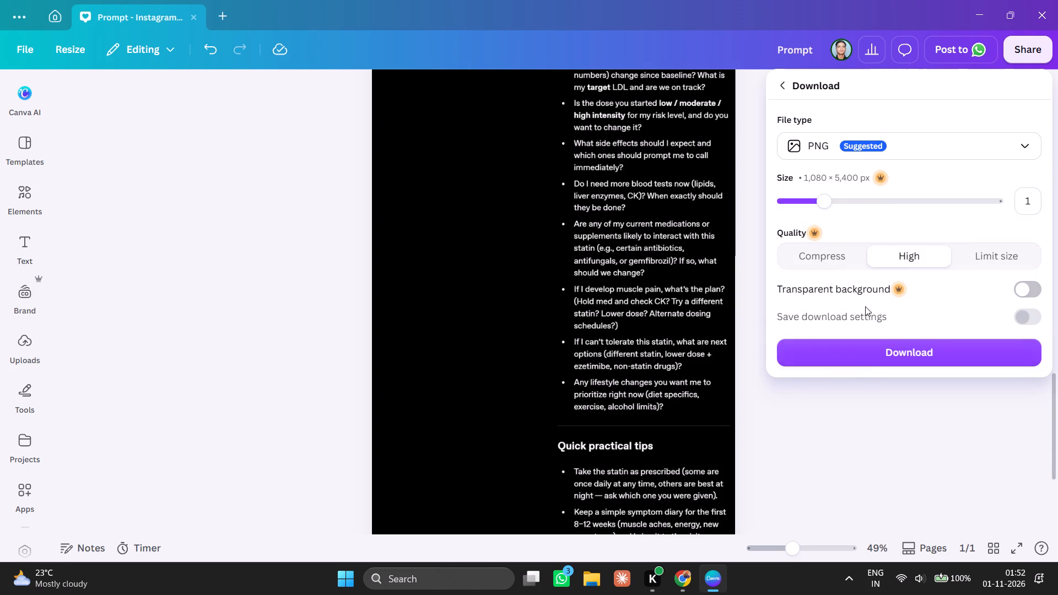
left_click(865, 423)
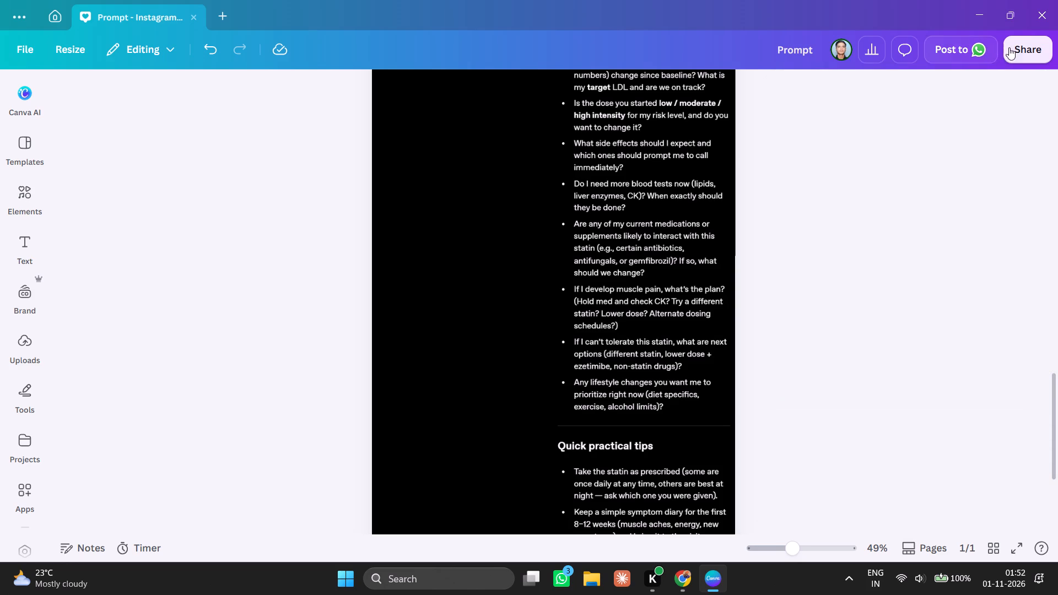
left_click(1018, 47)
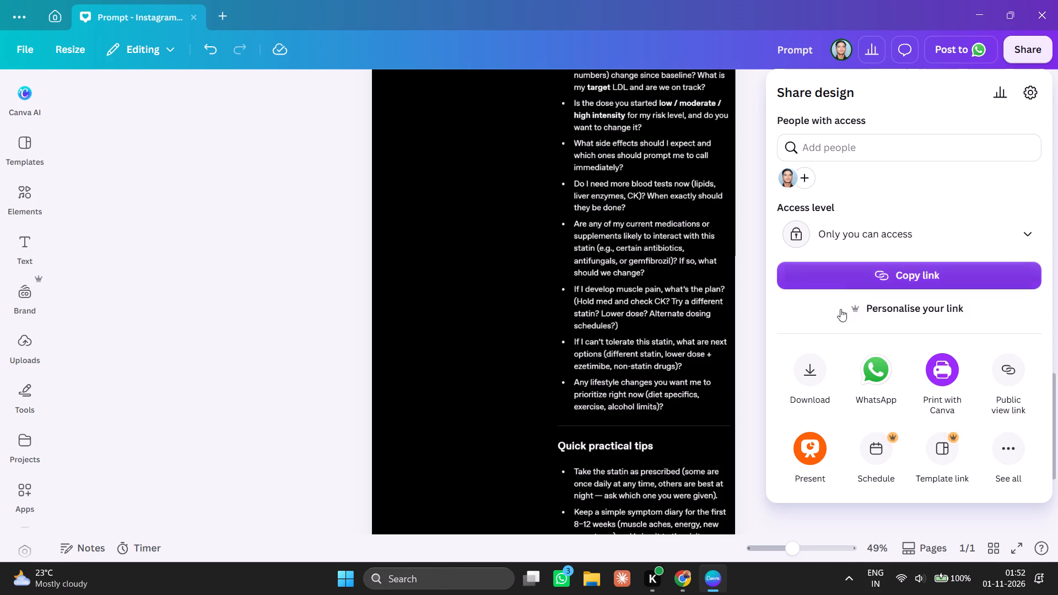
left_click(798, 381)
left_click(811, 453)
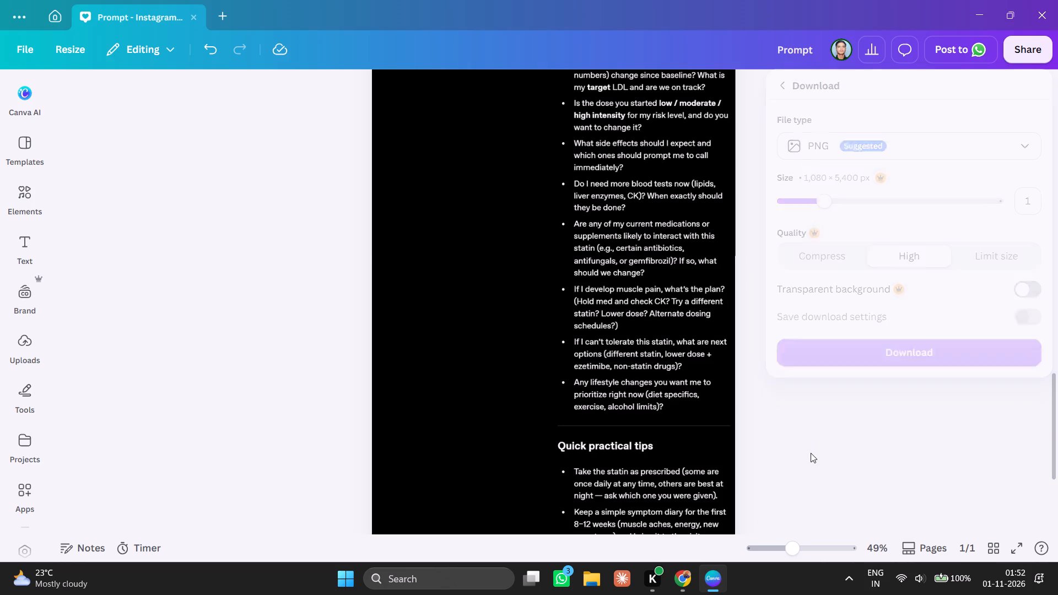
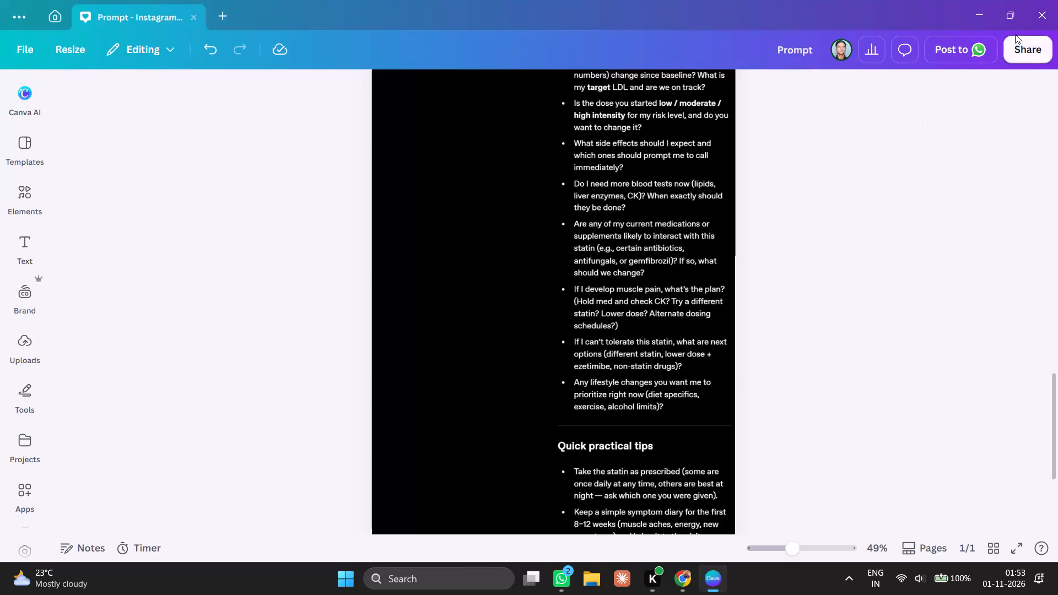
Download the design as a PNG at Compress quality, save it in Downloads as "Compress", and dismiss the download notice.
left_click(1028, 41)
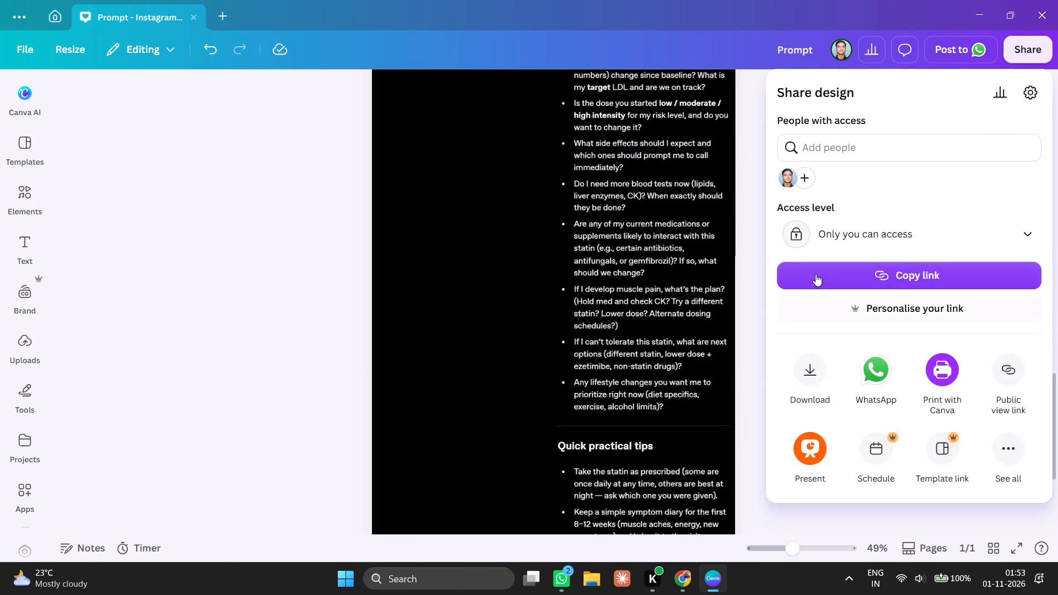
left_click(800, 379)
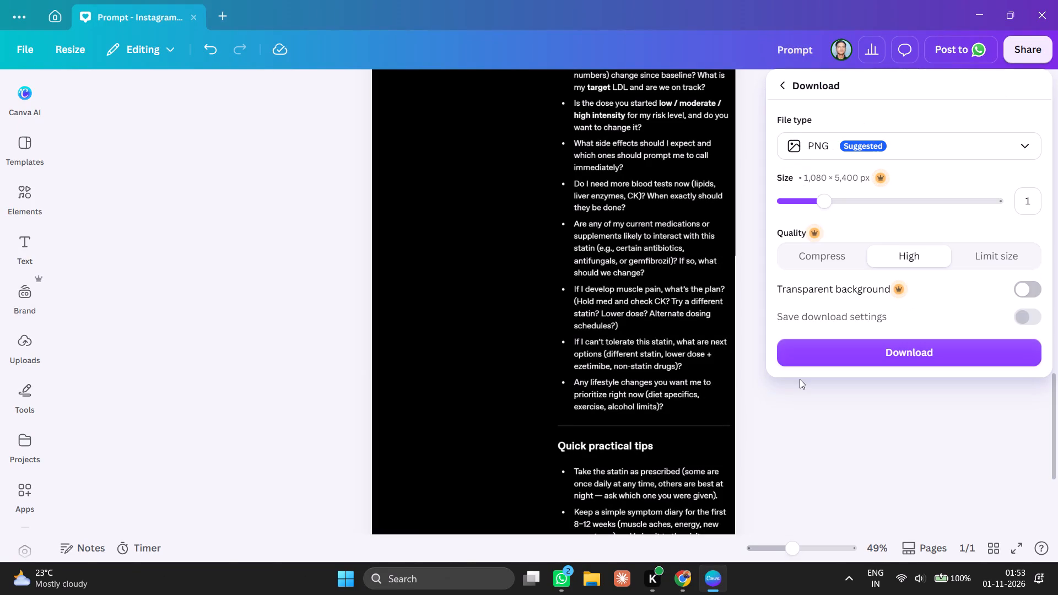
left_click(832, 260)
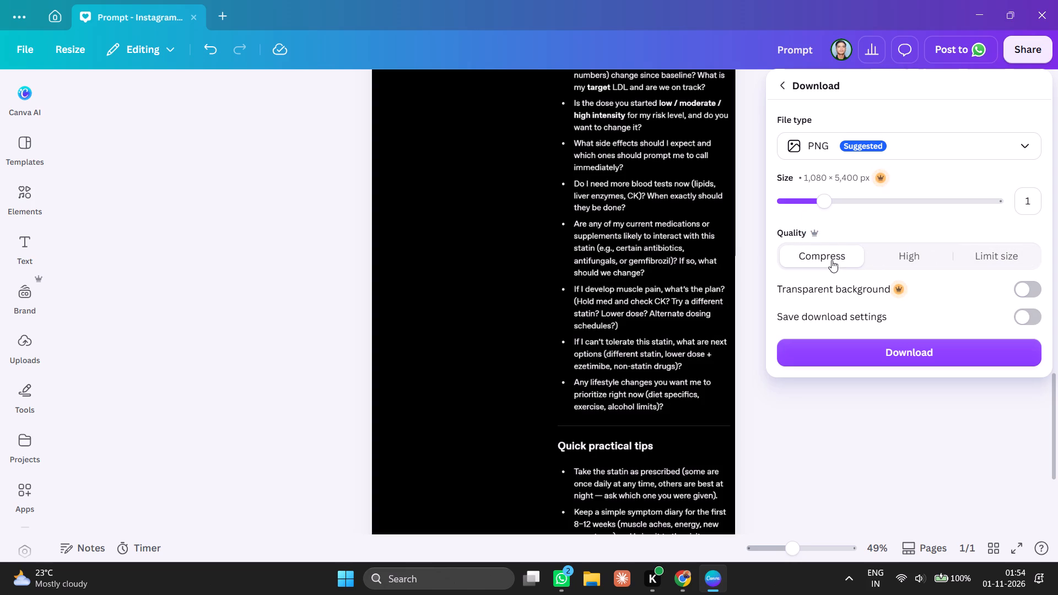
left_click(882, 255)
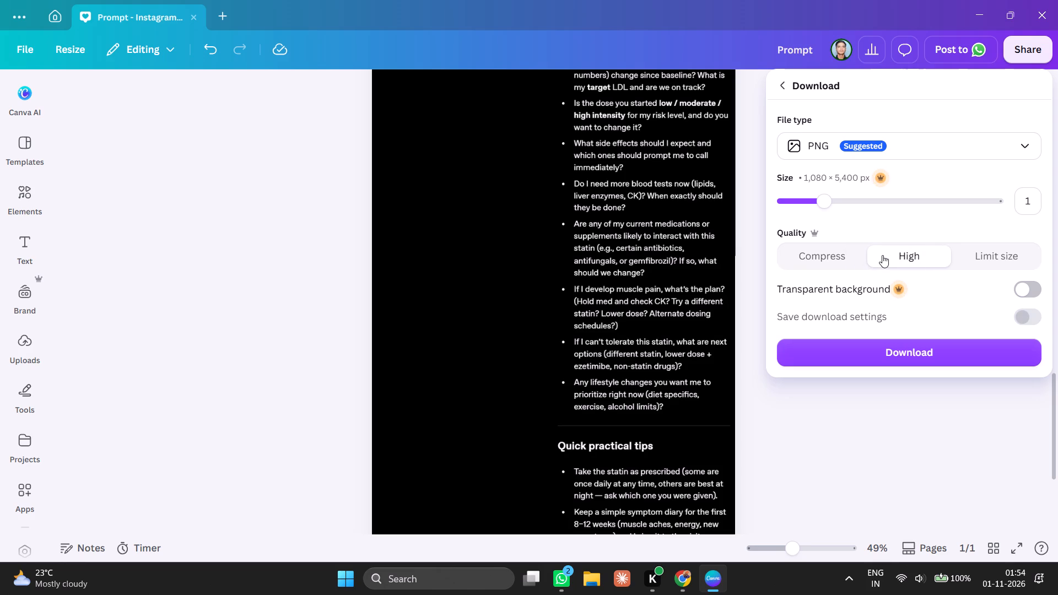
left_click(839, 255)
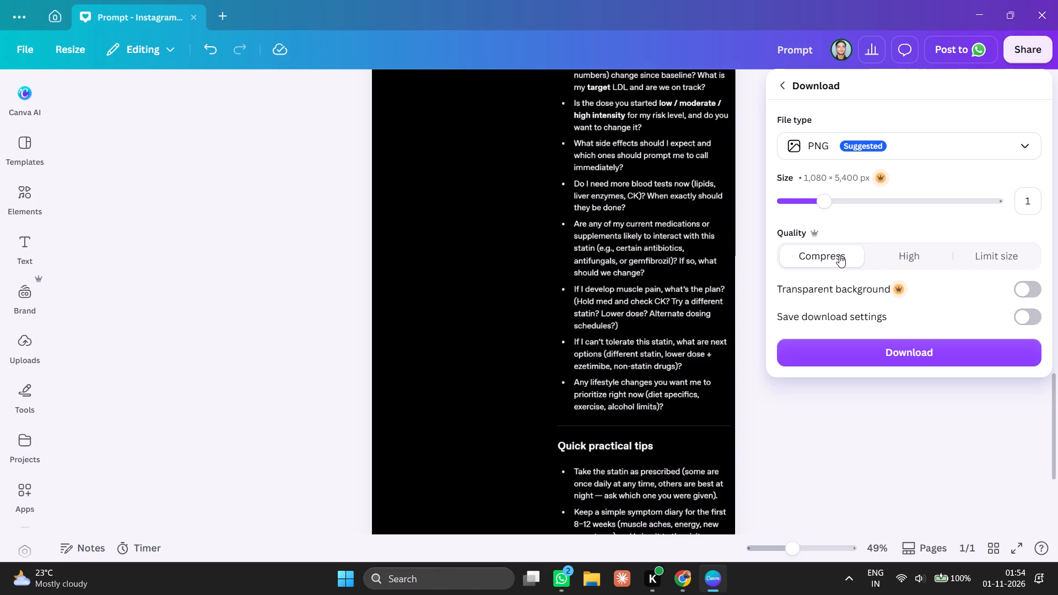
left_click(844, 348)
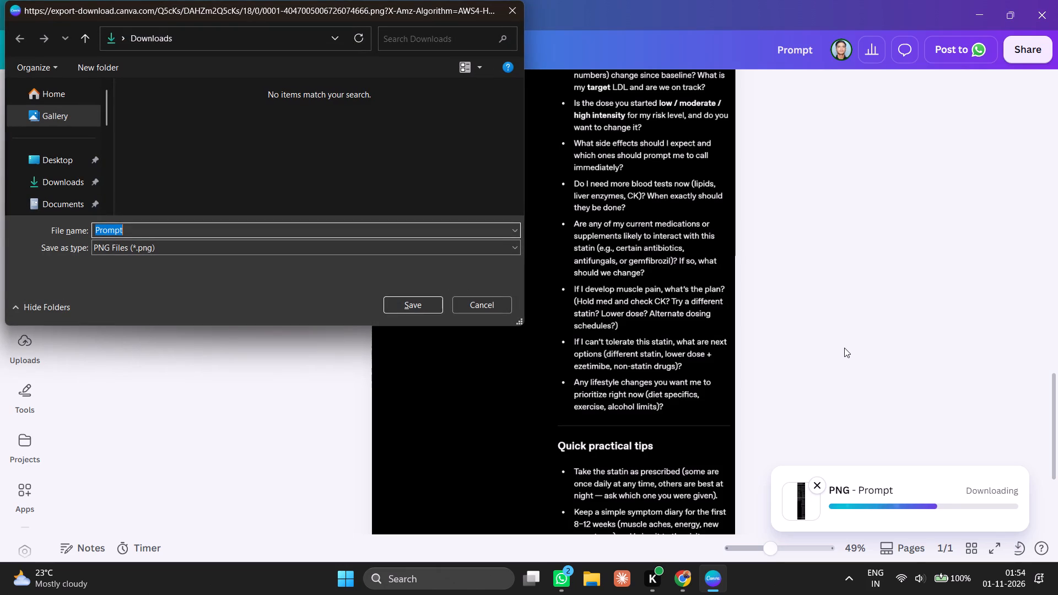
key("c")
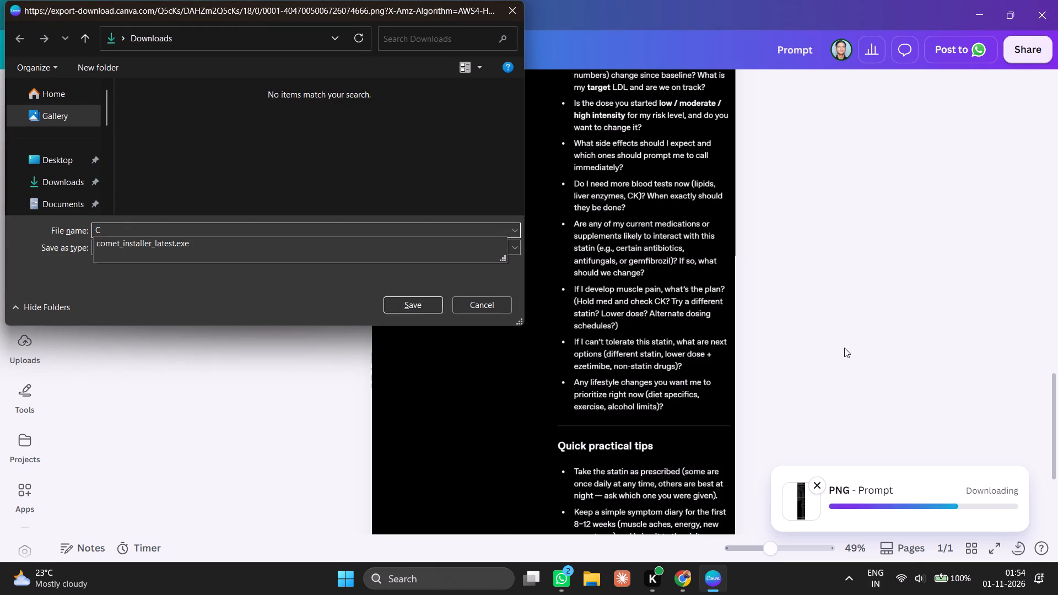
type("omp")
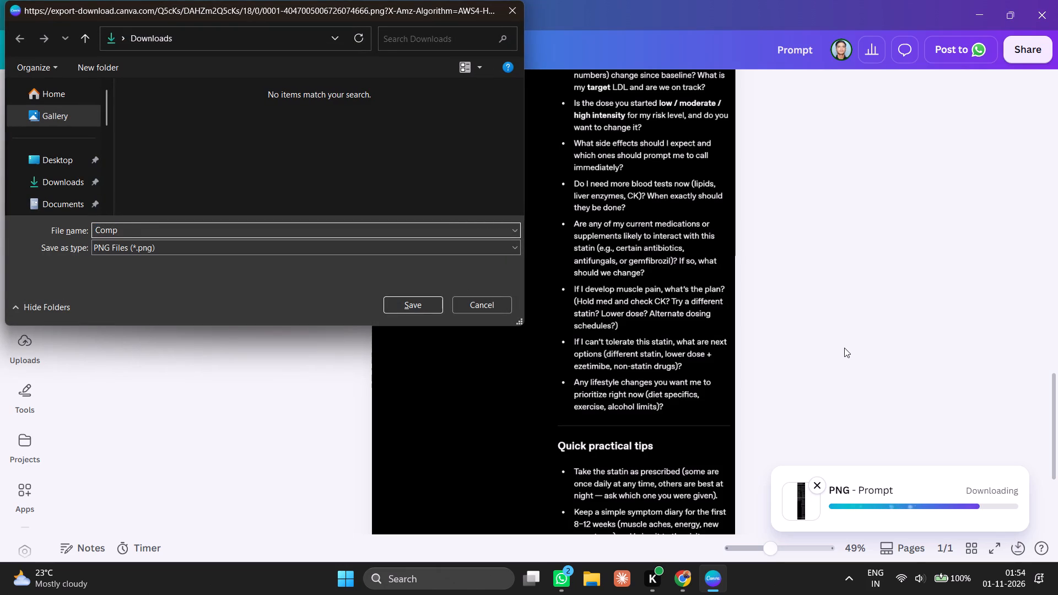
type("ress")
key("Return")
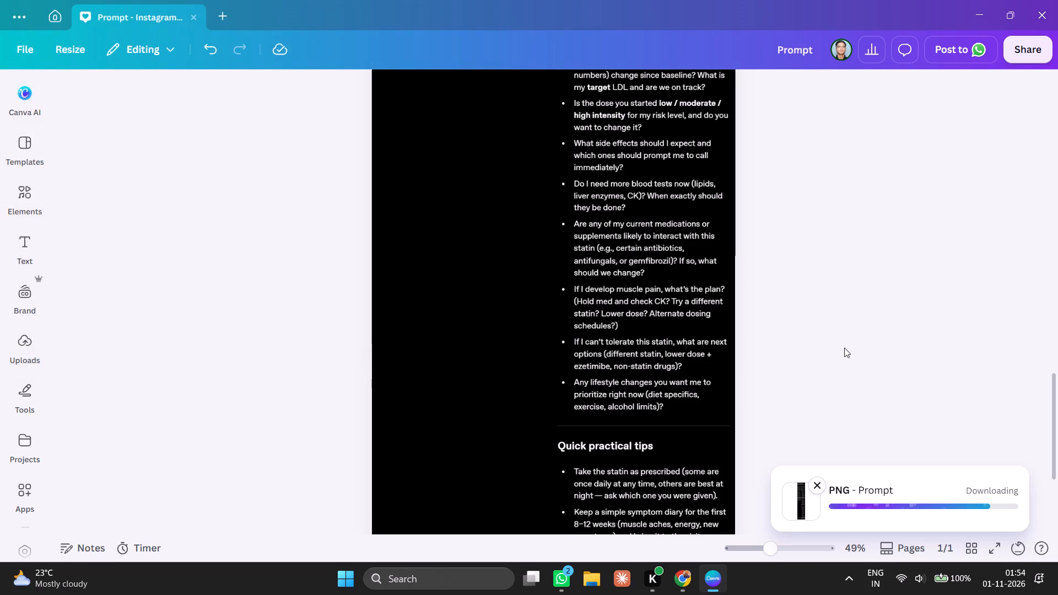
left_click(813, 484)
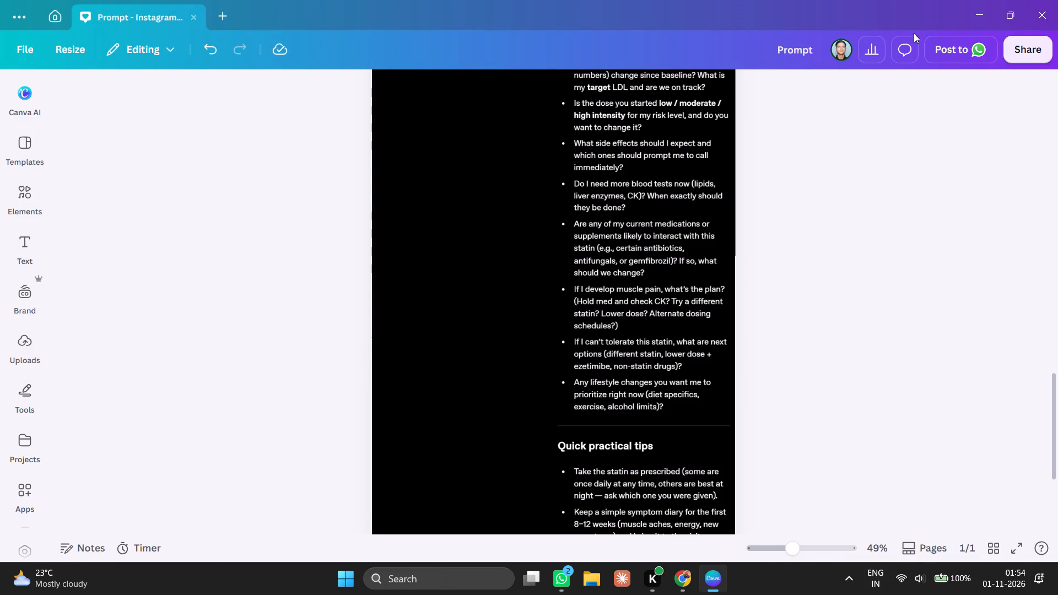
Download the design again as a PNG at High quality and save it in Downloads as "PNG".
left_click(1020, 48)
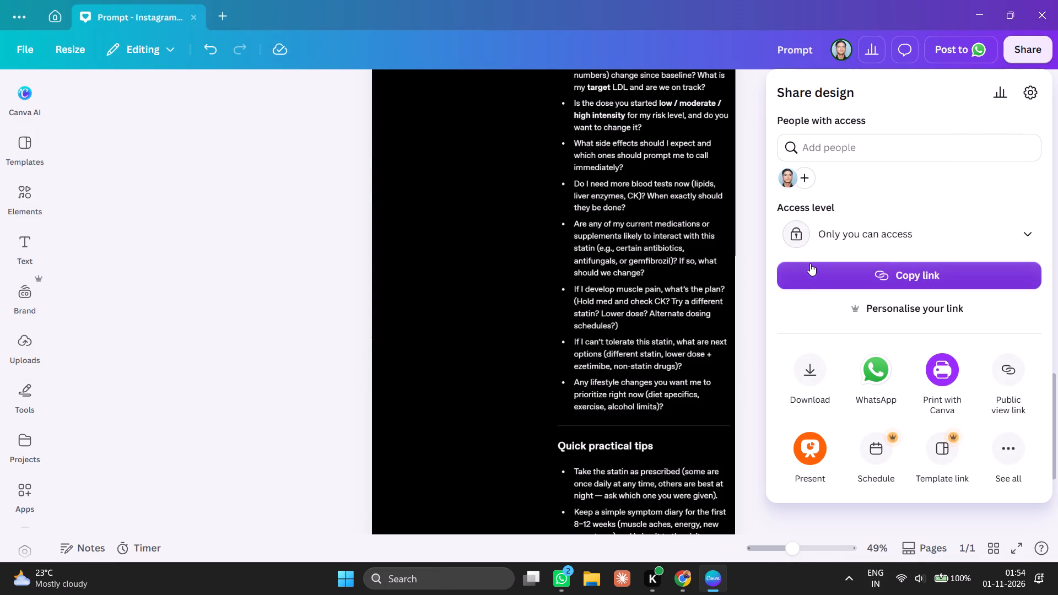
left_click(815, 372)
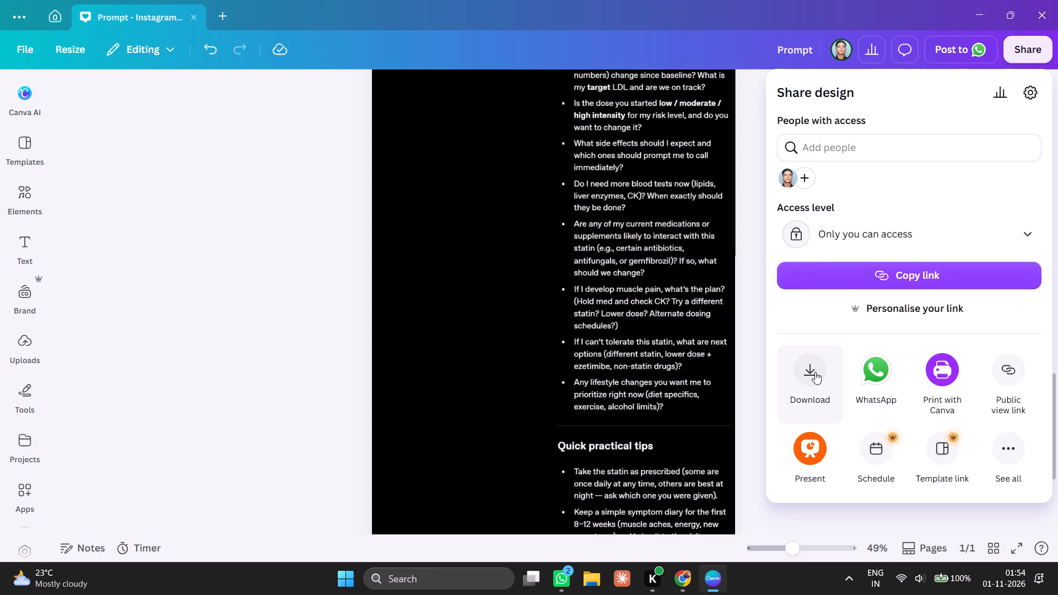
left_click(896, 252)
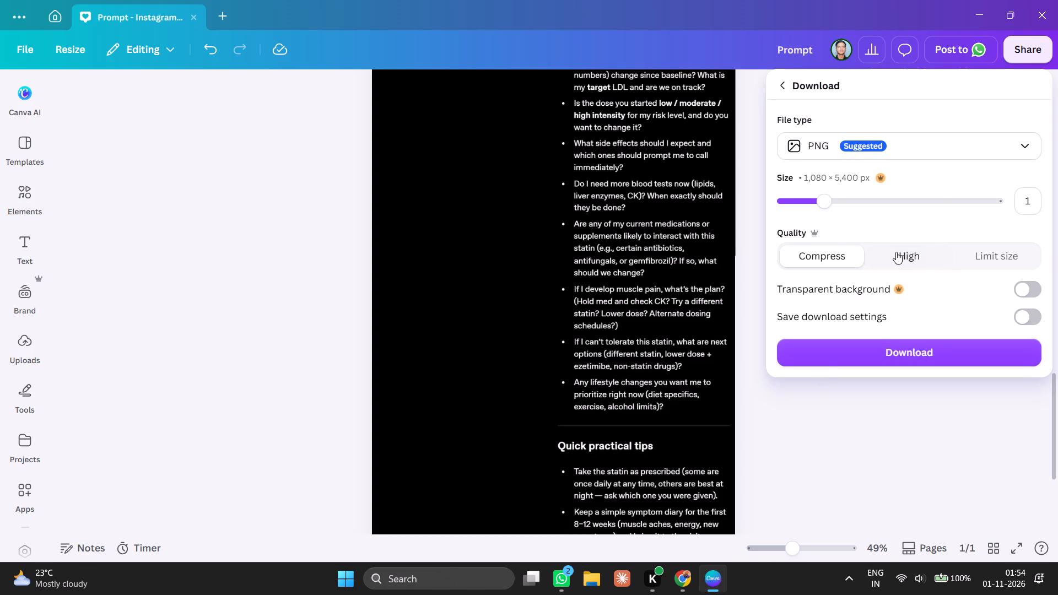
left_click(894, 355)
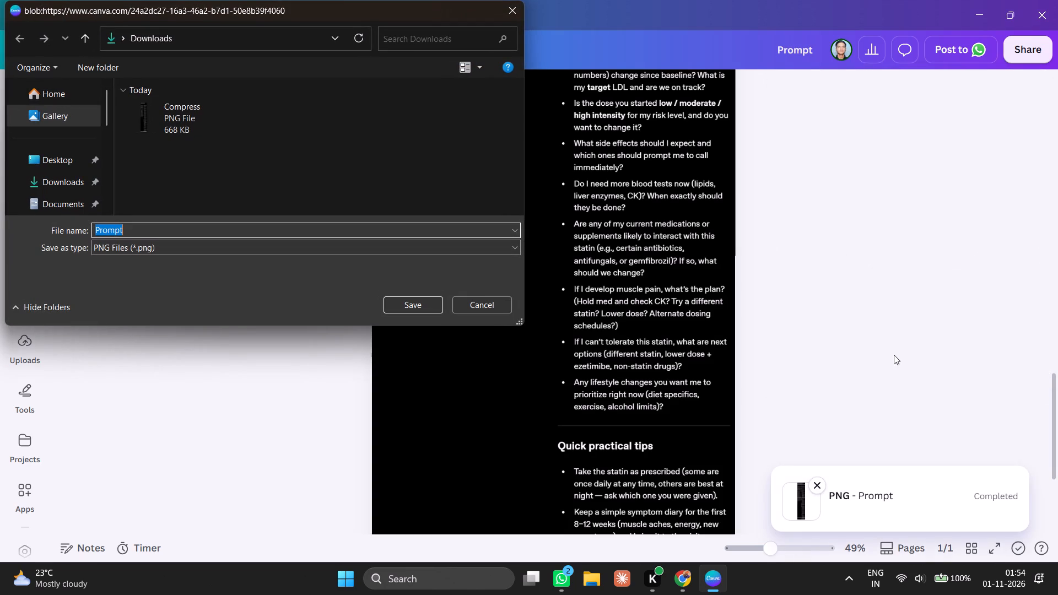
key("p")
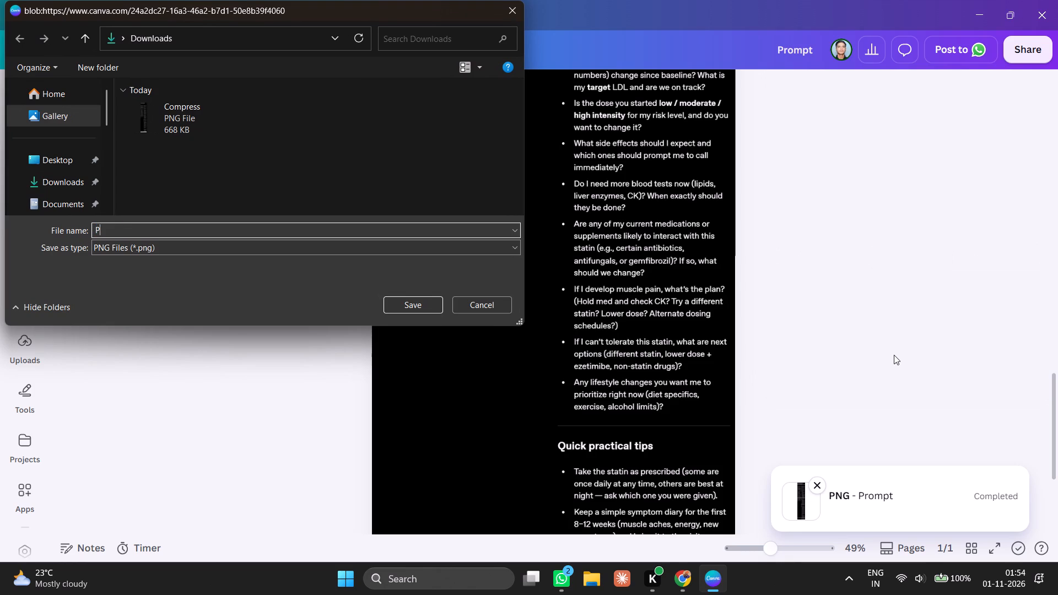
type("NG")
key("Return")
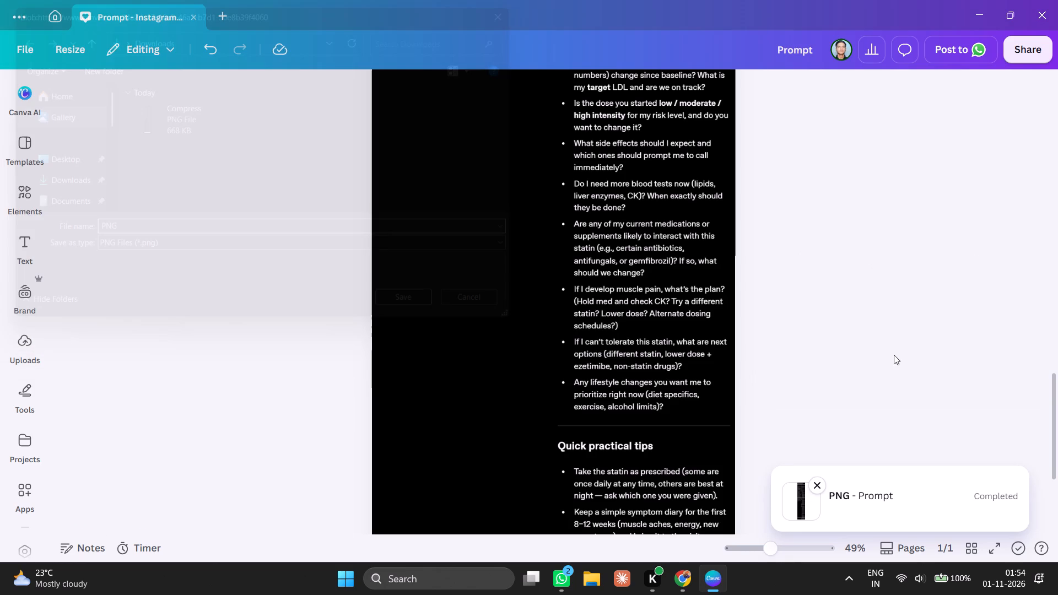
Clear the entire clipboard history, dismiss the completed PNG download notice, and recheck the clipboard history.
key("super+v")
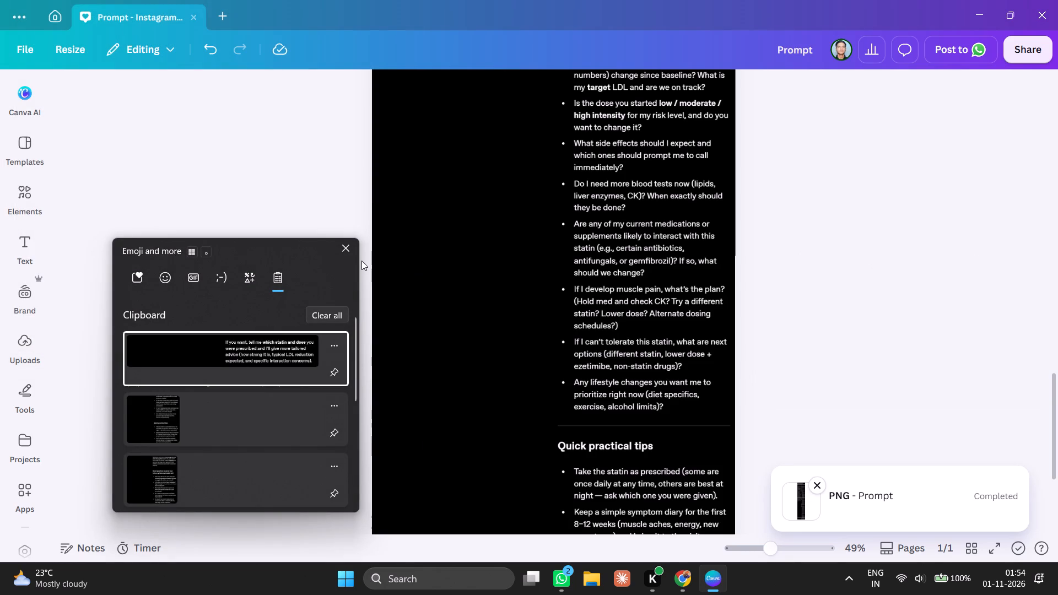
left_click(317, 311)
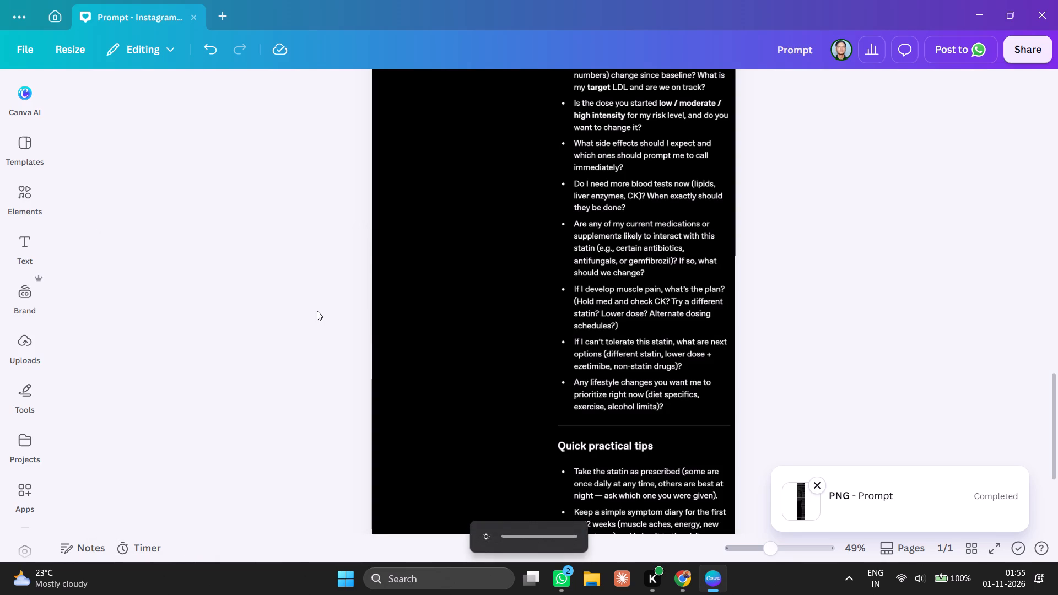
left_click(816, 482)
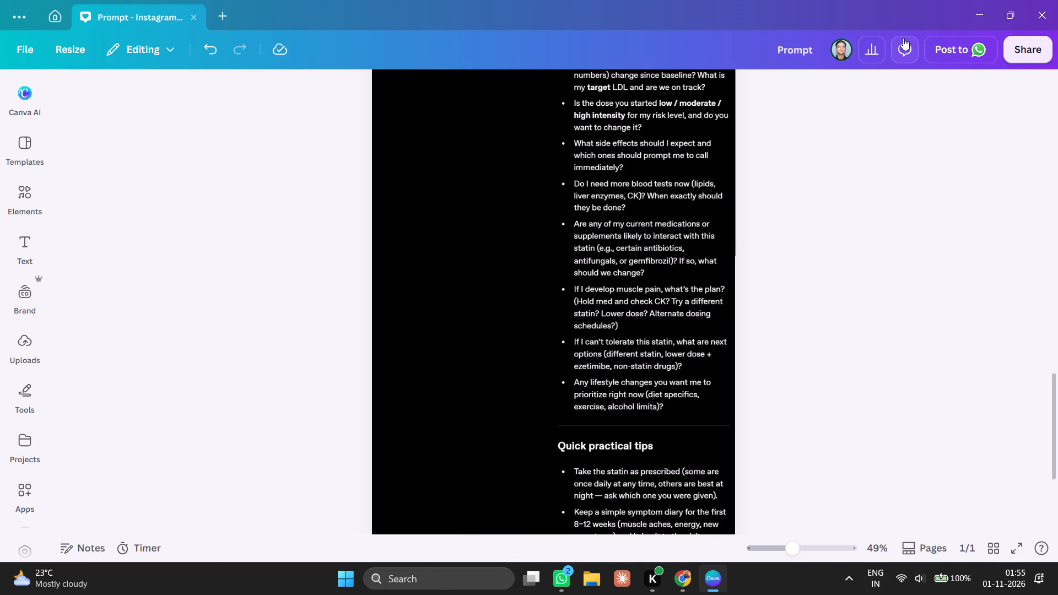
key("super+v")
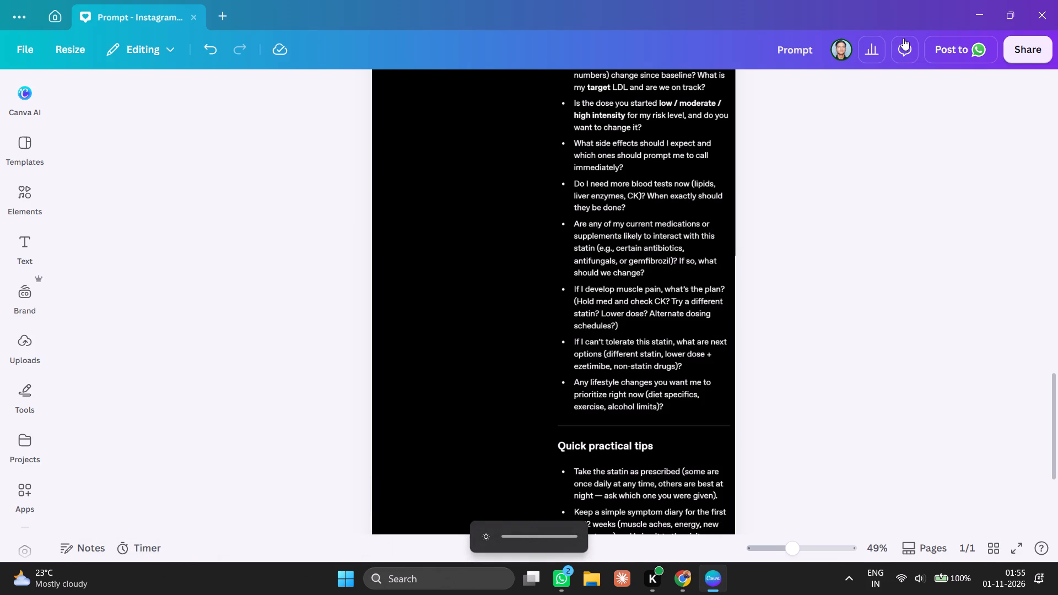
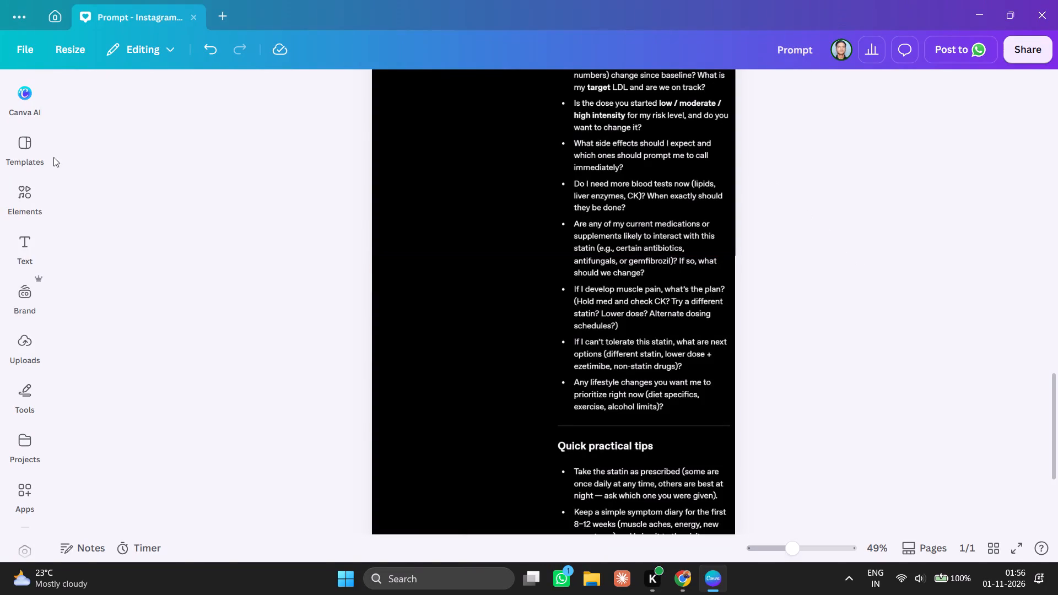
Move four uploaded answer images to Trash: the closing-note strip, Quick practical tips, Monitoring & timeline, and the small two-column image.
left_click(21, 343)
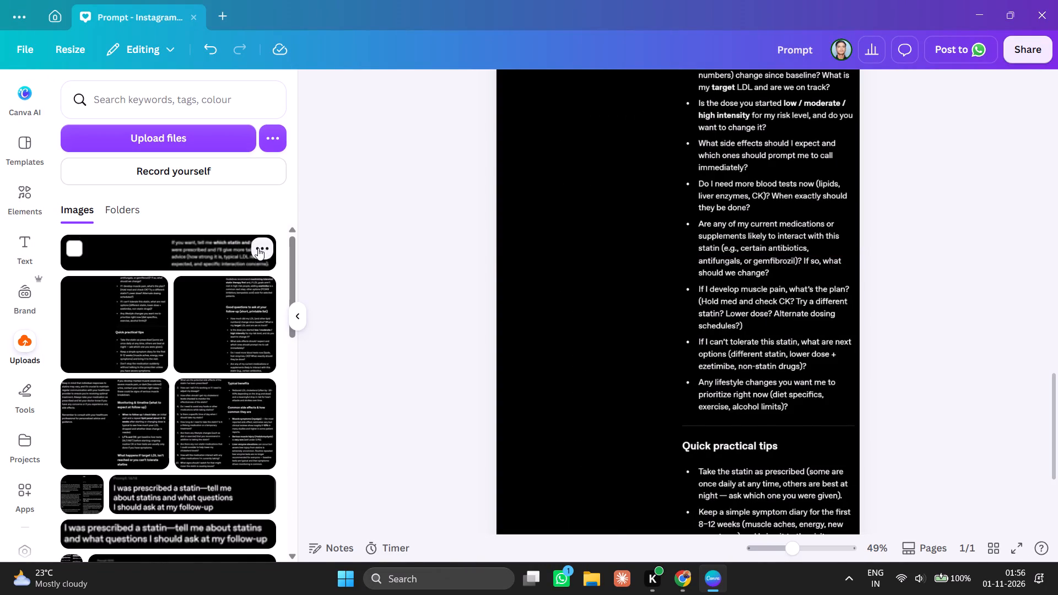
left_click(258, 248)
left_click(317, 464)
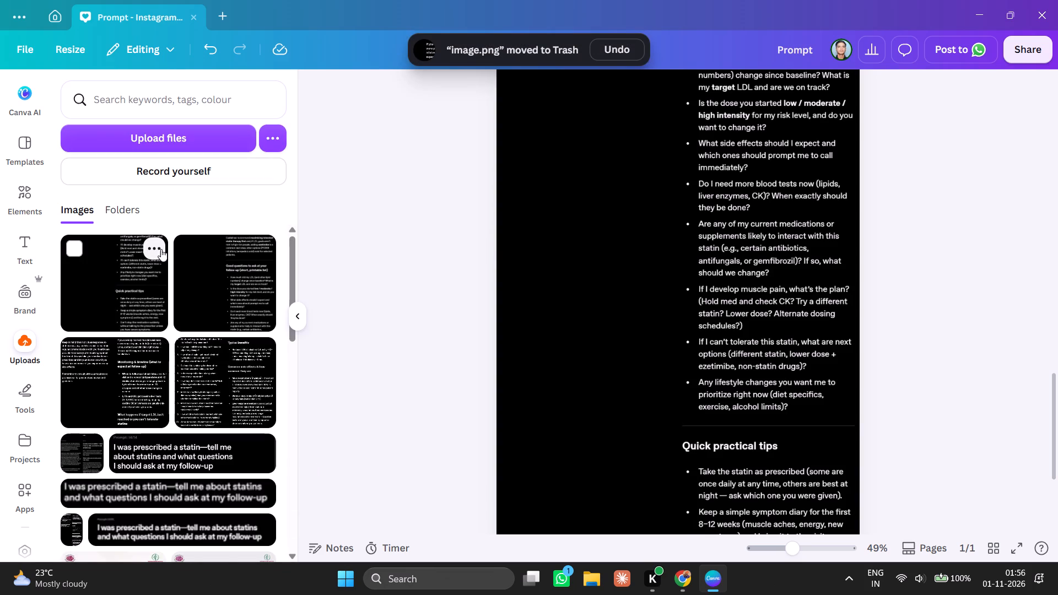
left_click(164, 250)
left_click(215, 459)
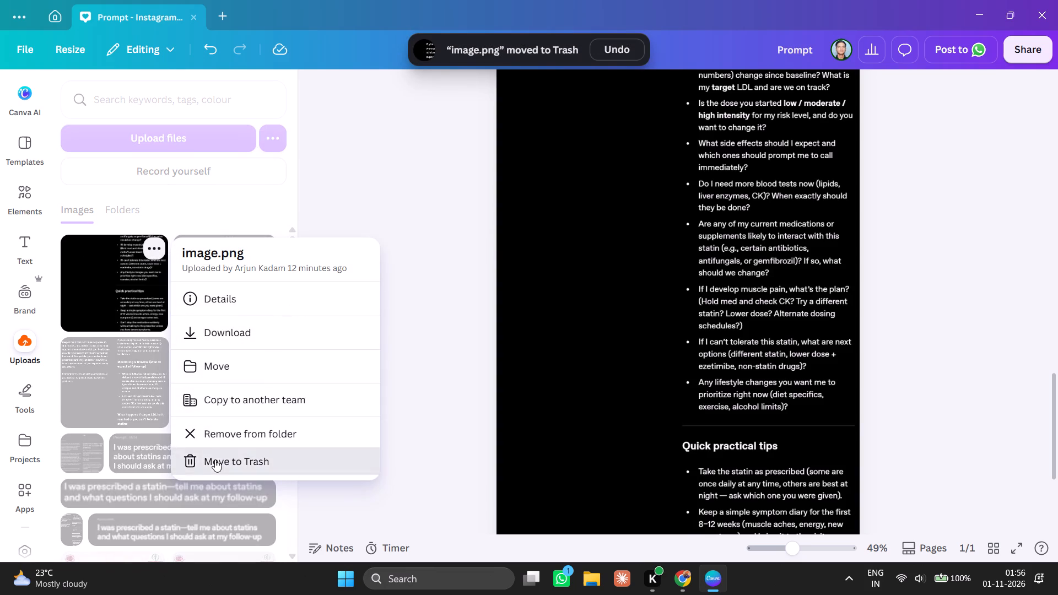
left_click(256, 247)
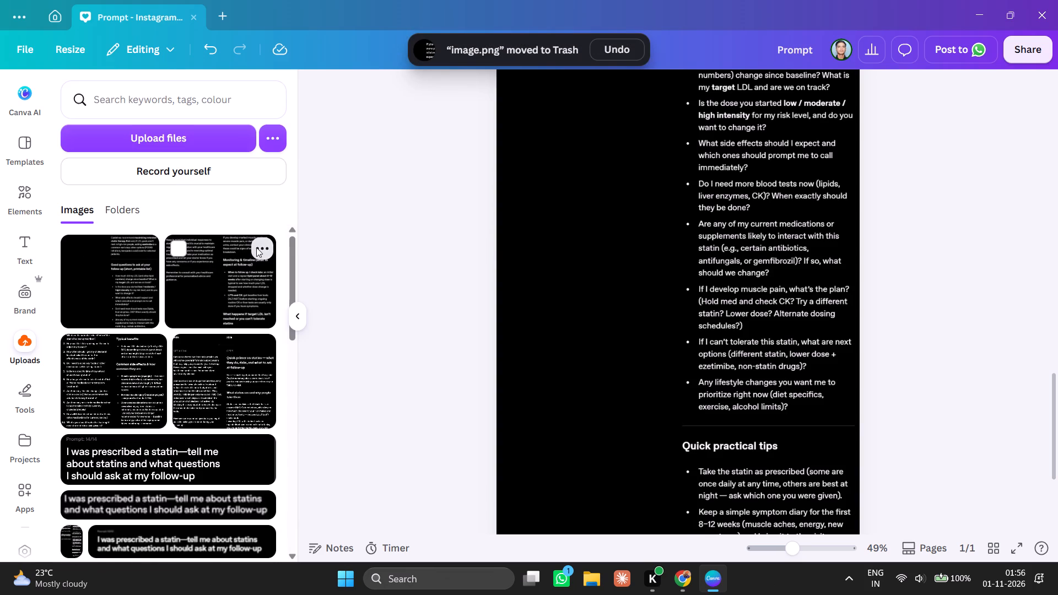
left_click(301, 464)
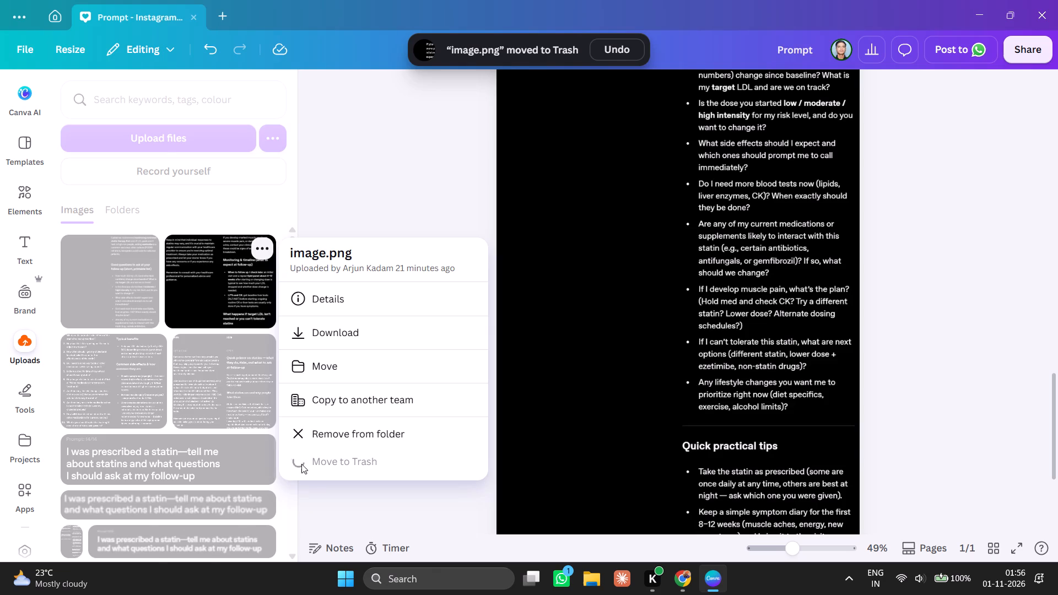
left_click(91, 348)
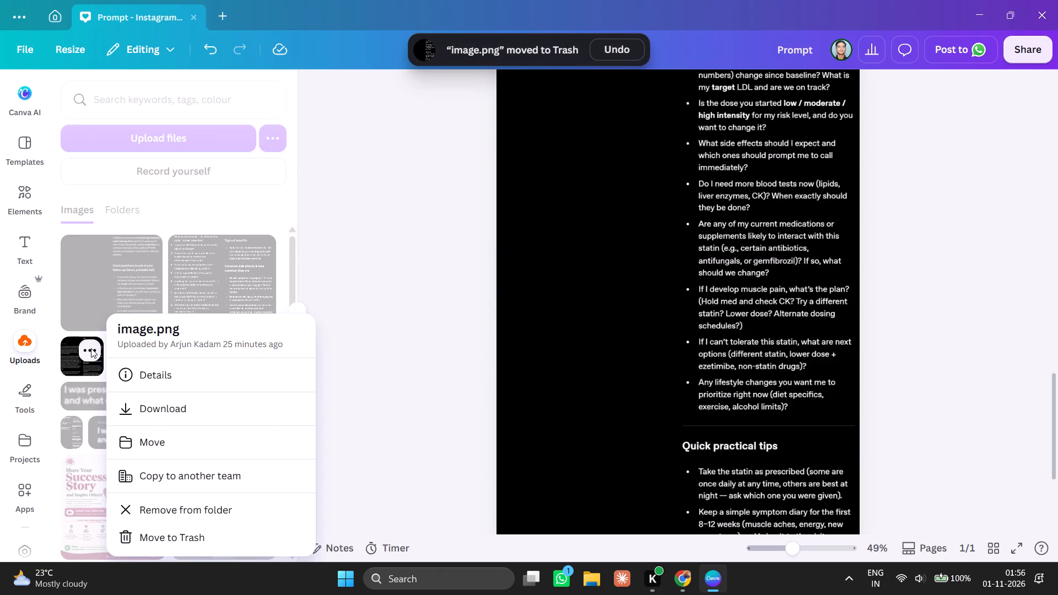
left_click(128, 537)
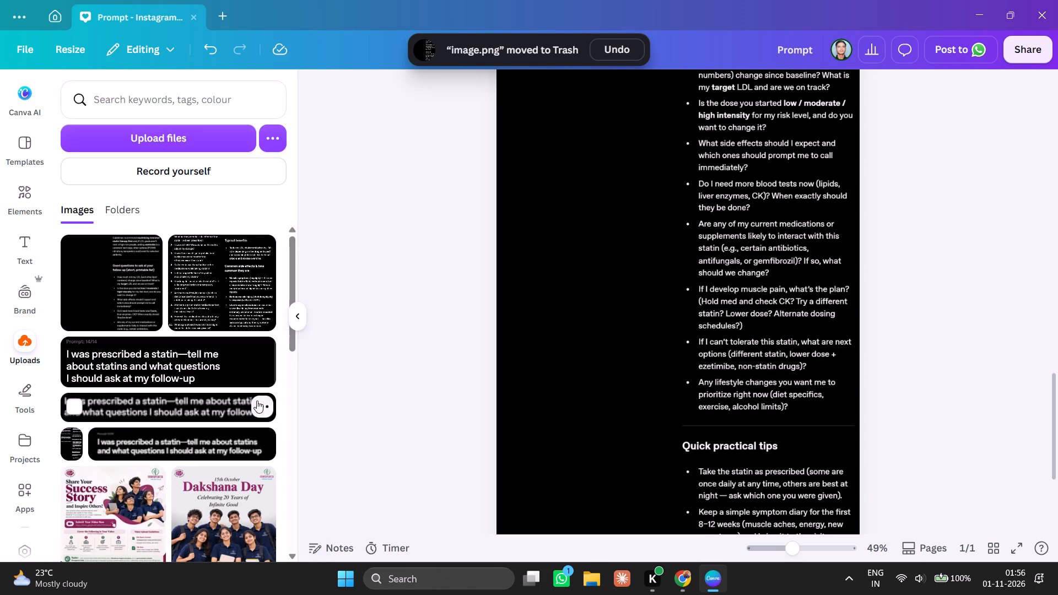
Move four more uploads to Trash: the unnumbered prompt title, the follow-up questions image, the Typical benefits image, and the "Prompt 14/14" title.
left_click(257, 401)
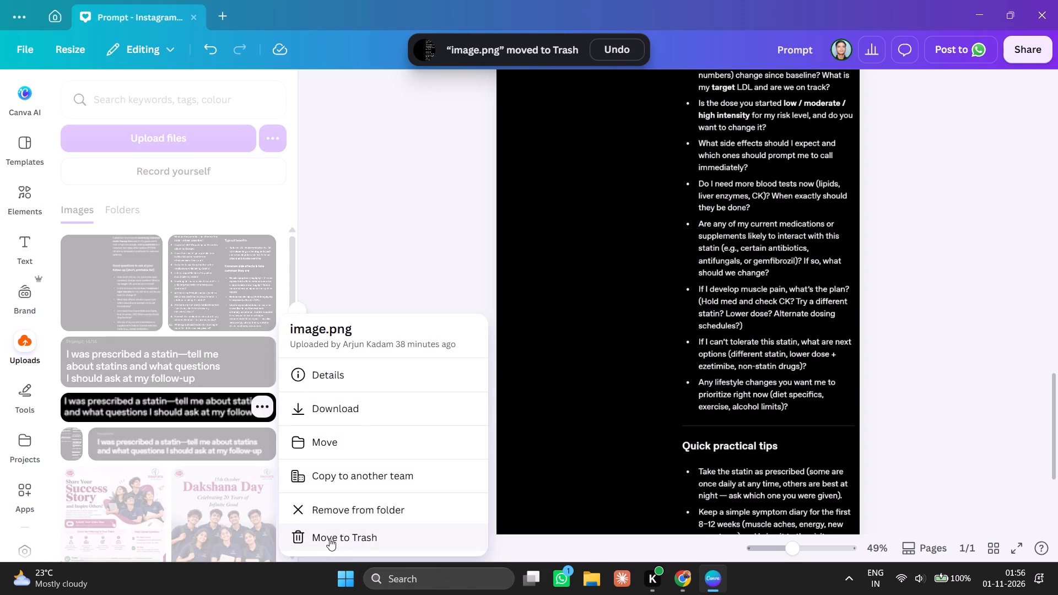
left_click(330, 538)
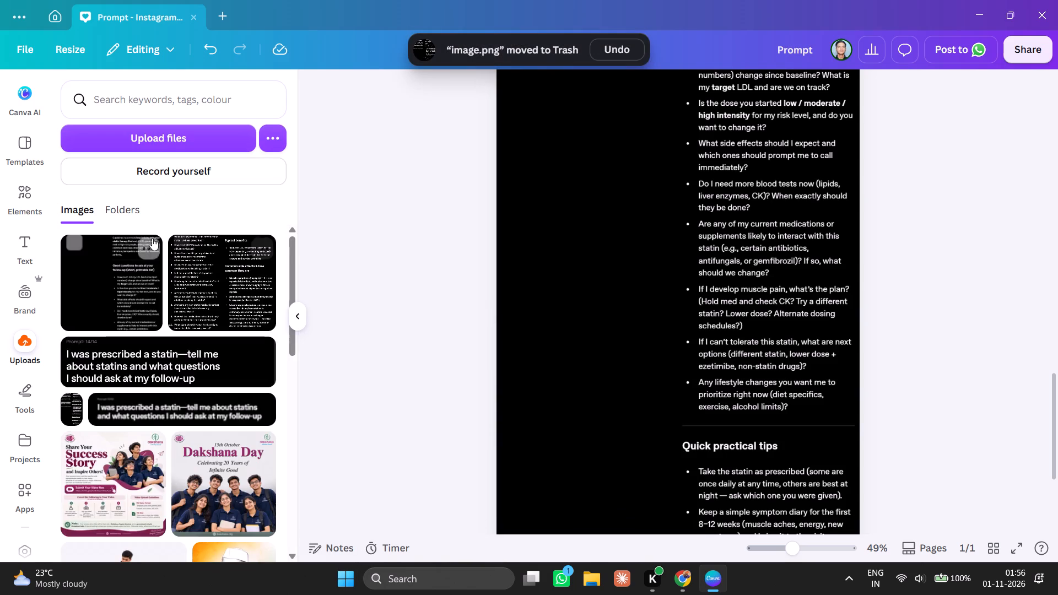
left_click(149, 241)
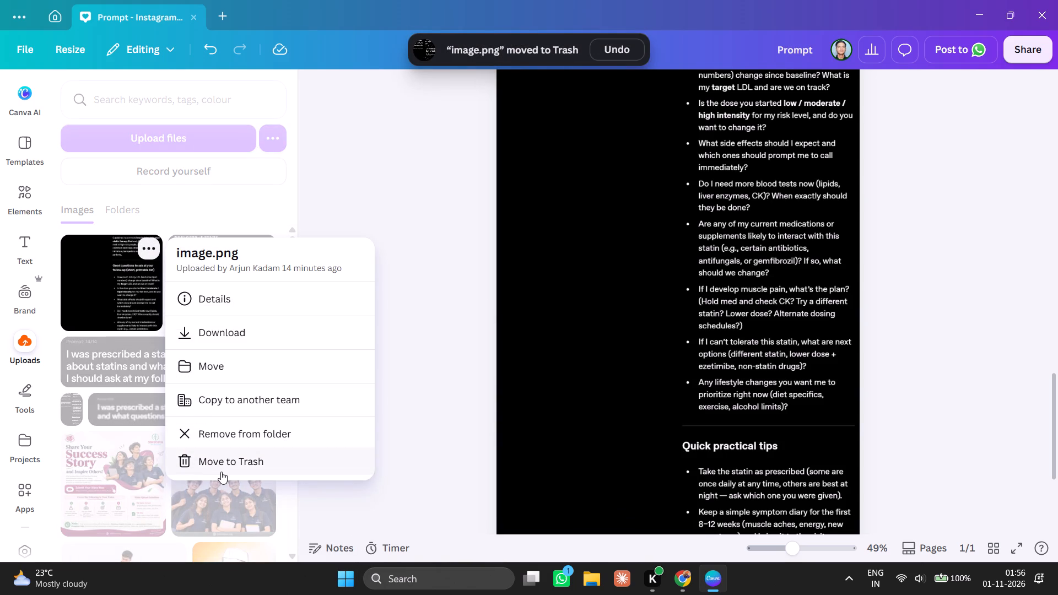
left_click(221, 472)
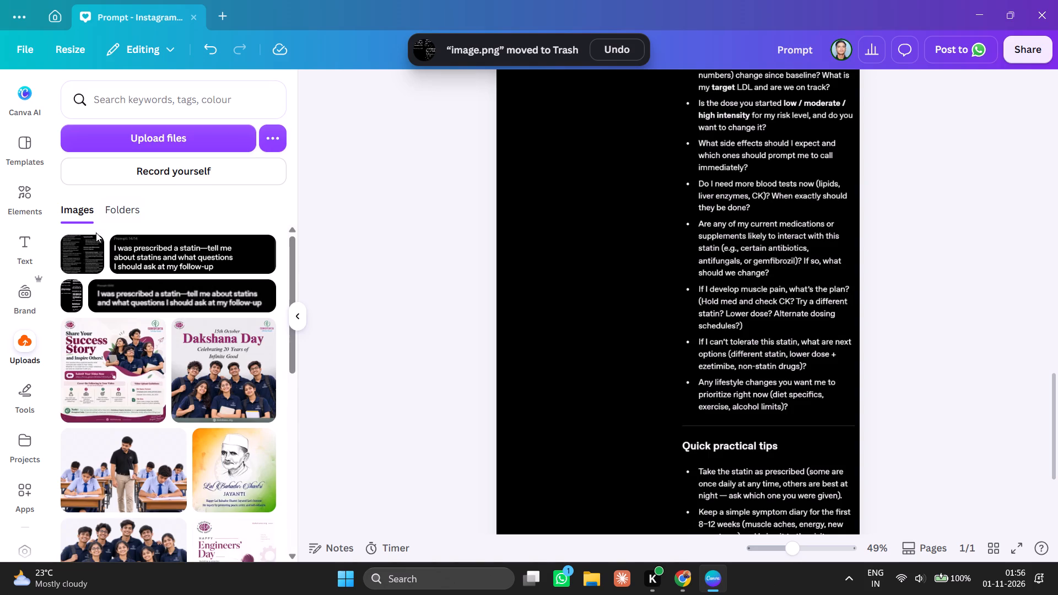
left_click(94, 237)
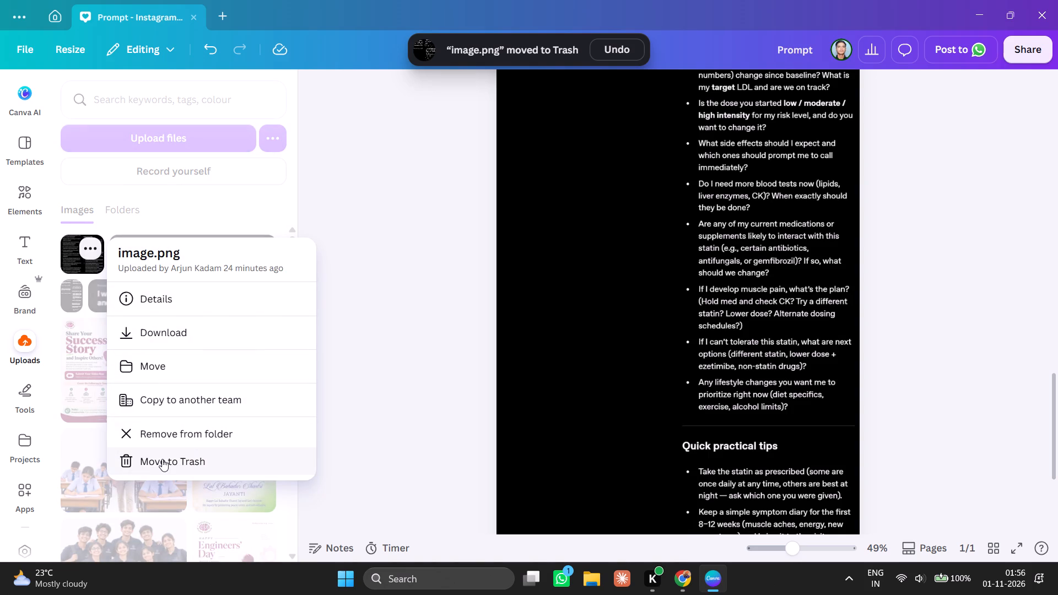
left_click(163, 462)
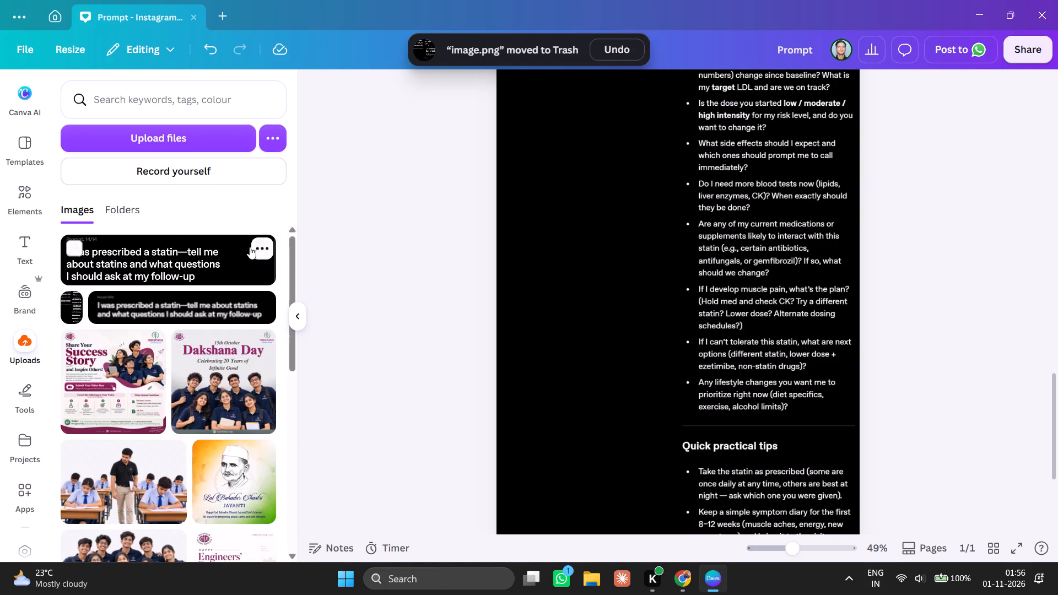
left_click(260, 247)
left_click(323, 462)
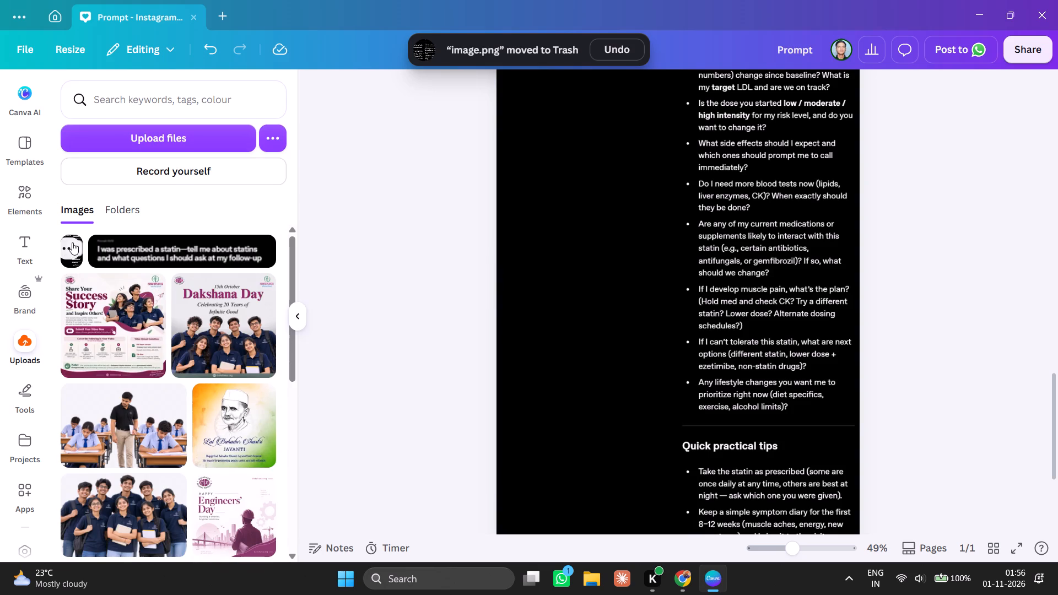
Move the two remaining statin uploads, Screenshot 2026-11-01 011312.png and Screenshot 2026-11-01 011442.png, to Trash.
left_click(72, 242)
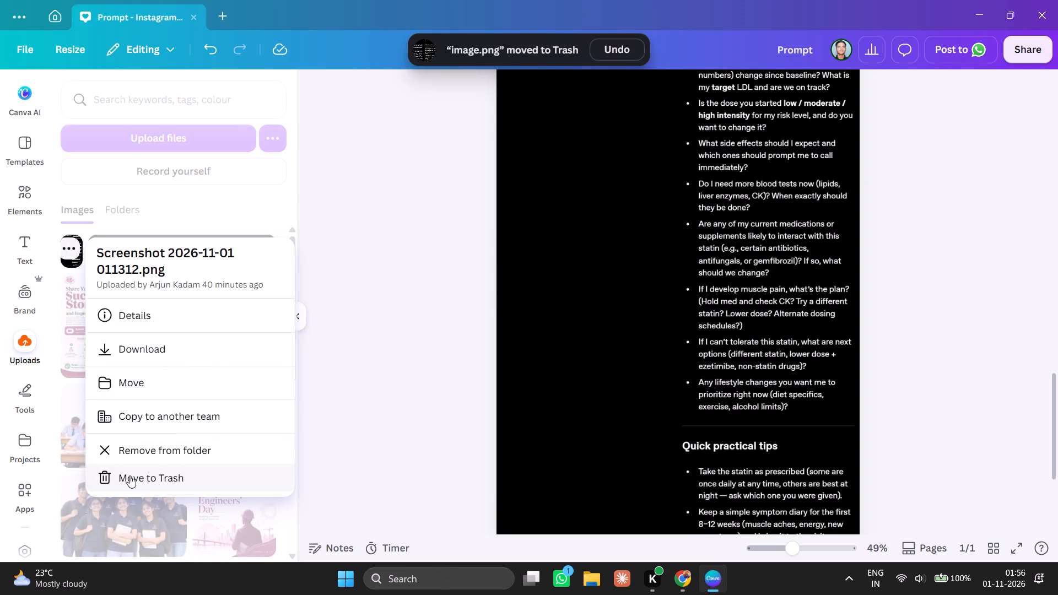
left_click(129, 475)
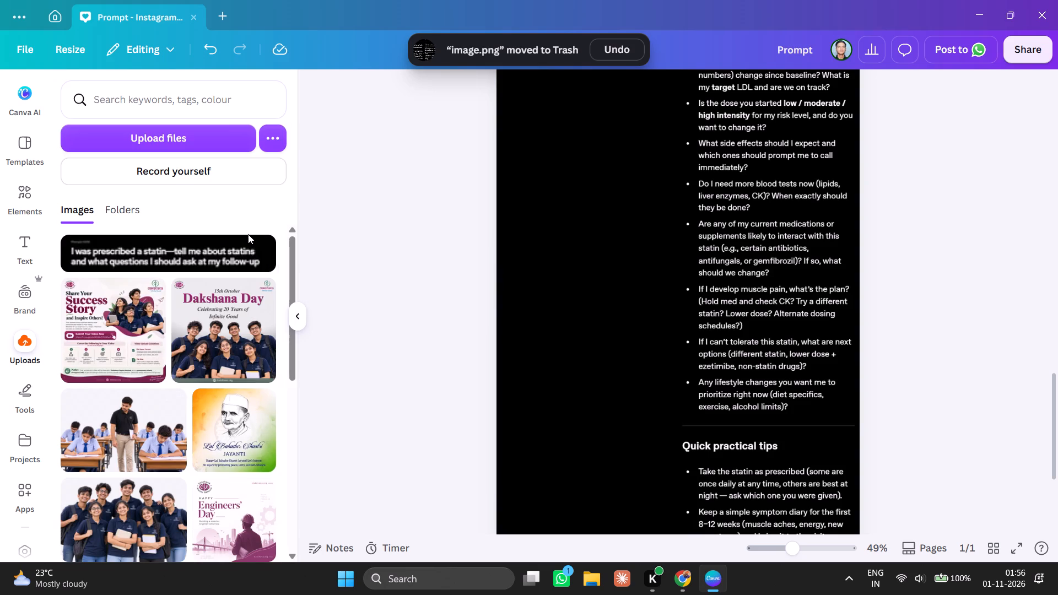
left_click(253, 240)
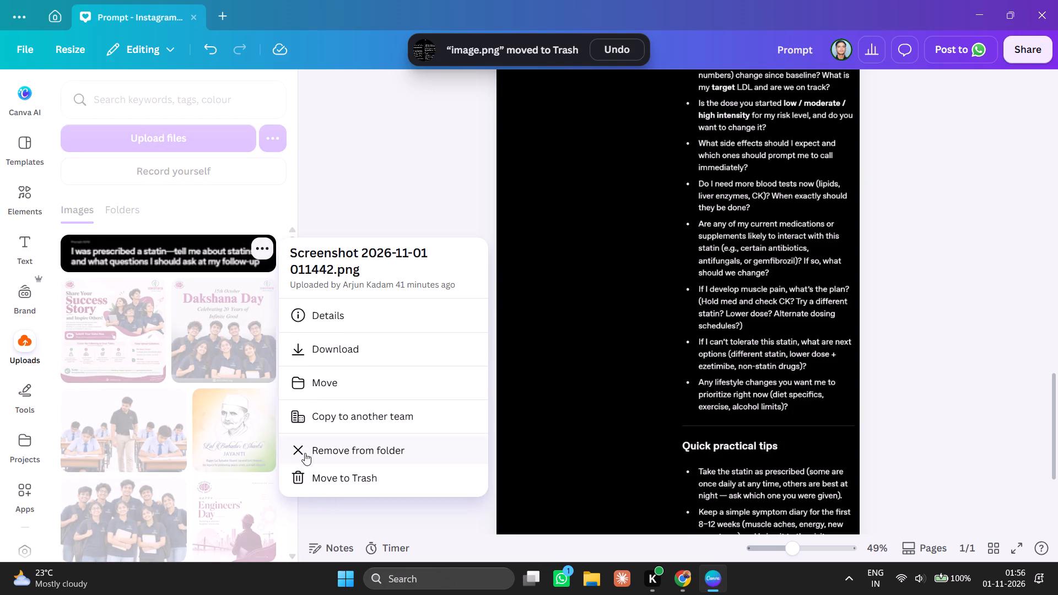
left_click(301, 477)
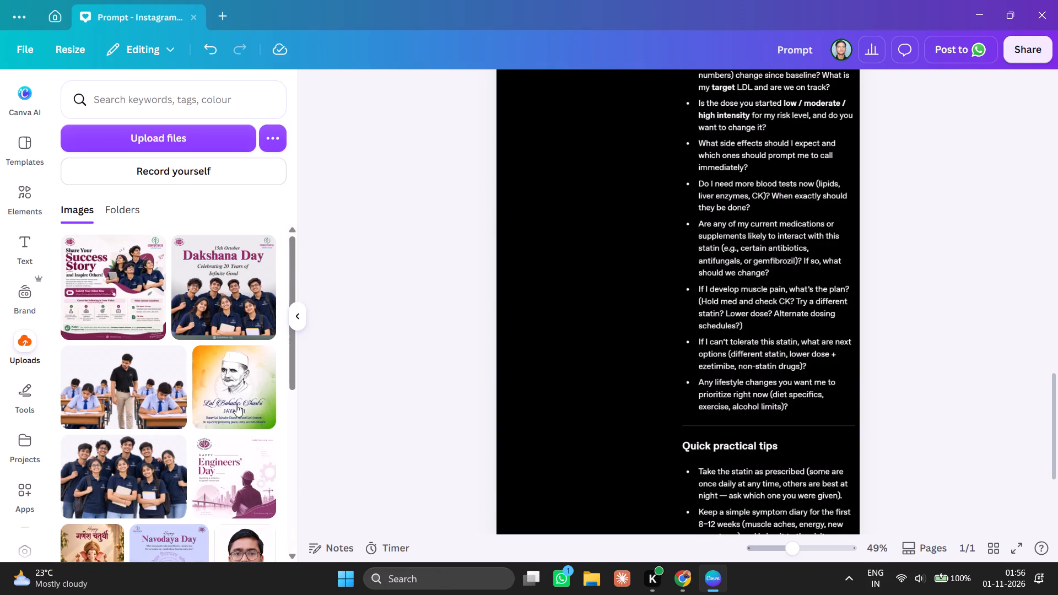
Check the remaining uploads for leftover statin images and close the "Prompt" design tab.
scroll(206, 365, "up", 6)
scroll(206, 365, "down", 5)
scroll(206, 365, "up", 8)
scroll(206, 365, "up", 18)
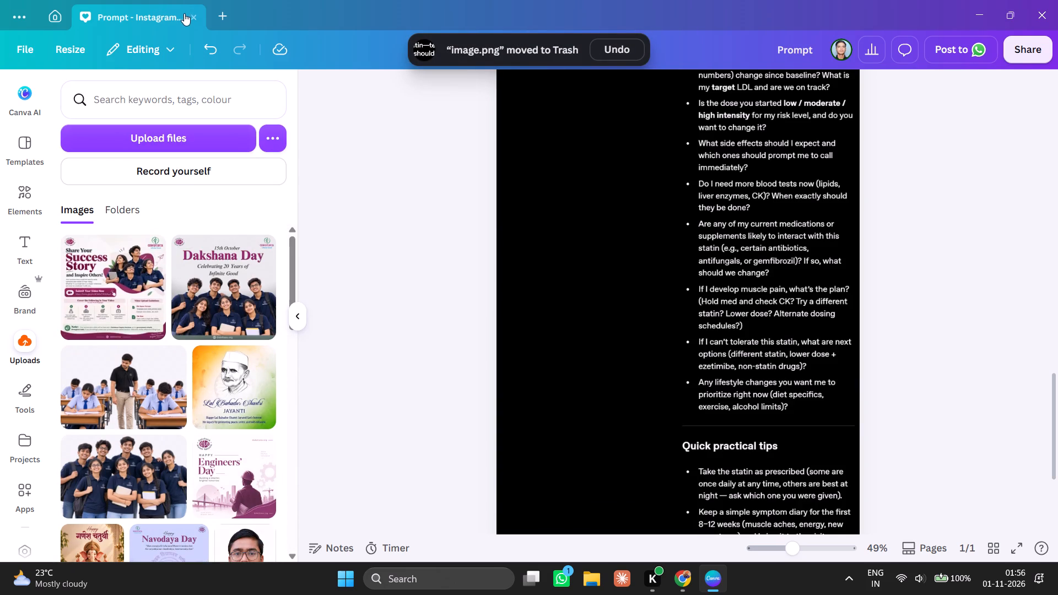
left_click(190, 14)
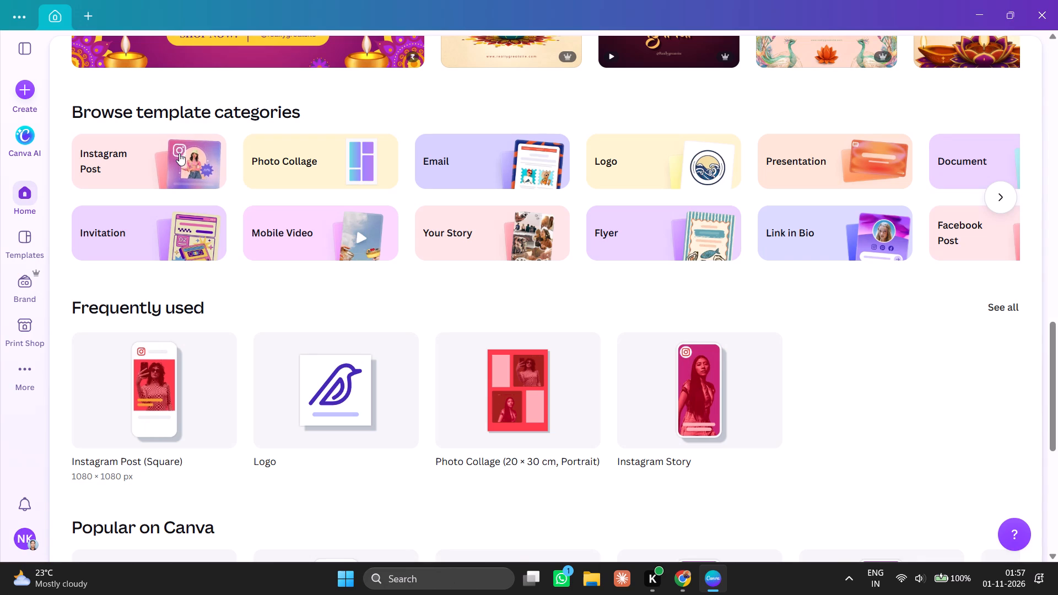
Reopen the closed "Prompt" design, check its uploads once more for leftover statin images, and close the design.
key("ctrl+shift+t")
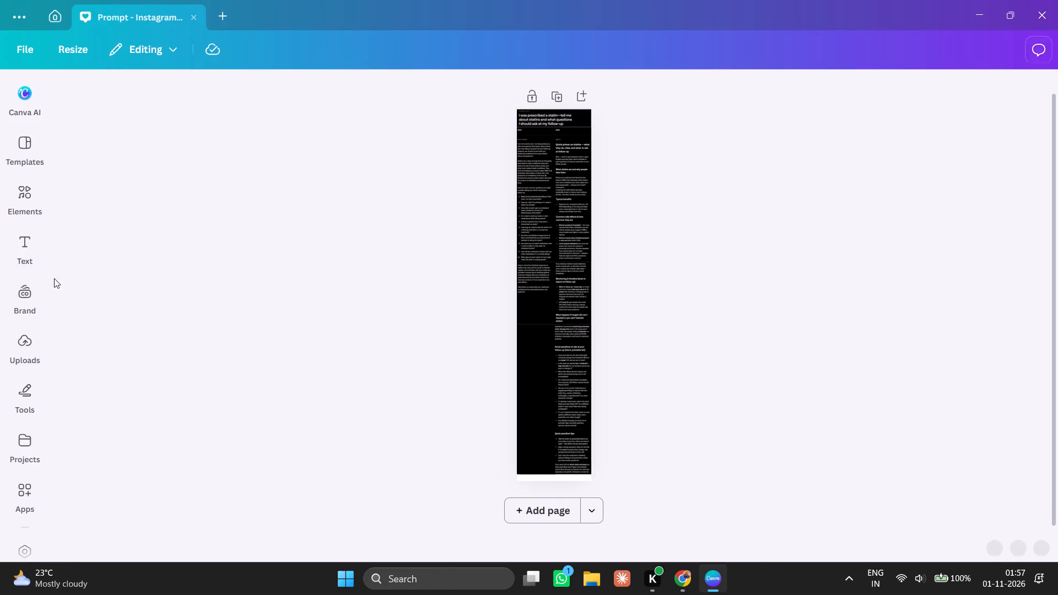
left_click(26, 349)
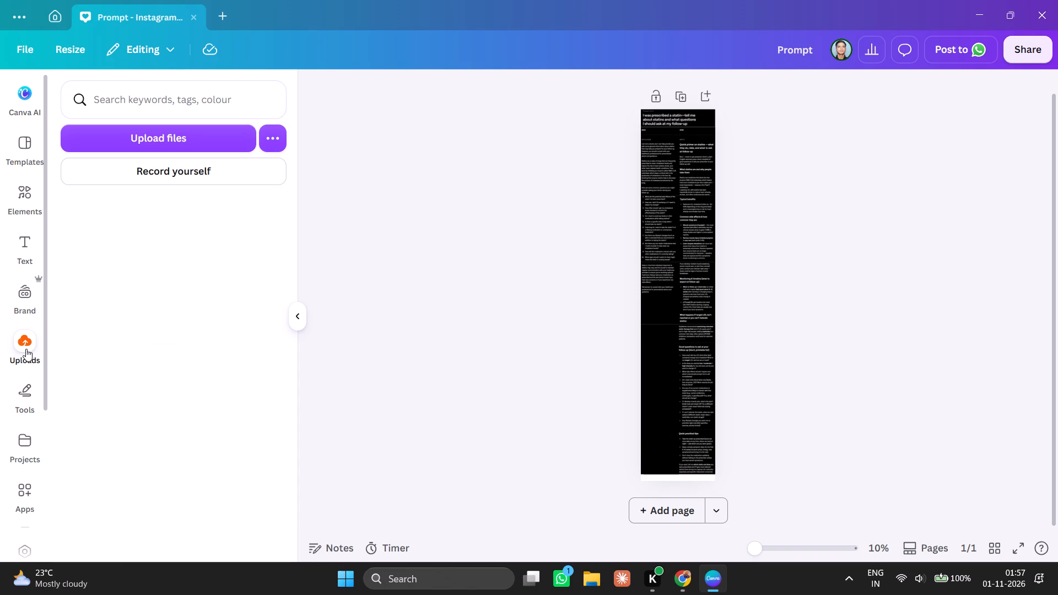
left_click(26, 349)
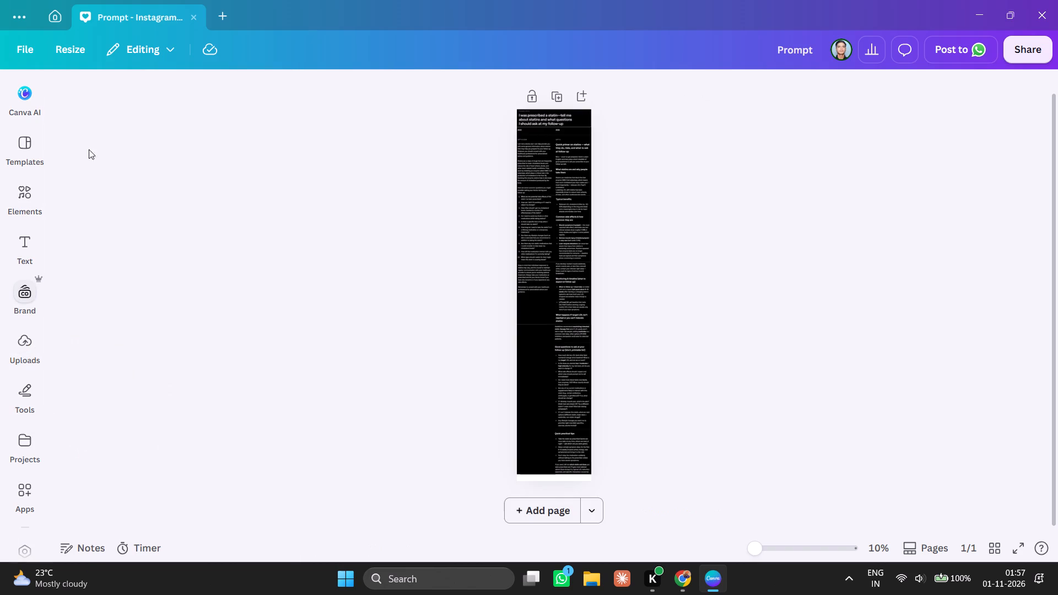
left_click(192, 13)
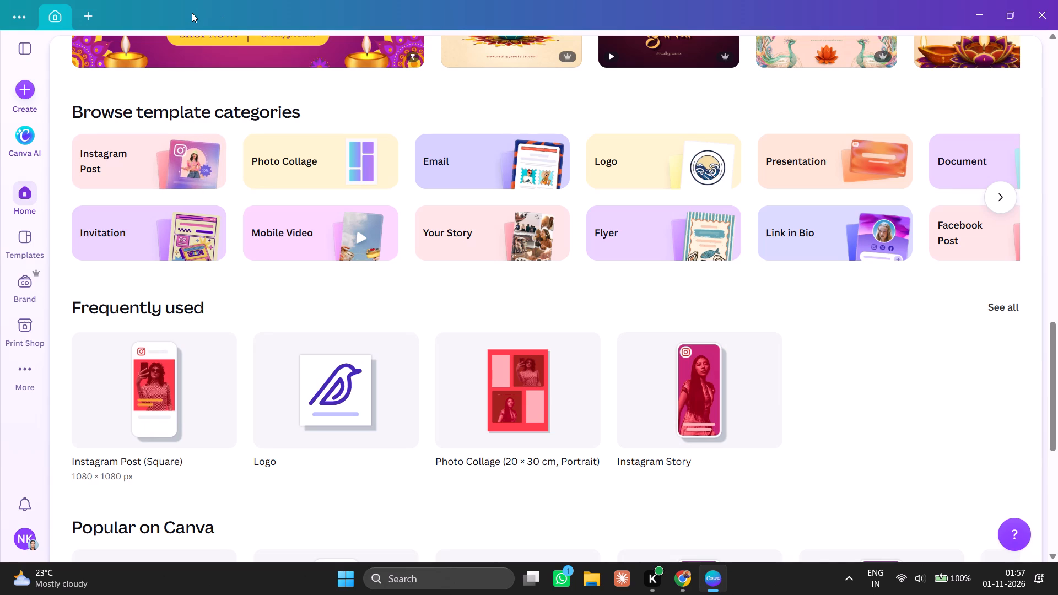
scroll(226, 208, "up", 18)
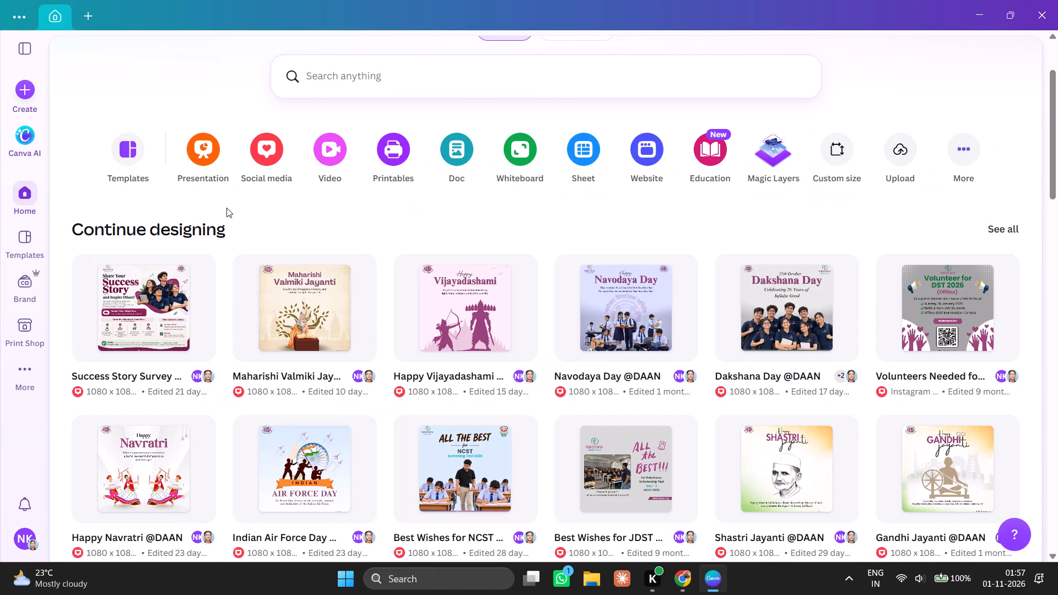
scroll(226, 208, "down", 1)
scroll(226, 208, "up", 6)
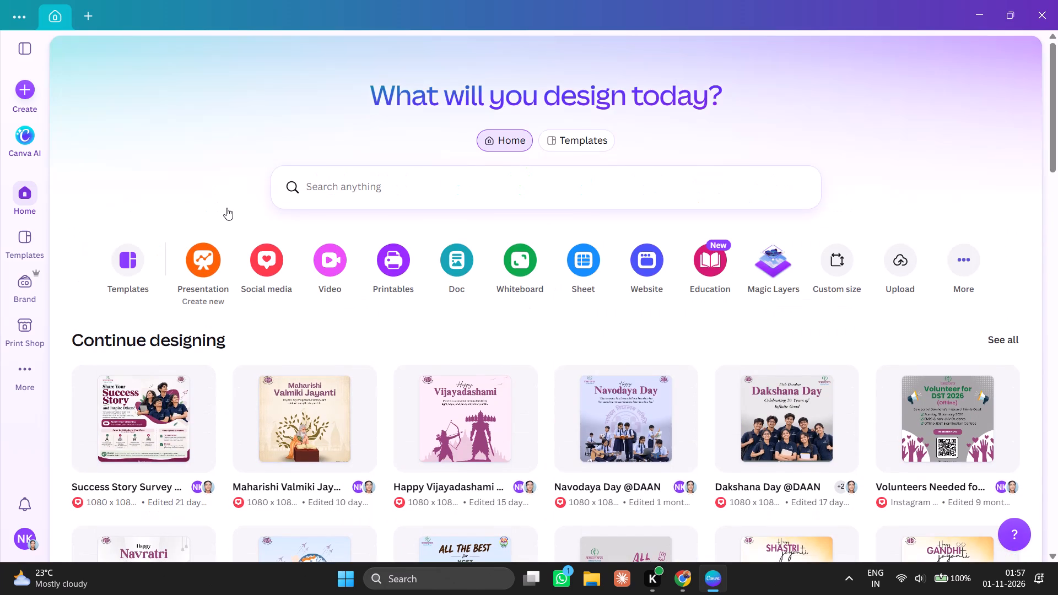
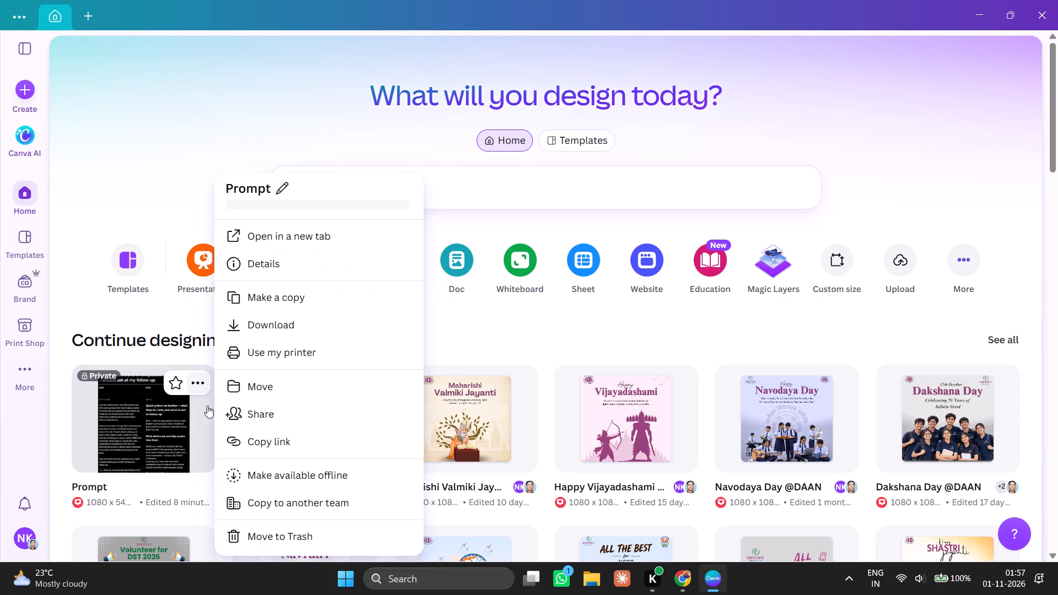
Move the "Prompt" design to Trash.
left_click(247, 540)
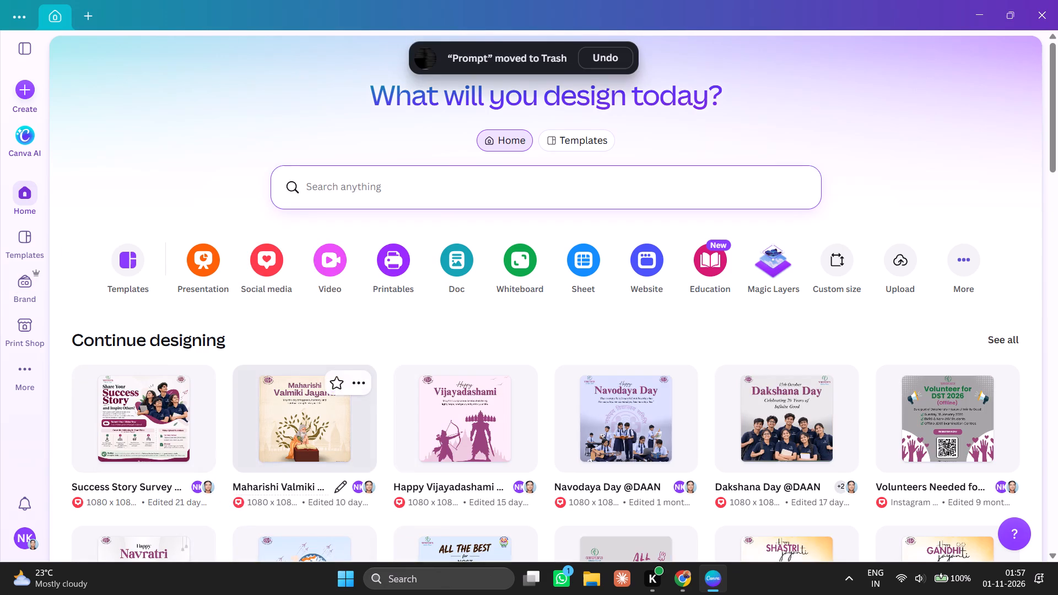
Open the trashed designs, with the side navigation collapsed again, to reach the "Prompt" design.
left_click(23, 46)
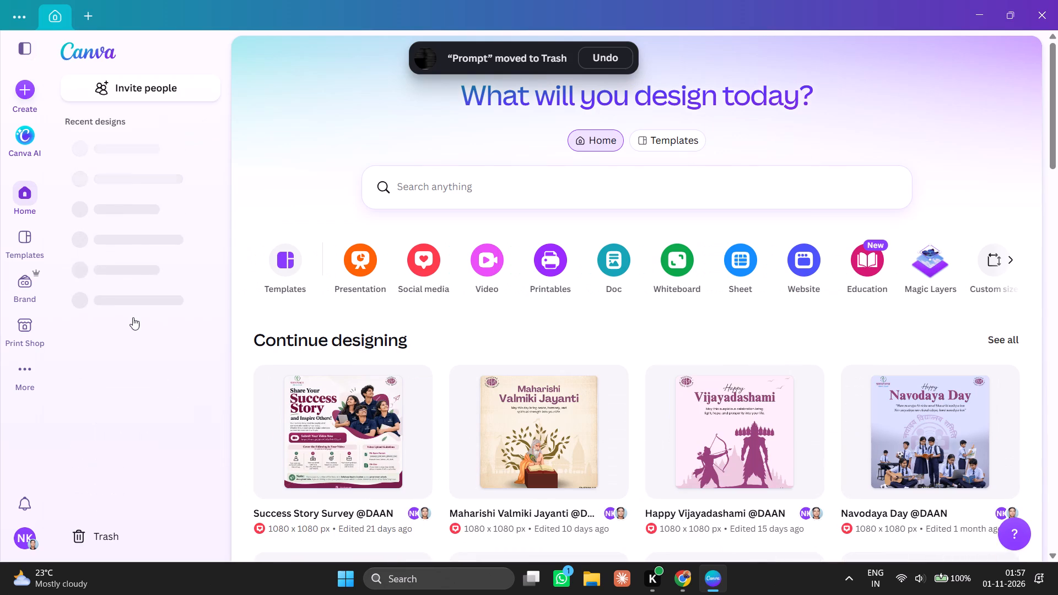
left_click(100, 533)
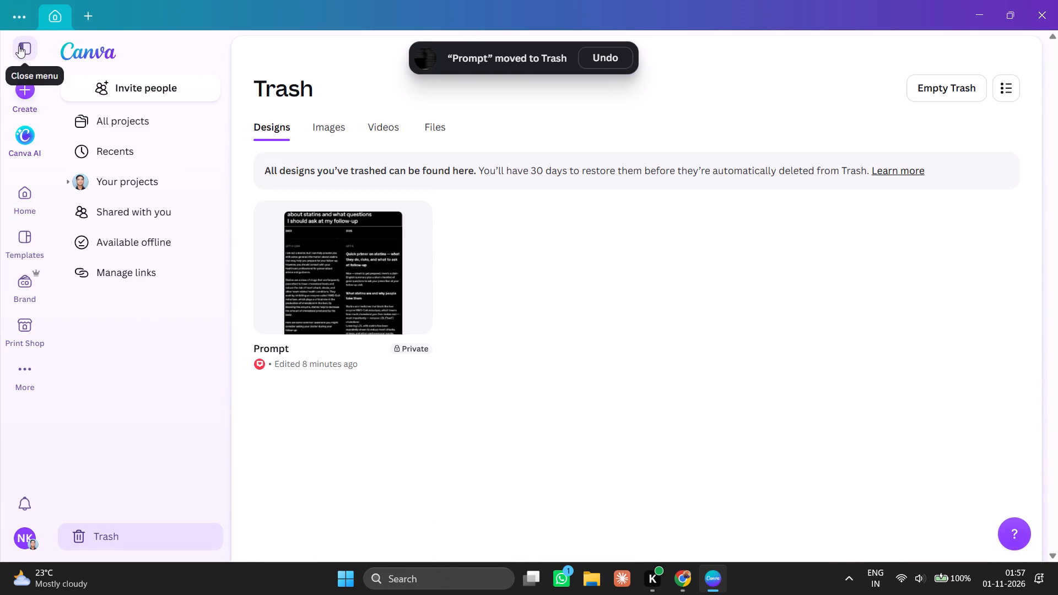
left_click(19, 46)
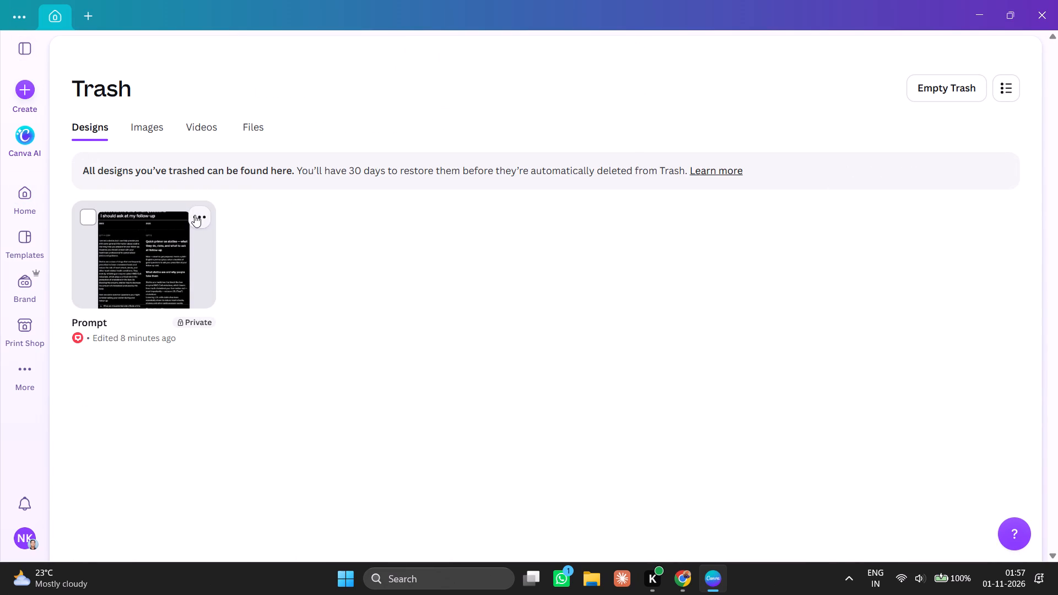
Permanently delete the "Prompt" design from Trash.
left_click(195, 215)
left_click(241, 317)
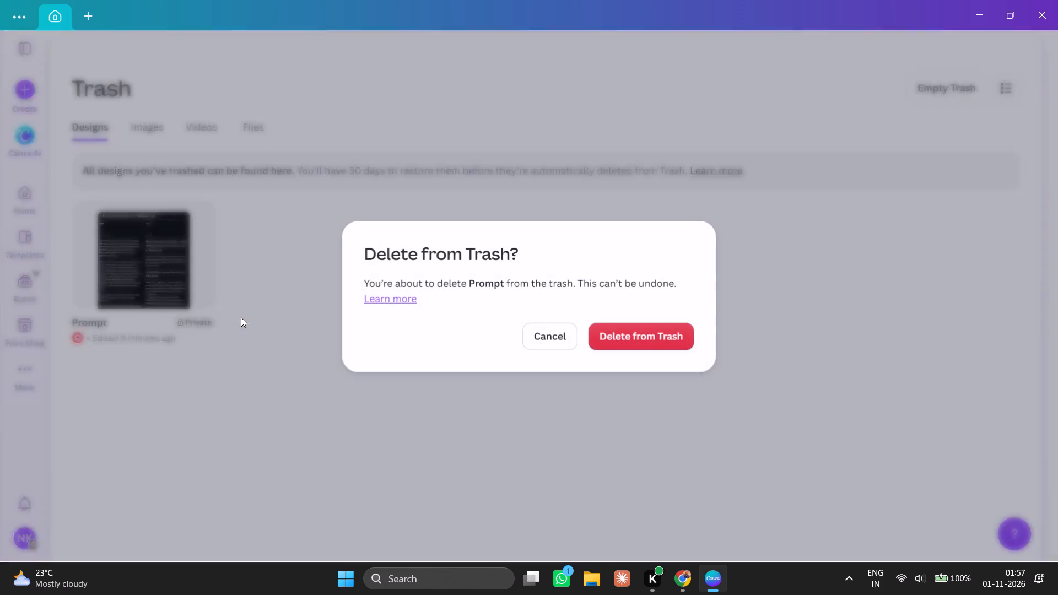
left_click(617, 331)
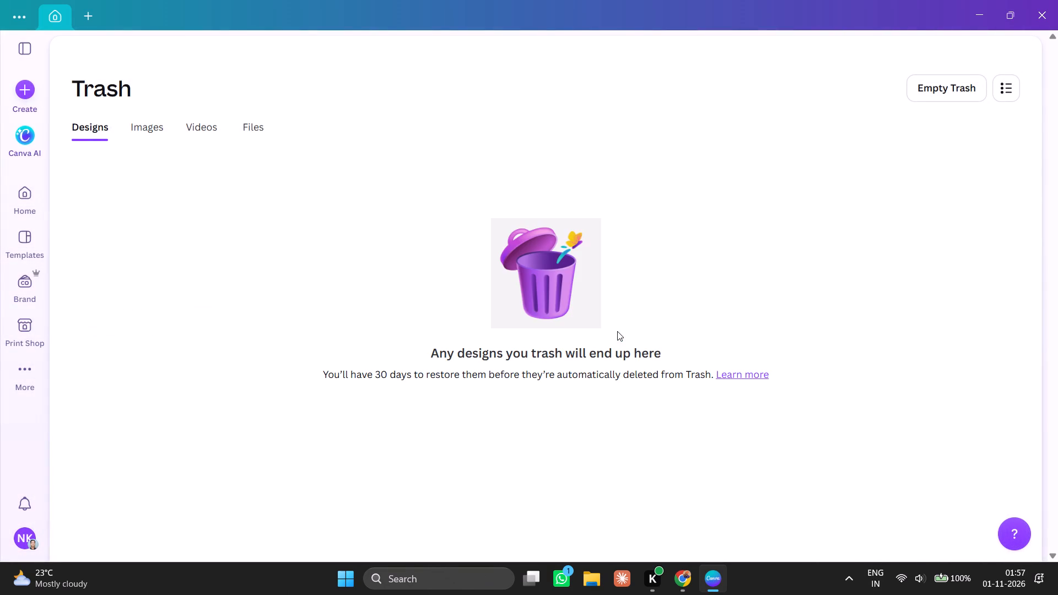
Empty the Trash to permanently delete all the trashed statin screenshots and images.
left_click(145, 126)
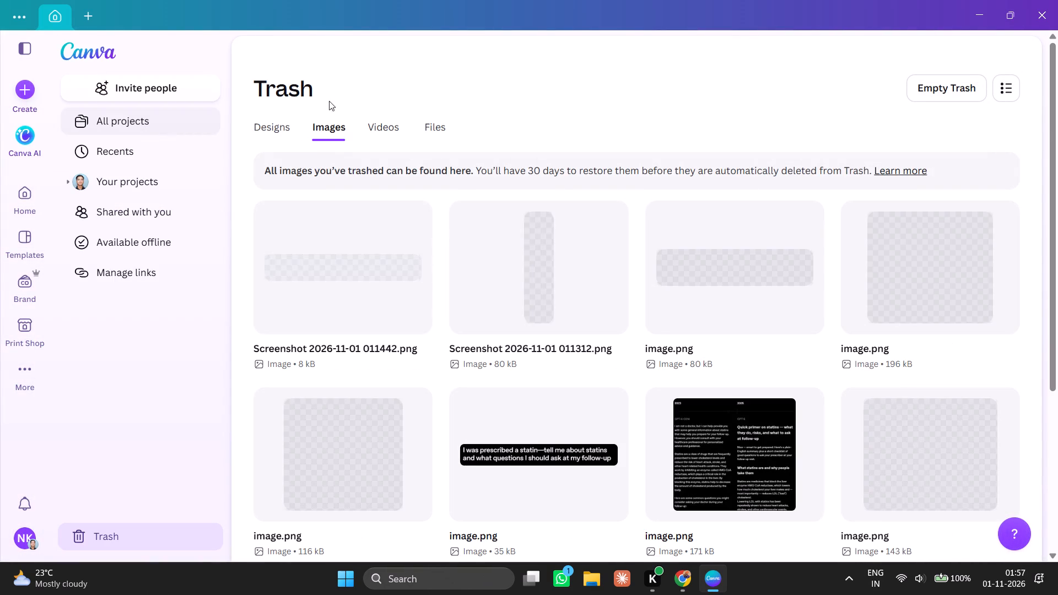
left_click(930, 84)
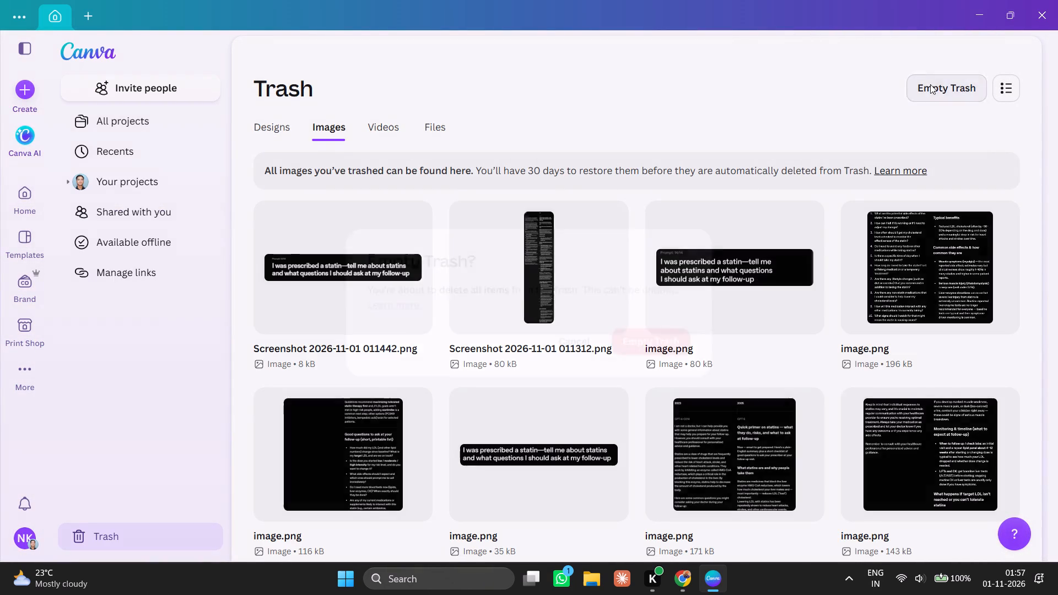
left_click(657, 331)
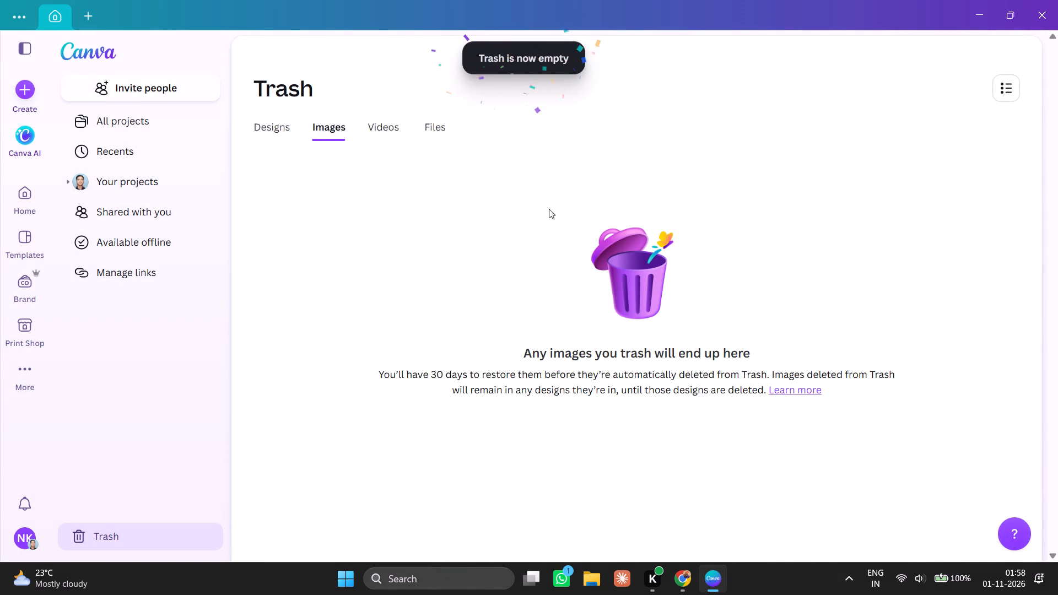
Collapse the project navigation and return from Trash to the home page.
left_click(15, 50)
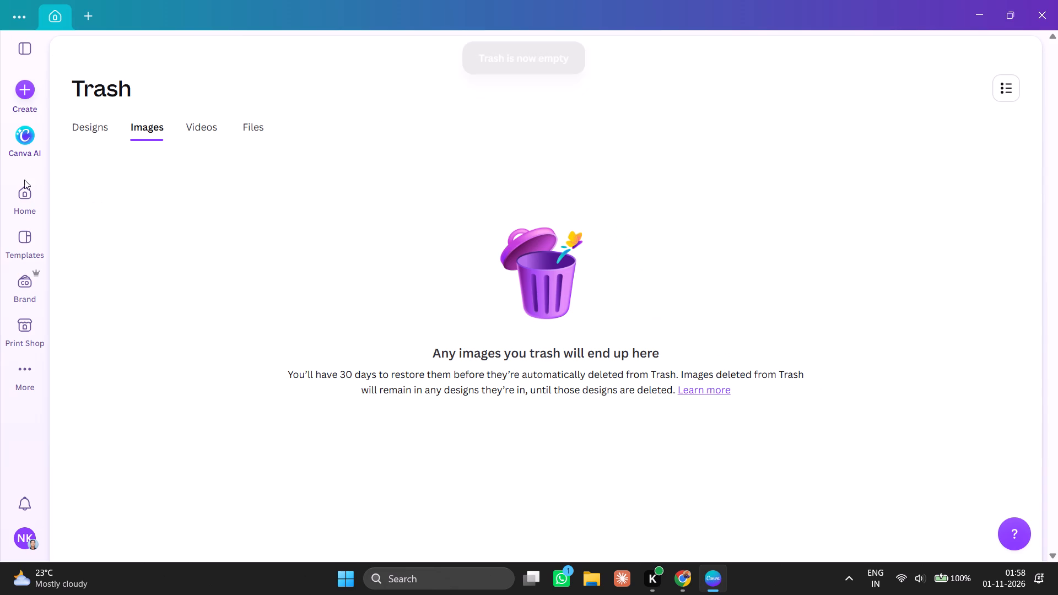
left_click(24, 206)
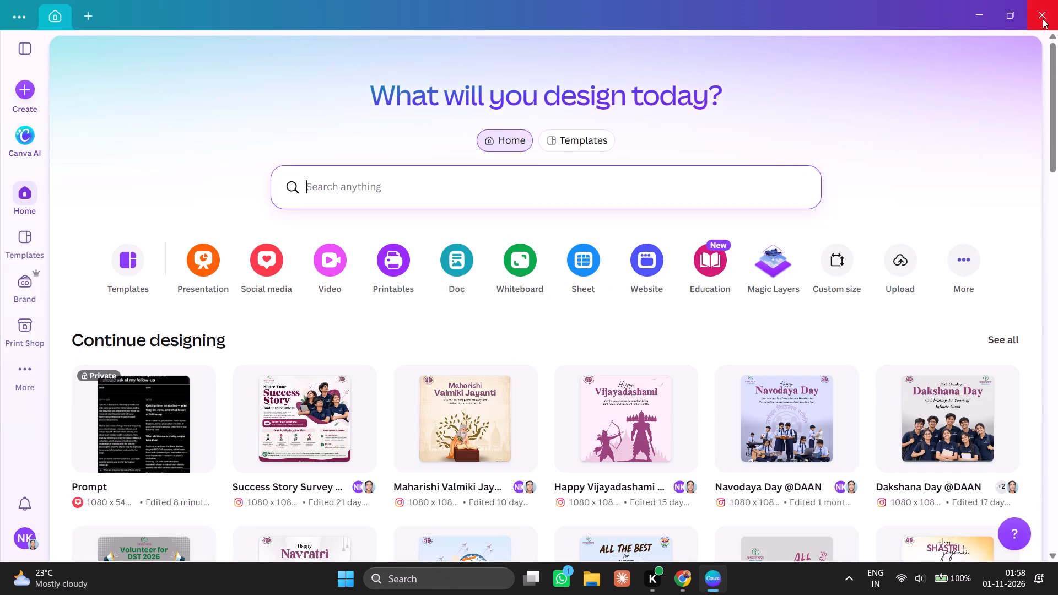
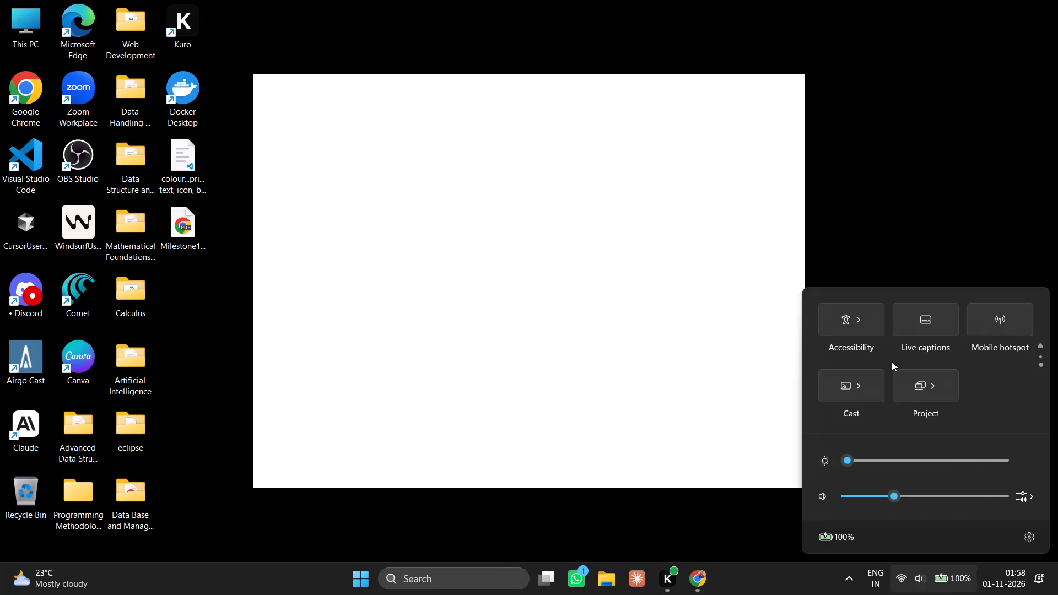
Check the Windows clipboard history for leftover copied items and dismiss it.
key("super+v")
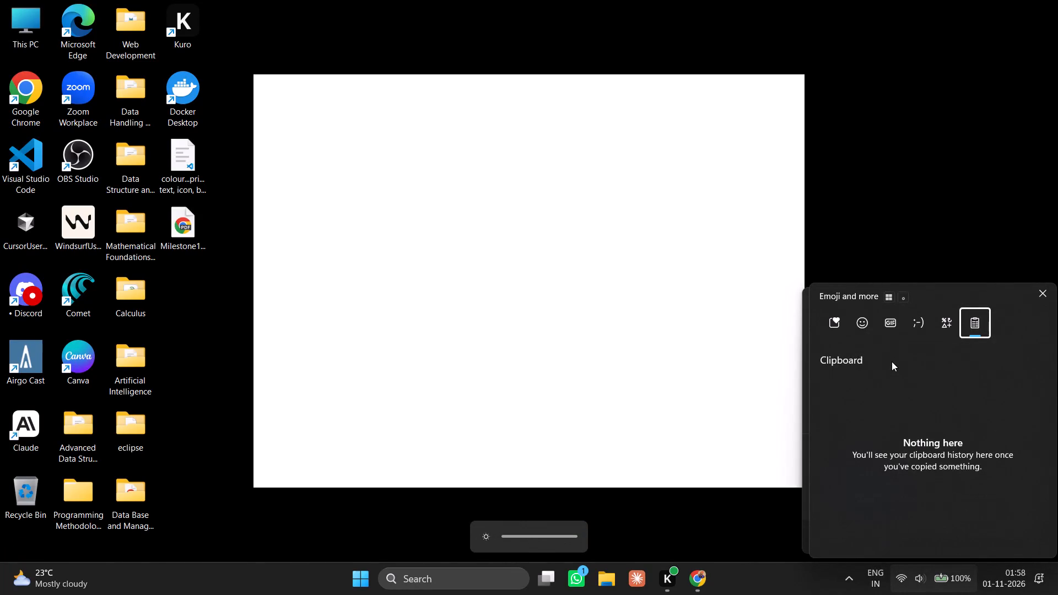
left_click(605, 570)
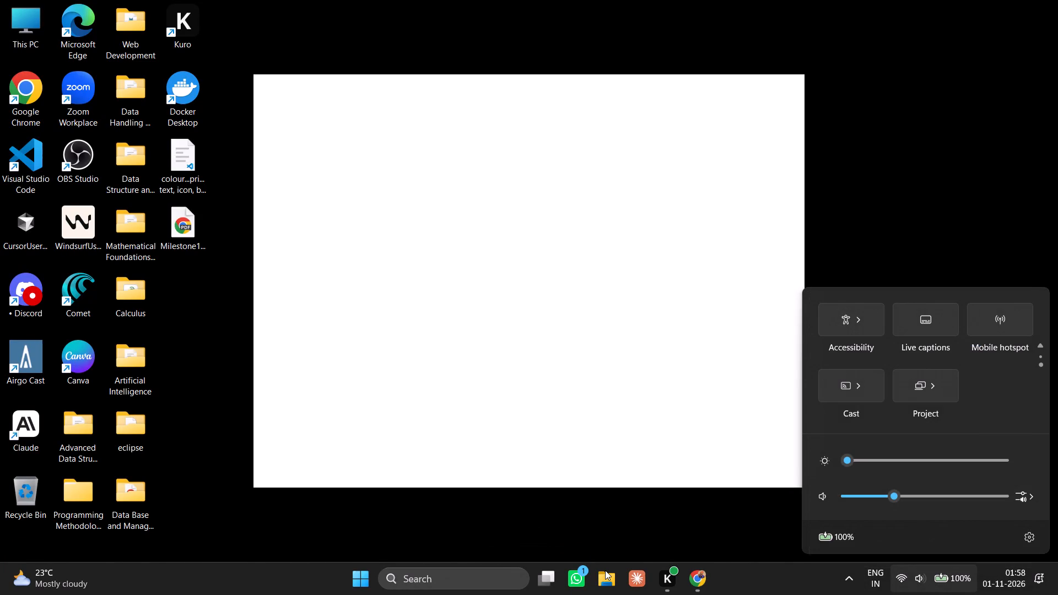
In File Explorer, delete the exported images PNG, Compress, Low, Medium and High from the Downloads folder.
left_click(605, 570)
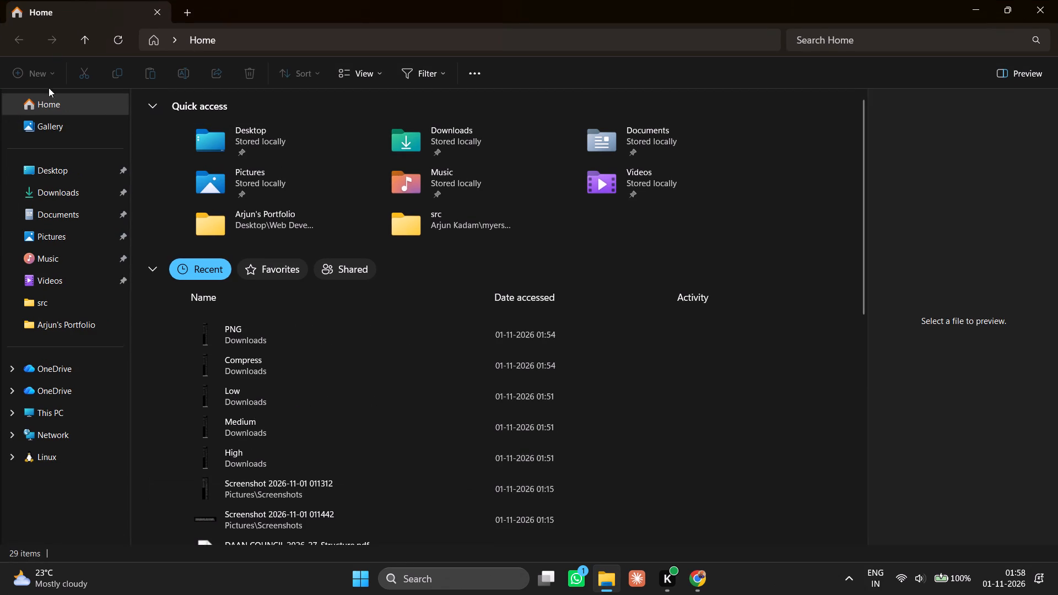
left_click(32, 191)
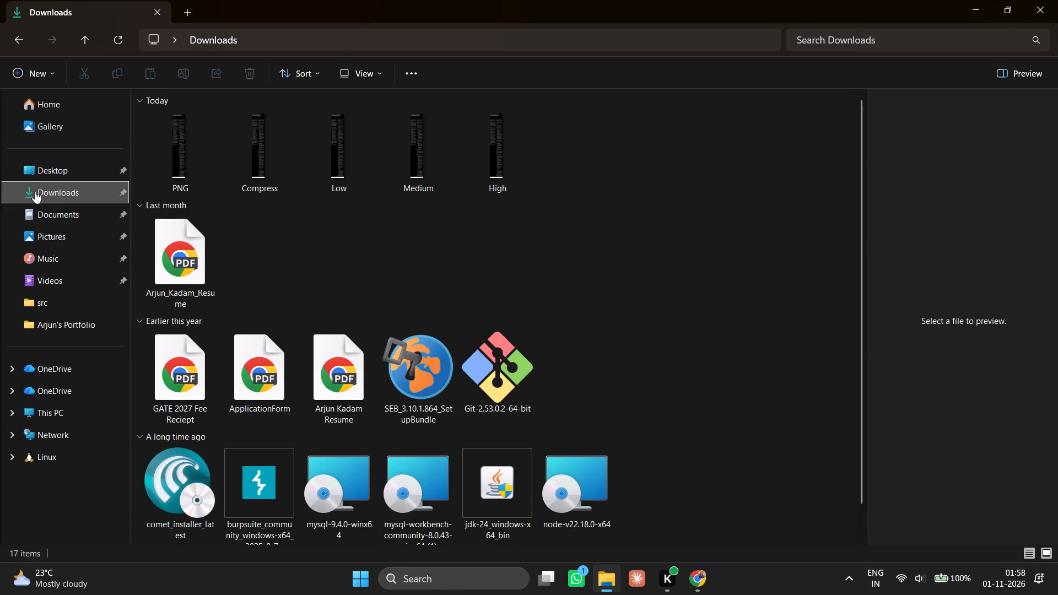
left_click(515, 137)
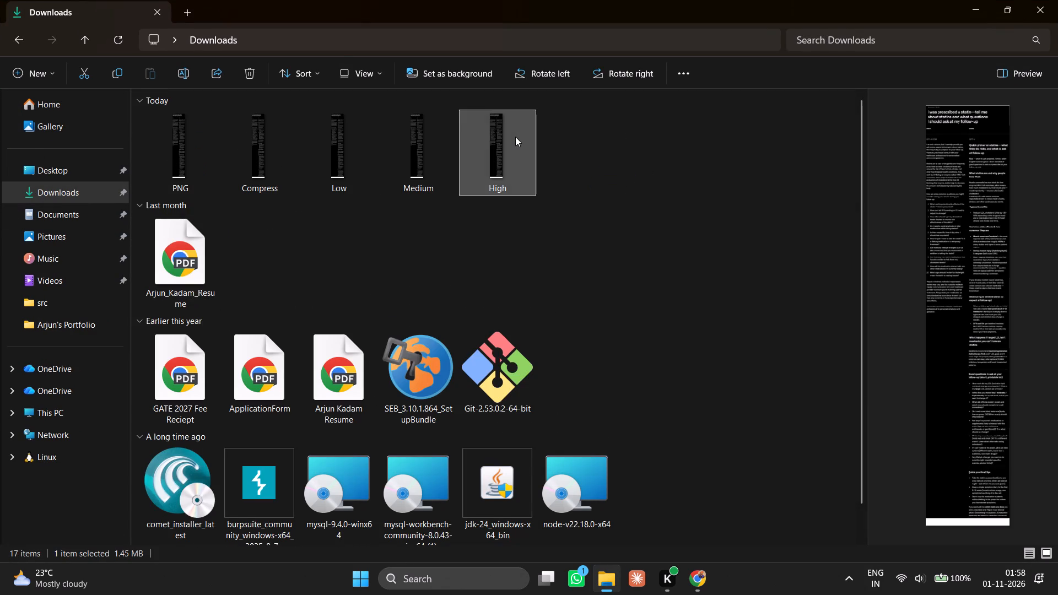
key("shift+Left")
key("shift+Left")
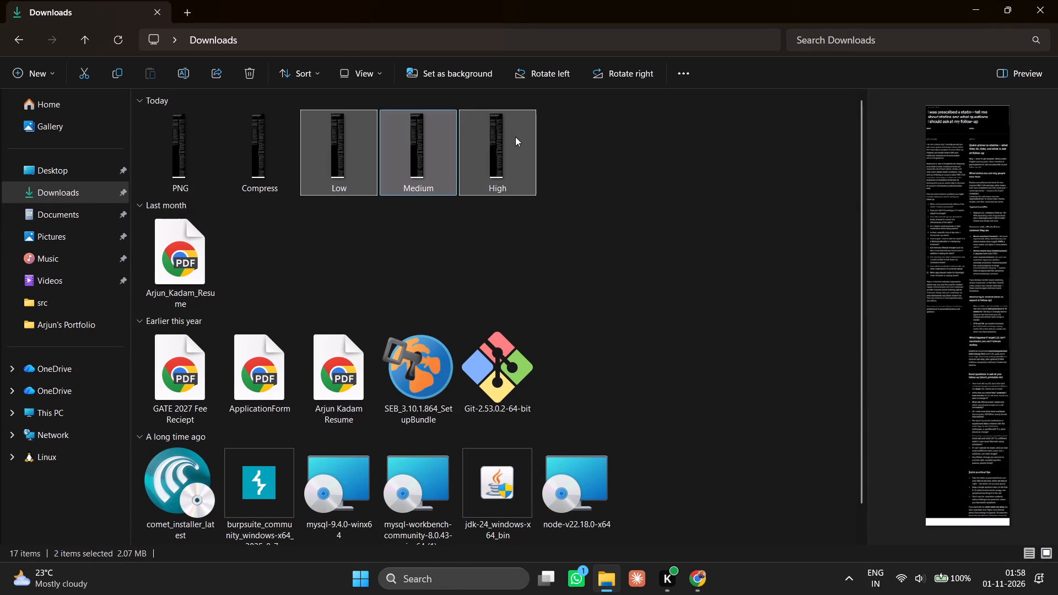
key("shift+Left")
key("shift+Left")
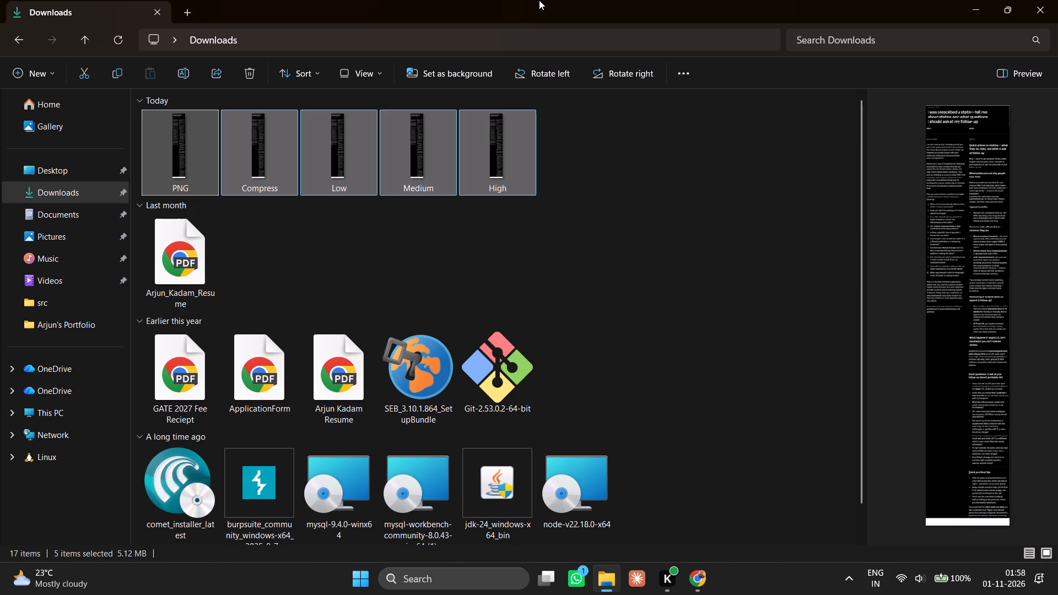
left_click(247, 75)
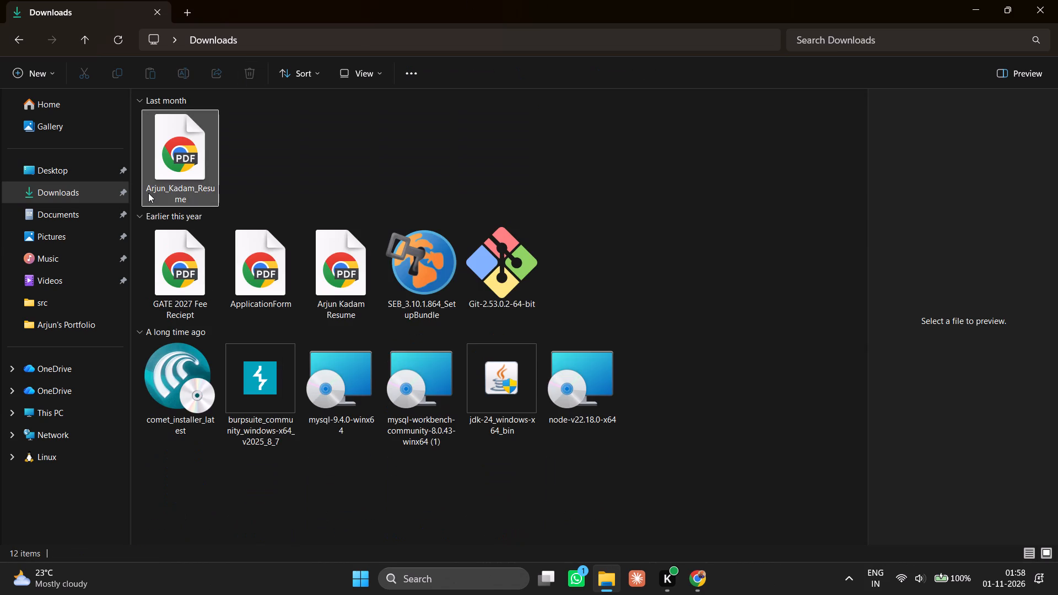
Delete the Screenshots folder from the Pictures folder.
left_click(86, 232)
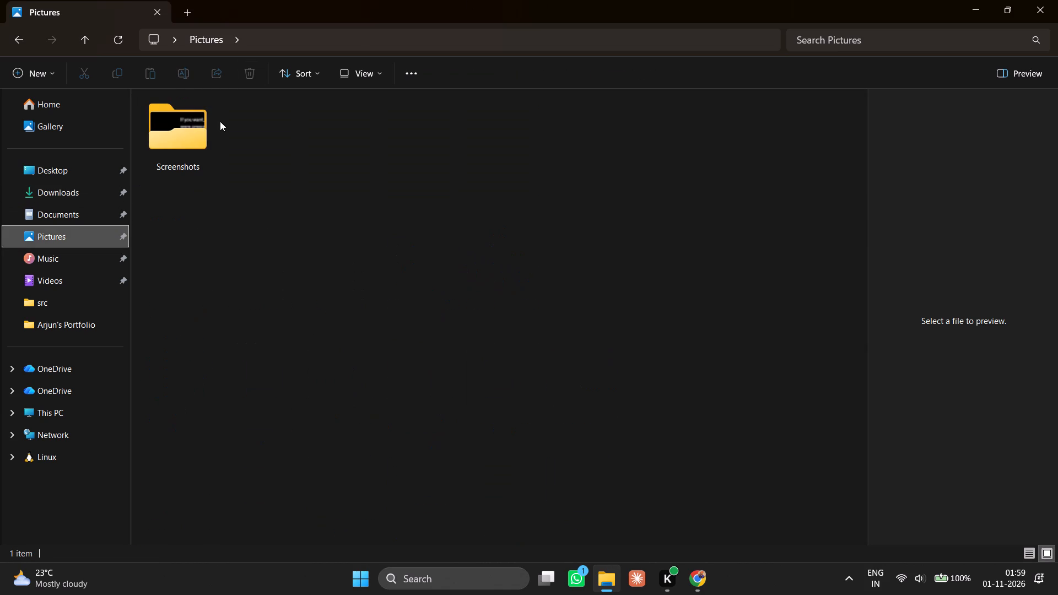
left_click(220, 121)
left_click(179, 133)
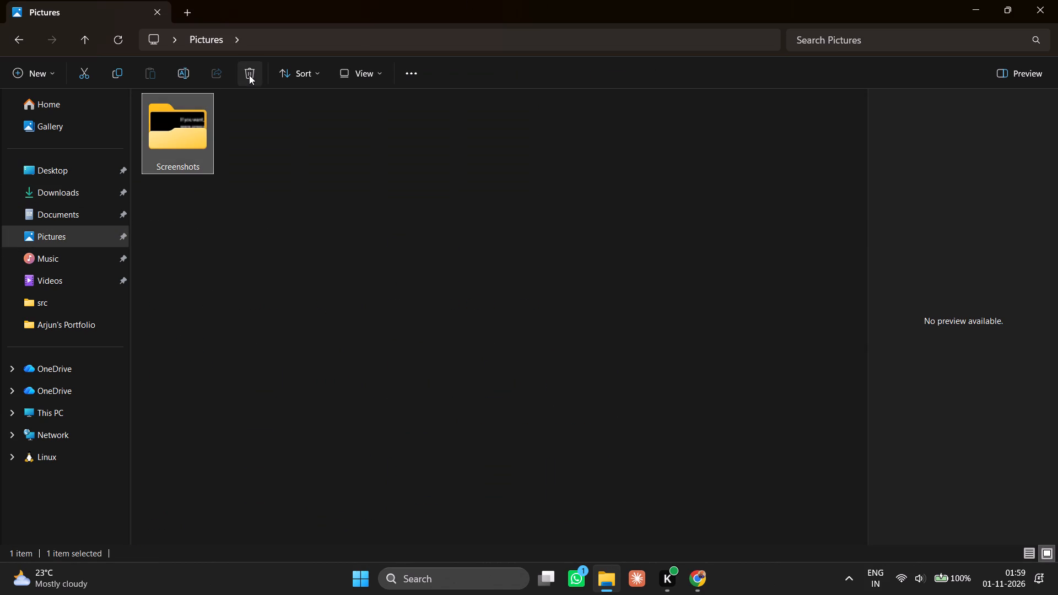
left_click(249, 75)
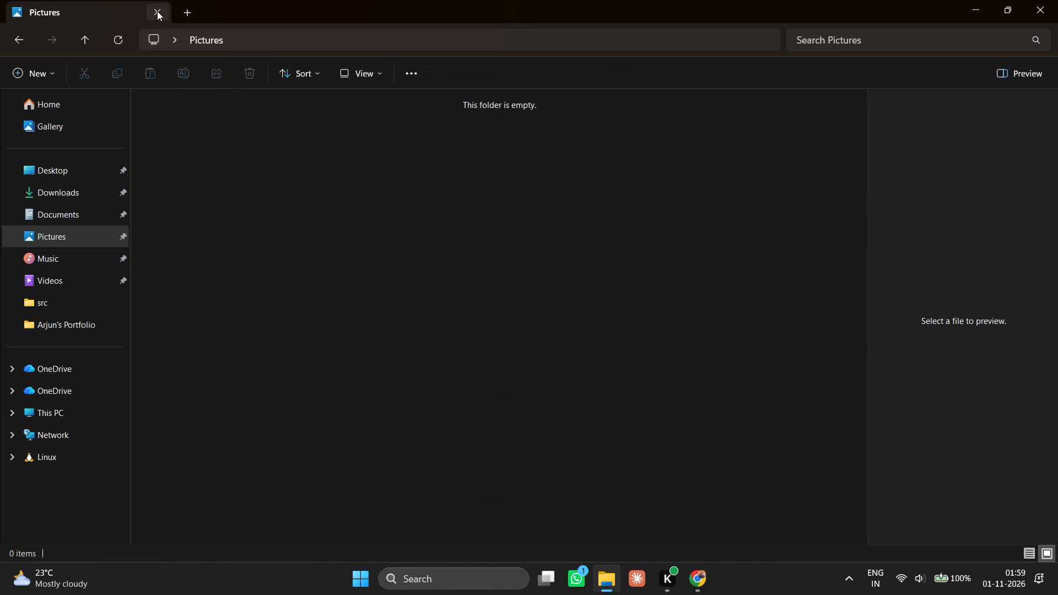